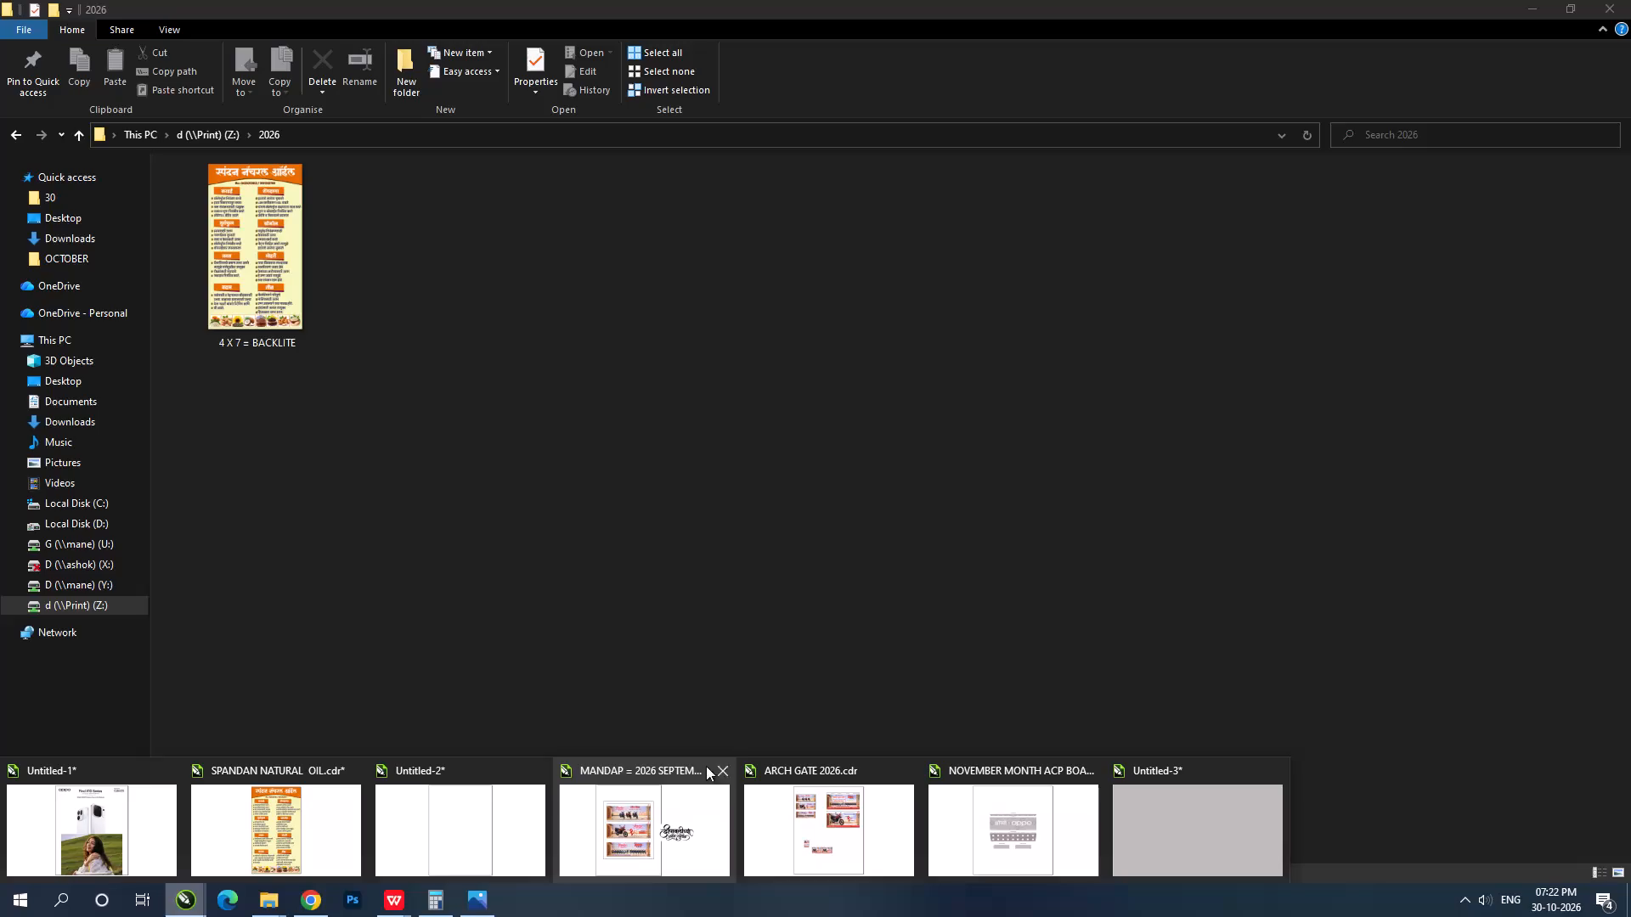
In CorelDRAW's MANDAP = 2026 SEPTEMBER HONDA document, move the black Diwali greeting bitmap farther from the page, to about X 26 in, Y 13.5 in.
click(671, 805)
scroll(1070, 316, down, 2)
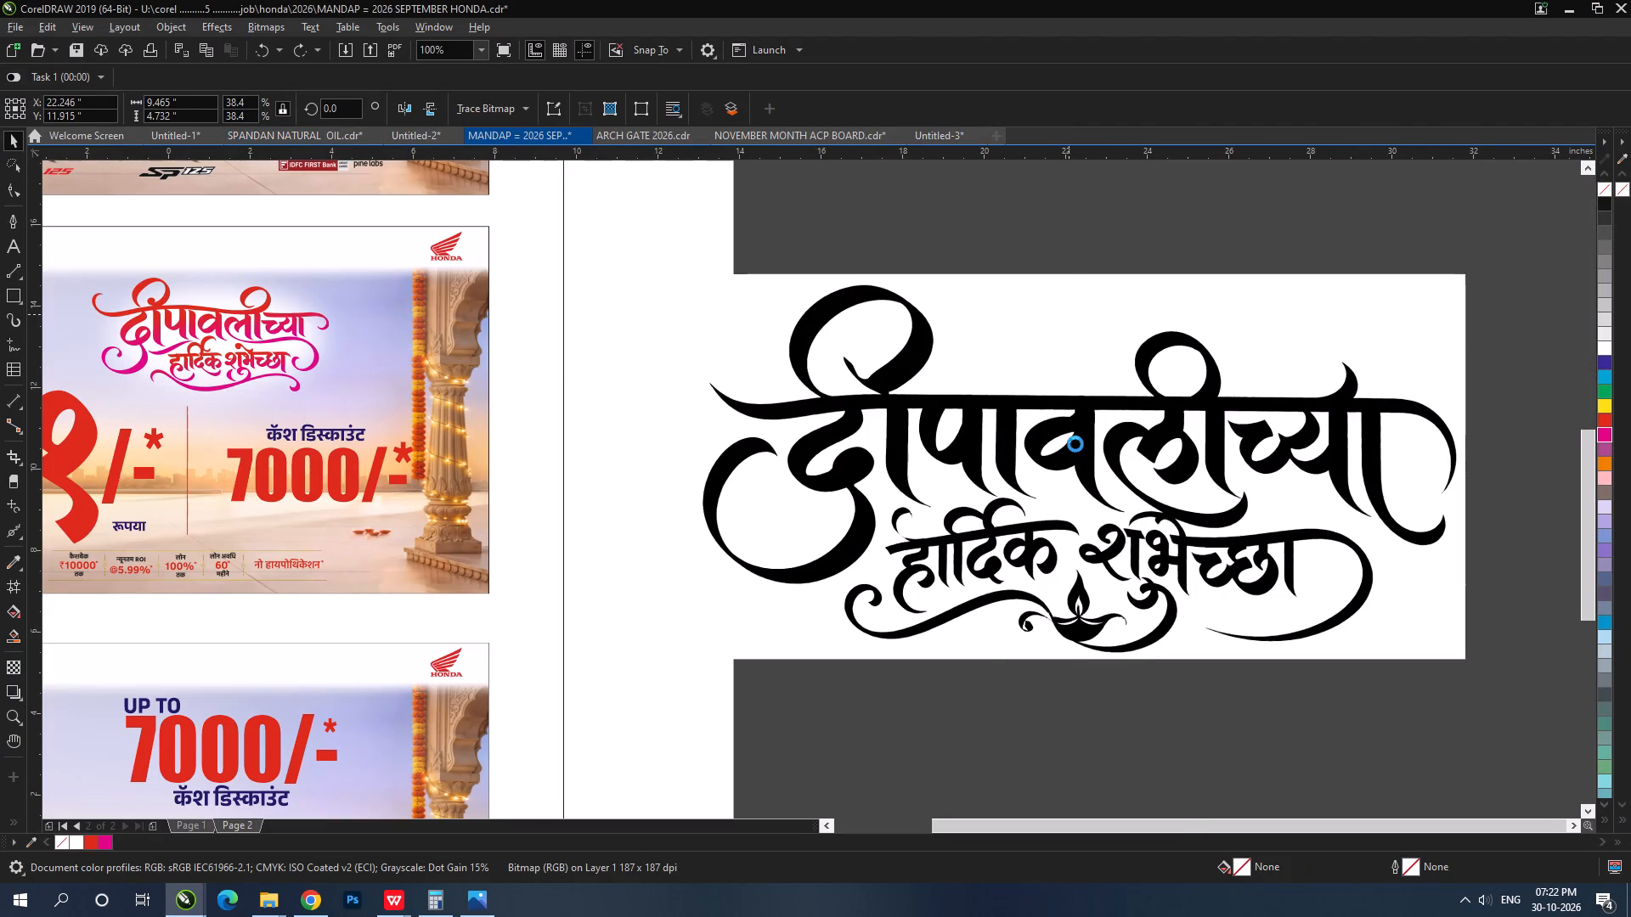
click(1087, 544)
click(1079, 422)
drag(1080, 478, 1156, 445)
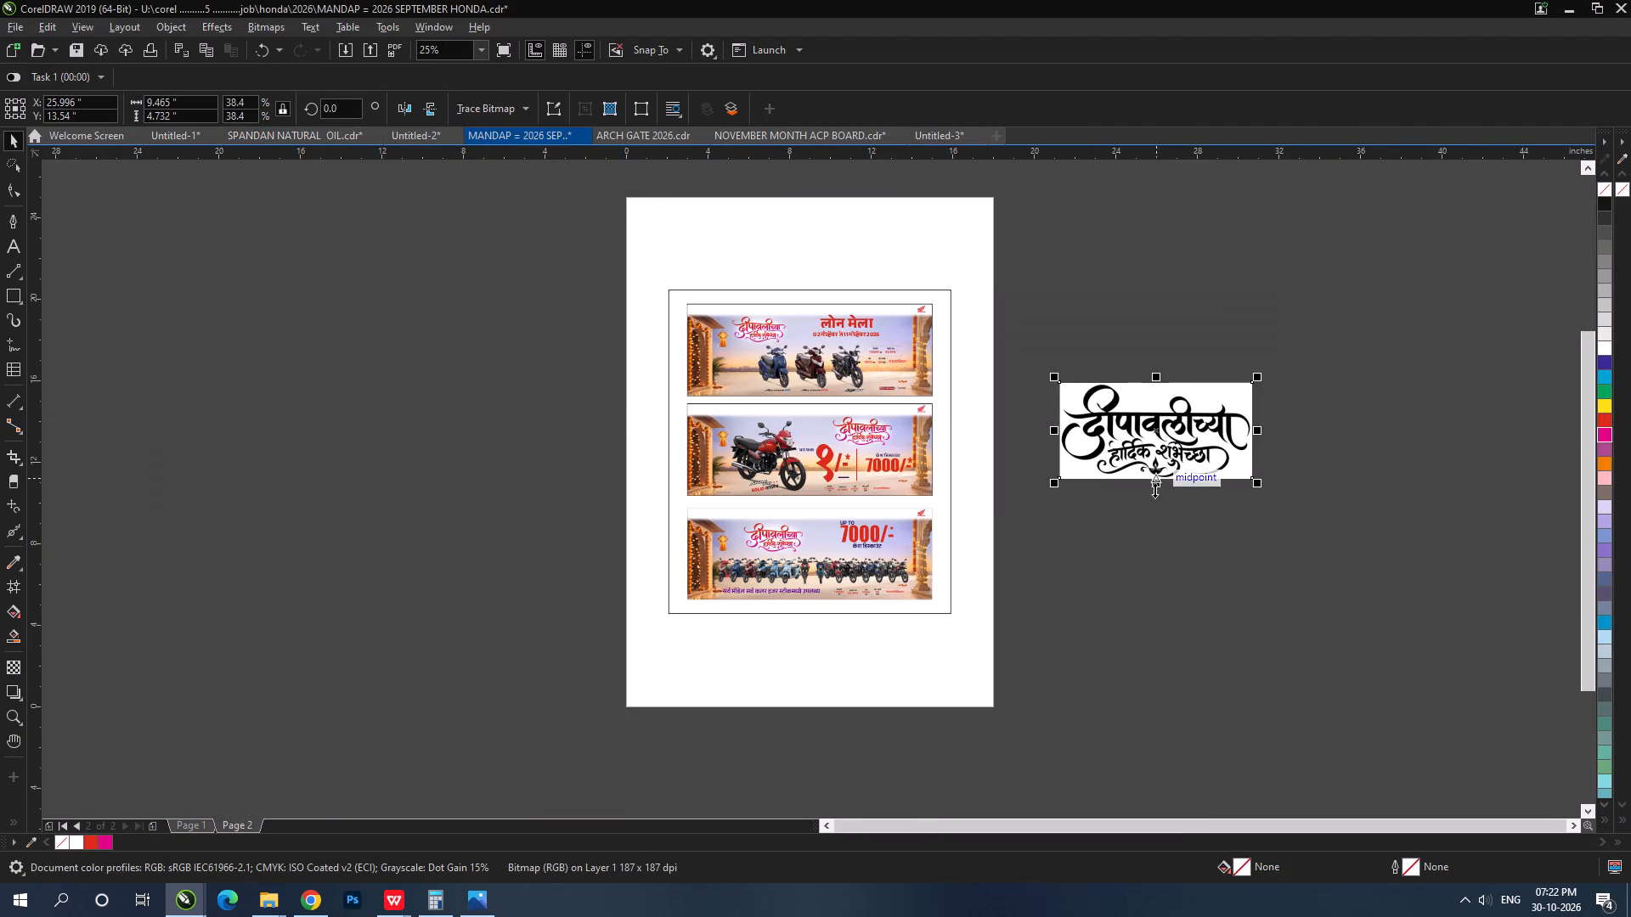
click(1191, 595)
click(1165, 451)
scroll(1197, 437, up, 1)
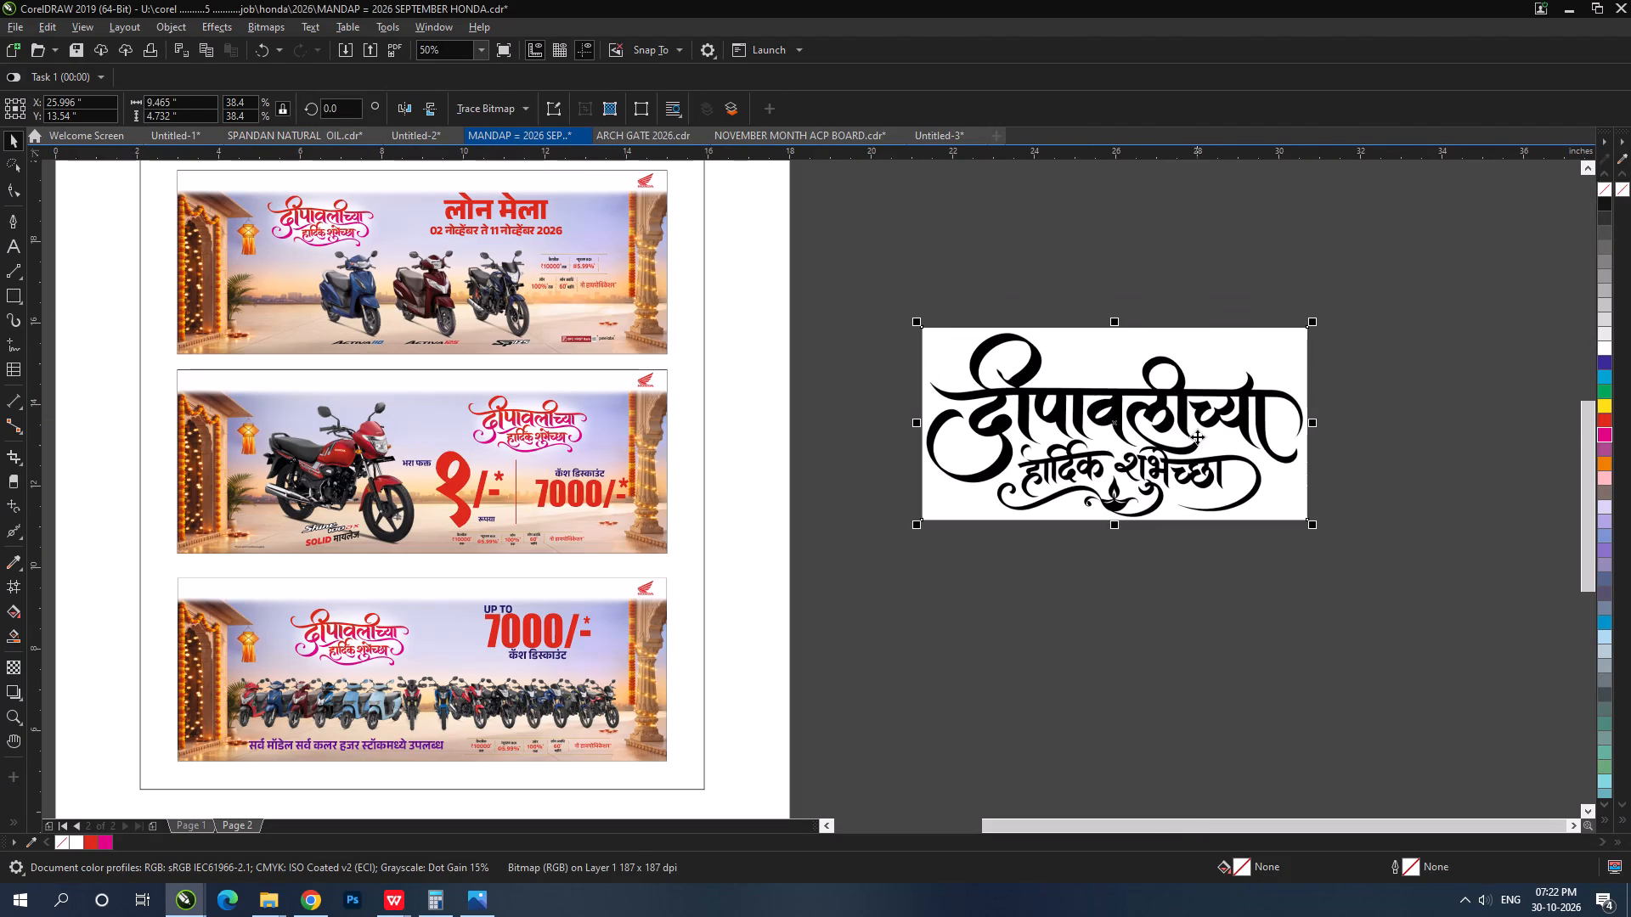
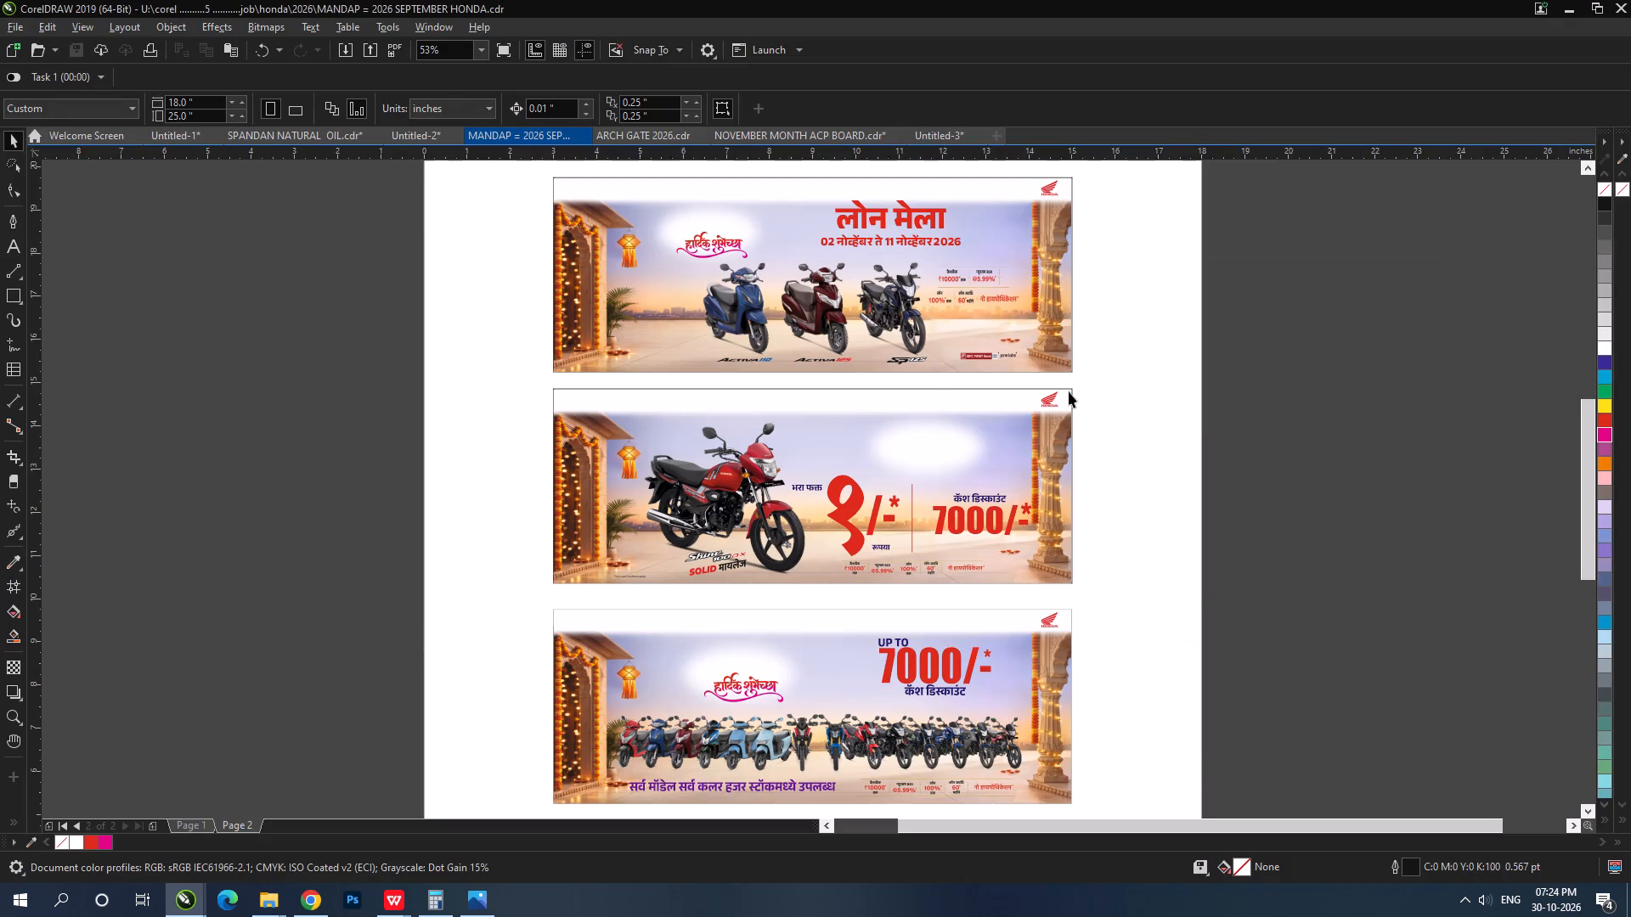
click(1295, 413)
key(ctrl+v)
Shrink the pasted दीपावली bitmap to about 8.6 in wide and place it beside the page near X 22.6, Y 15 in.
scroll(936, 432, down, 2)
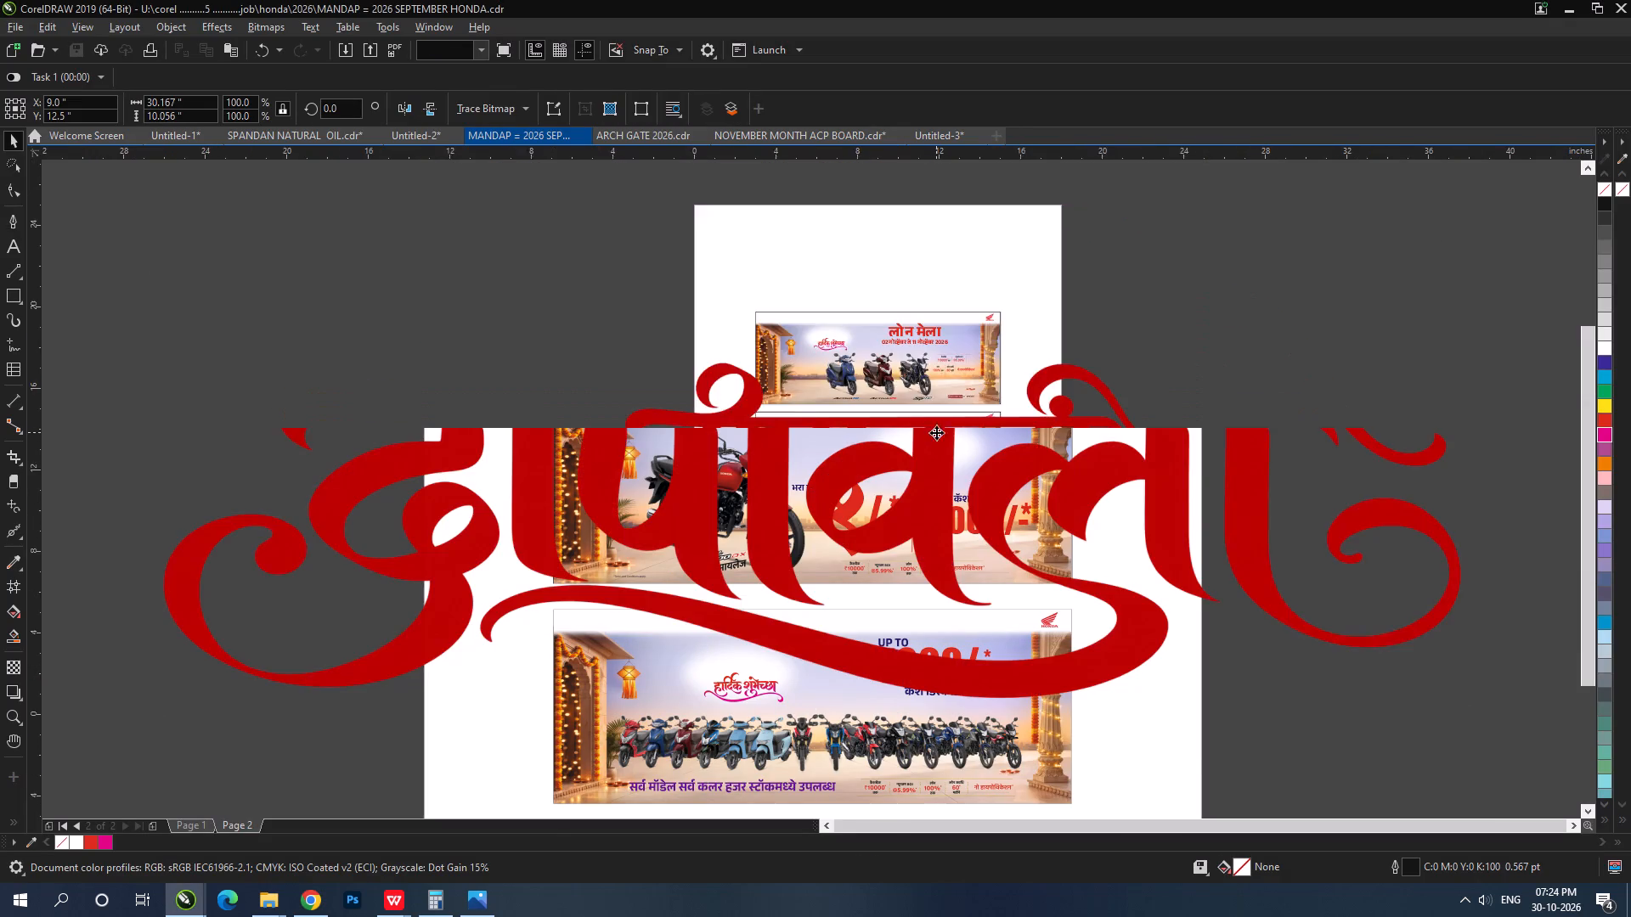
drag(1067, 391, 1009, 427)
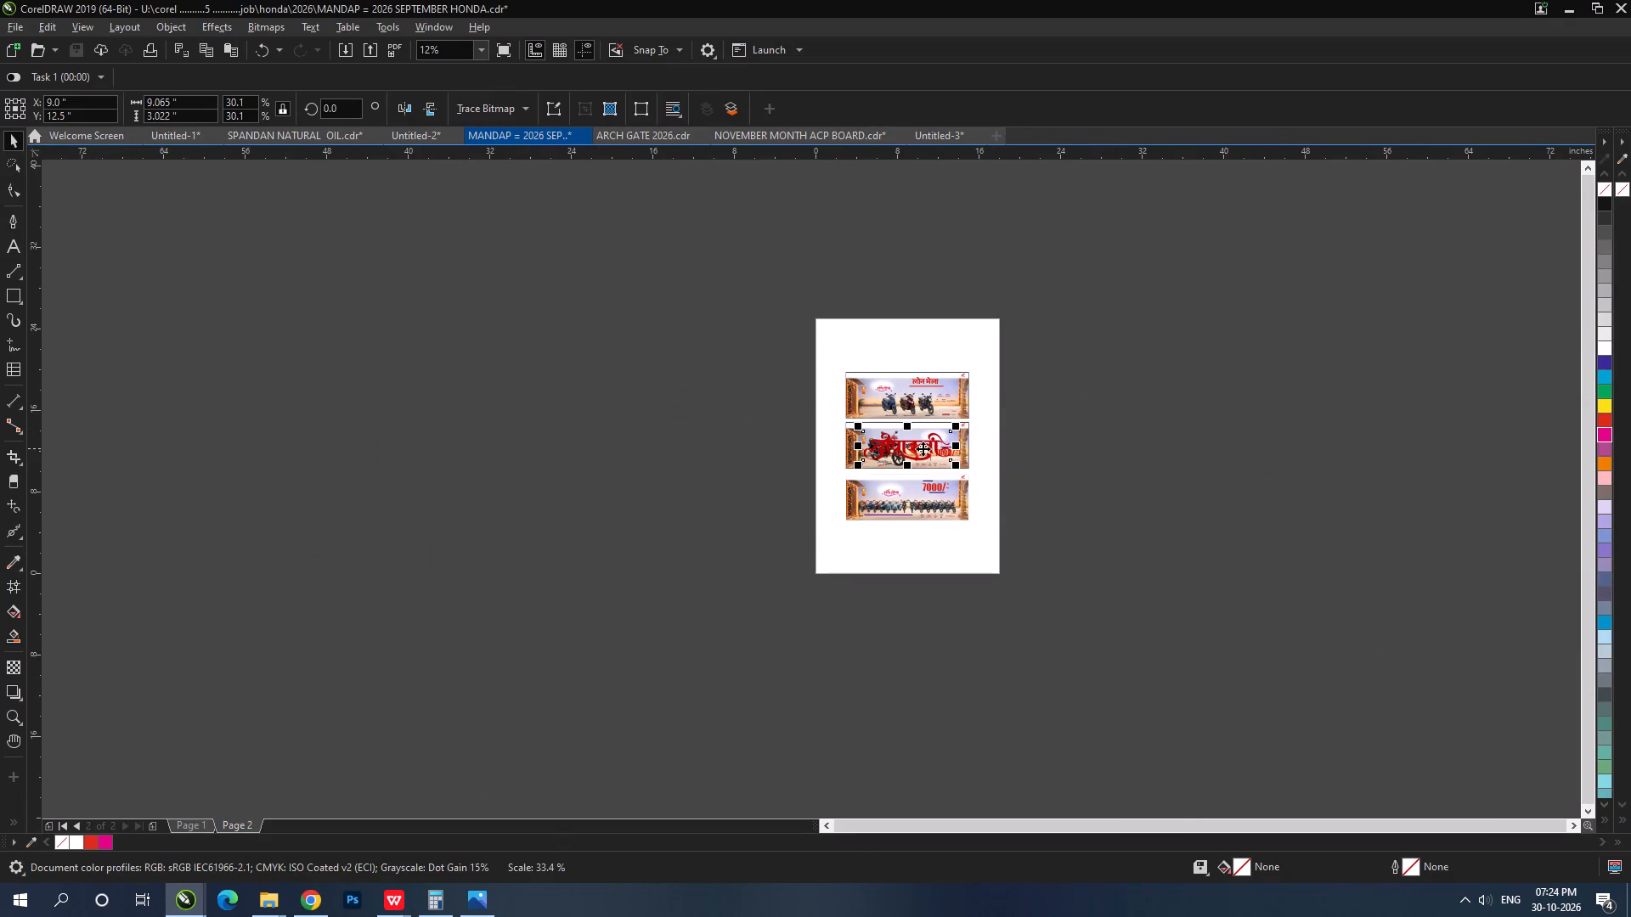
drag(923, 448, 1034, 433)
scroll(1036, 431, up, 3)
drag(1004, 433, 1113, 392)
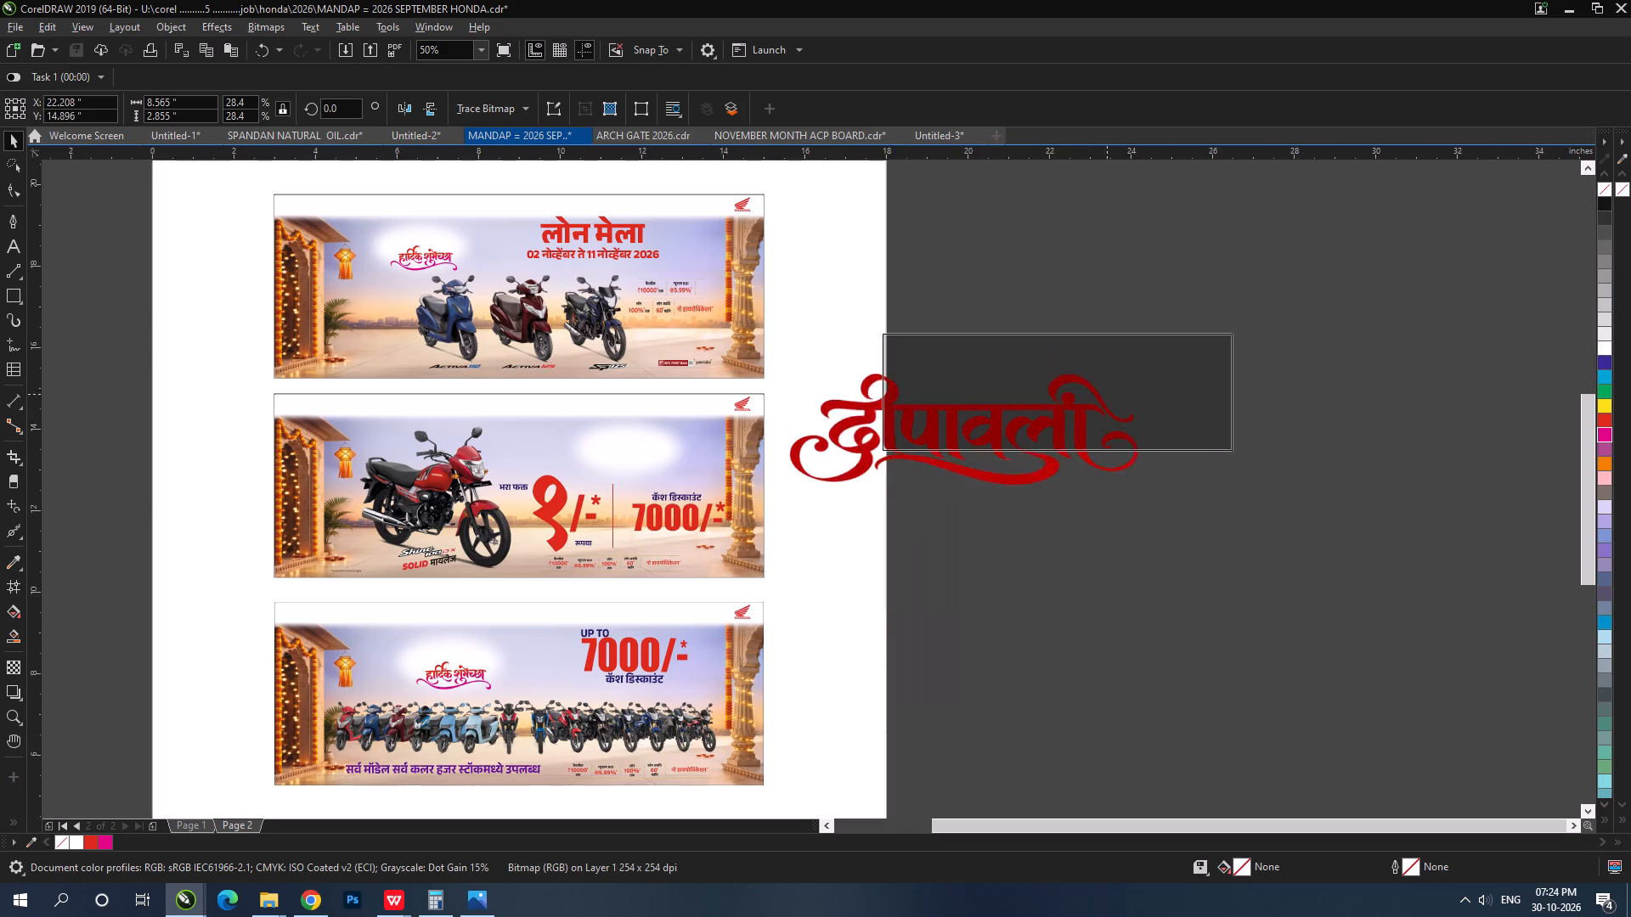
drag(1113, 392, 1114, 391)
Outline-trace the दीपावली bitmap as a detailed logo and place the traced lettering below it, at about Y 11.9 in.
click(497, 111)
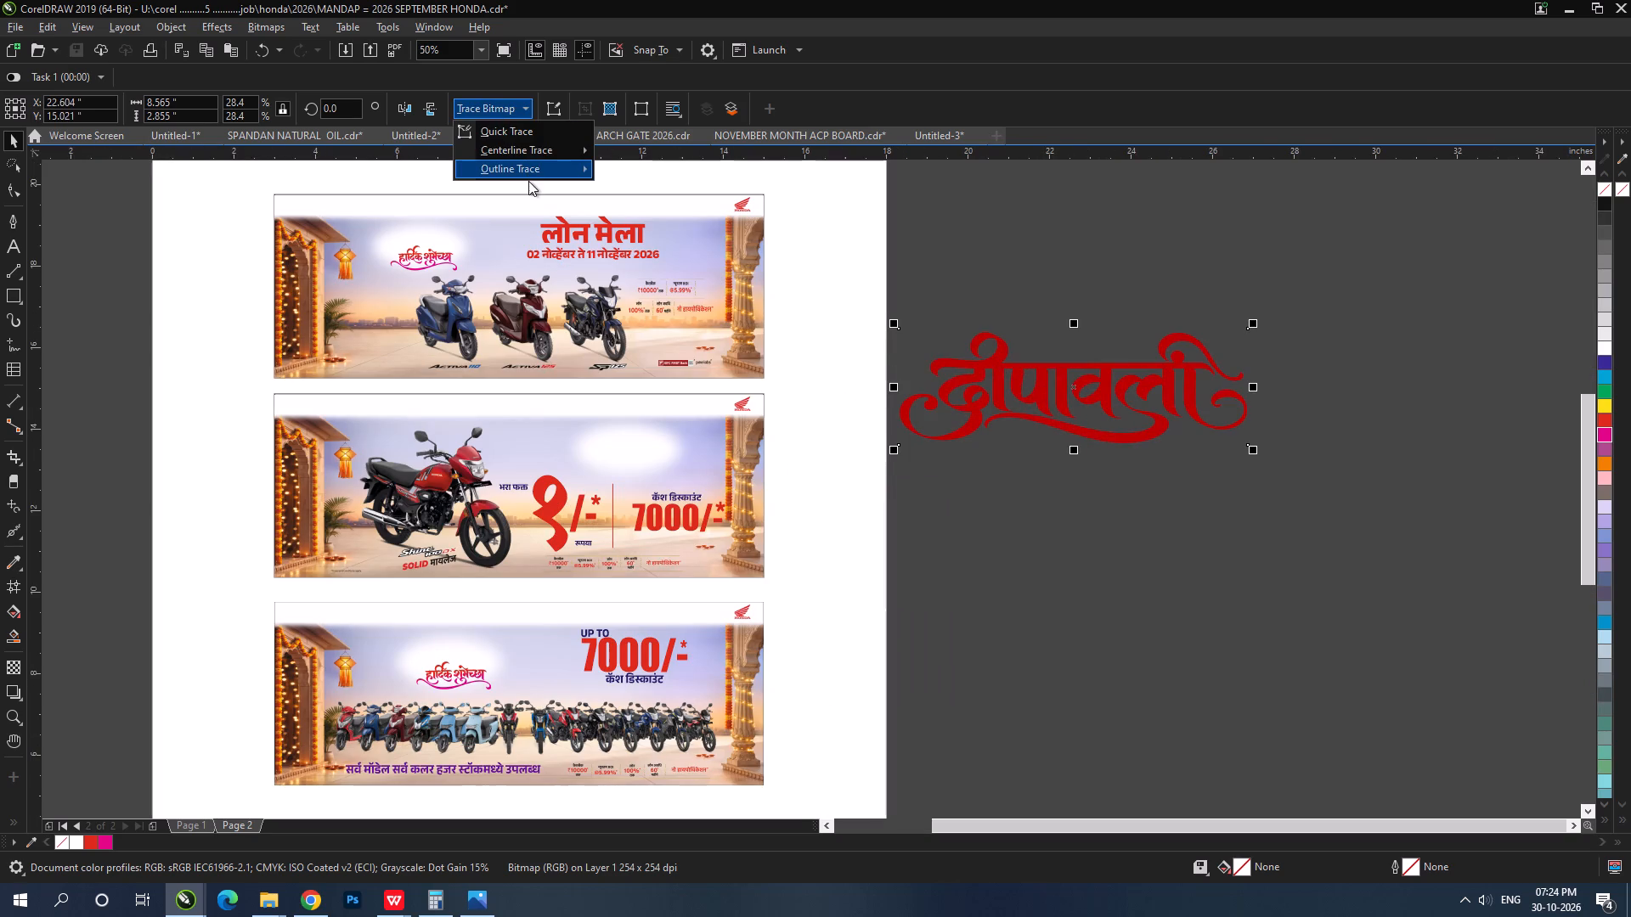
click(670, 206)
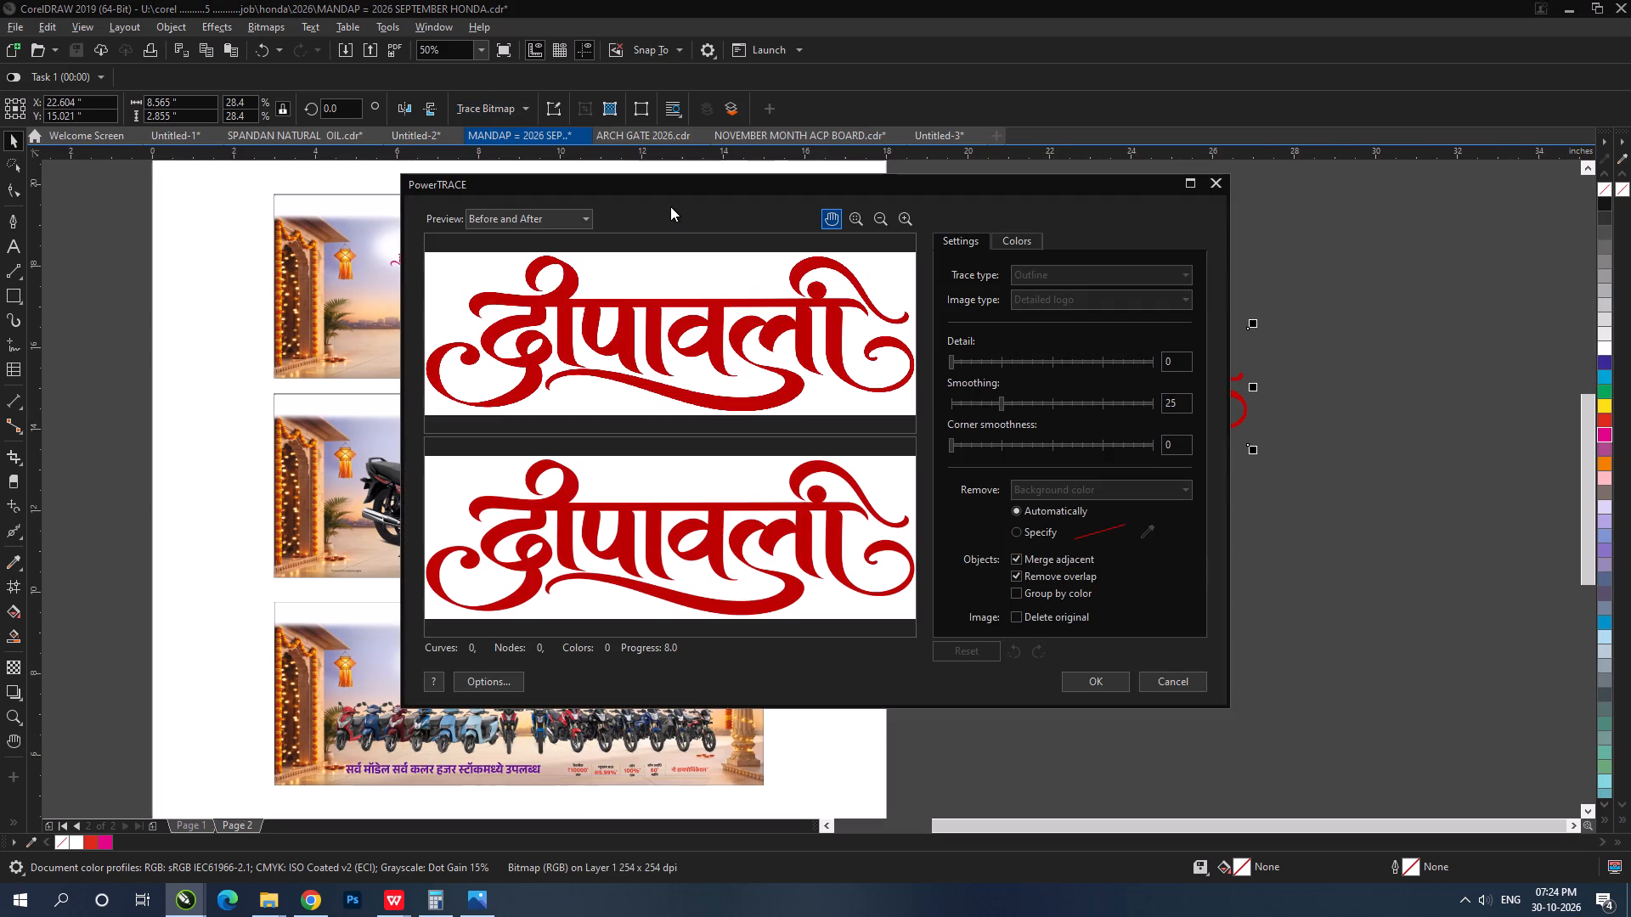
click(1092, 675)
drag(979, 387, 970, 513)
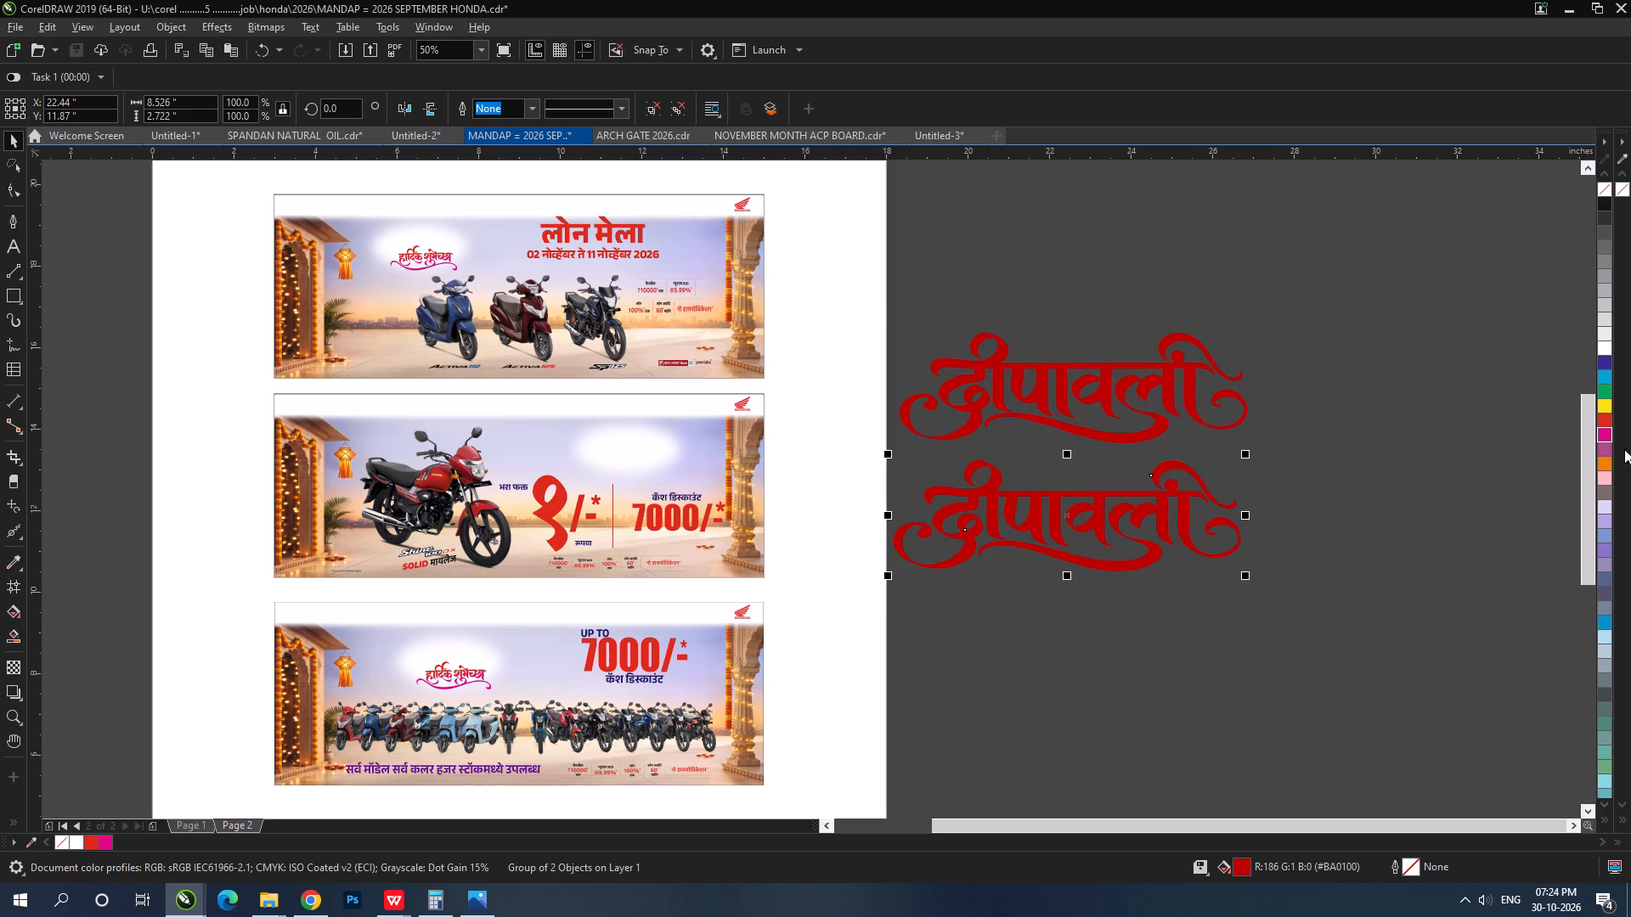
Fill the traced दीपावली lettering with red C0 M100 Y100 K0.
click(1600, 421)
click(1430, 465)
Delete the original दीपावली bitmap above the traced lettering.
click(1085, 391)
key(Delete)
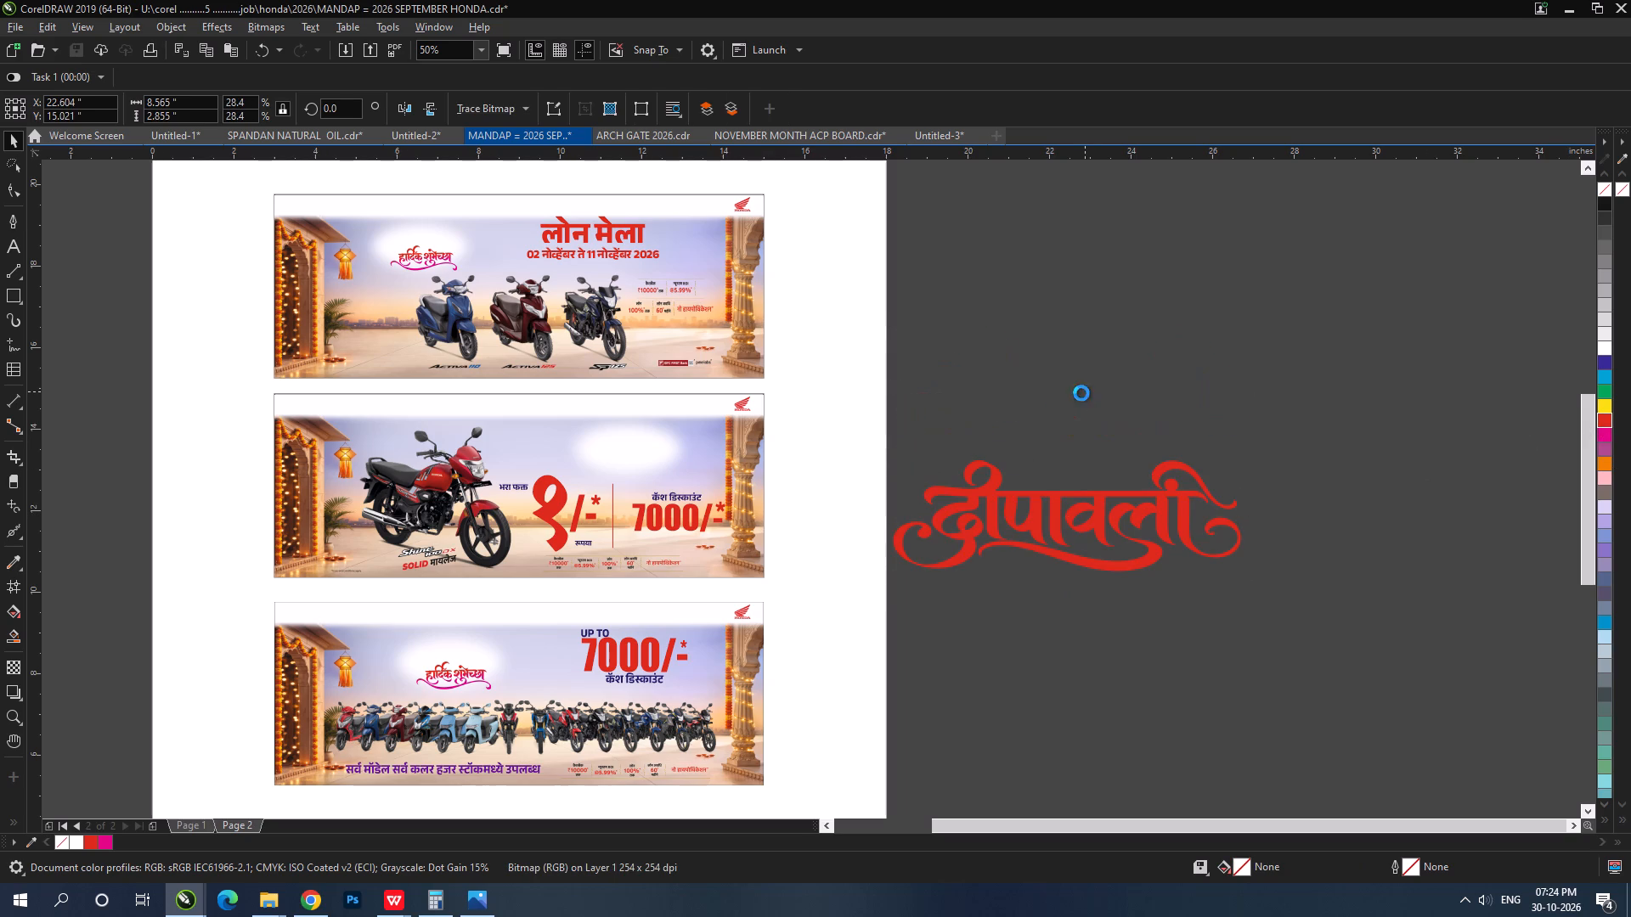
Scale the traced दीपावली lettering to about 2.9 in wide and place it over the middle banner's glow, near X 11.5, Y 13.8 in.
click(1105, 515)
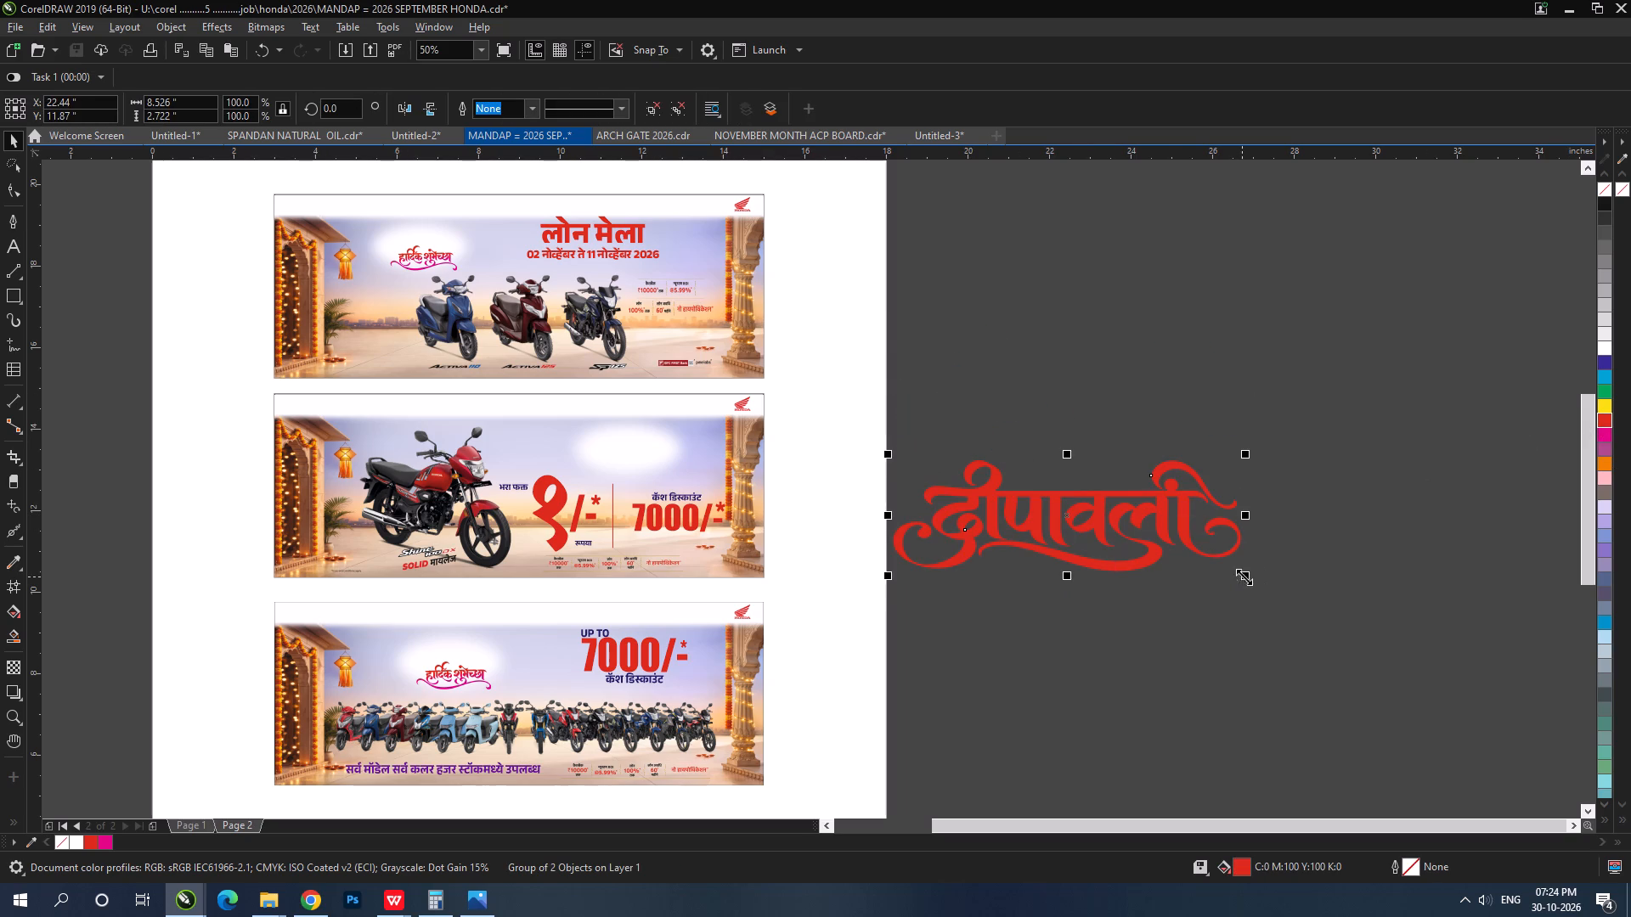
drag(1247, 577, 1073, 547)
drag(968, 473, 729, 423)
drag(985, 482, 622, 442)
scroll(599, 441, up, 2)
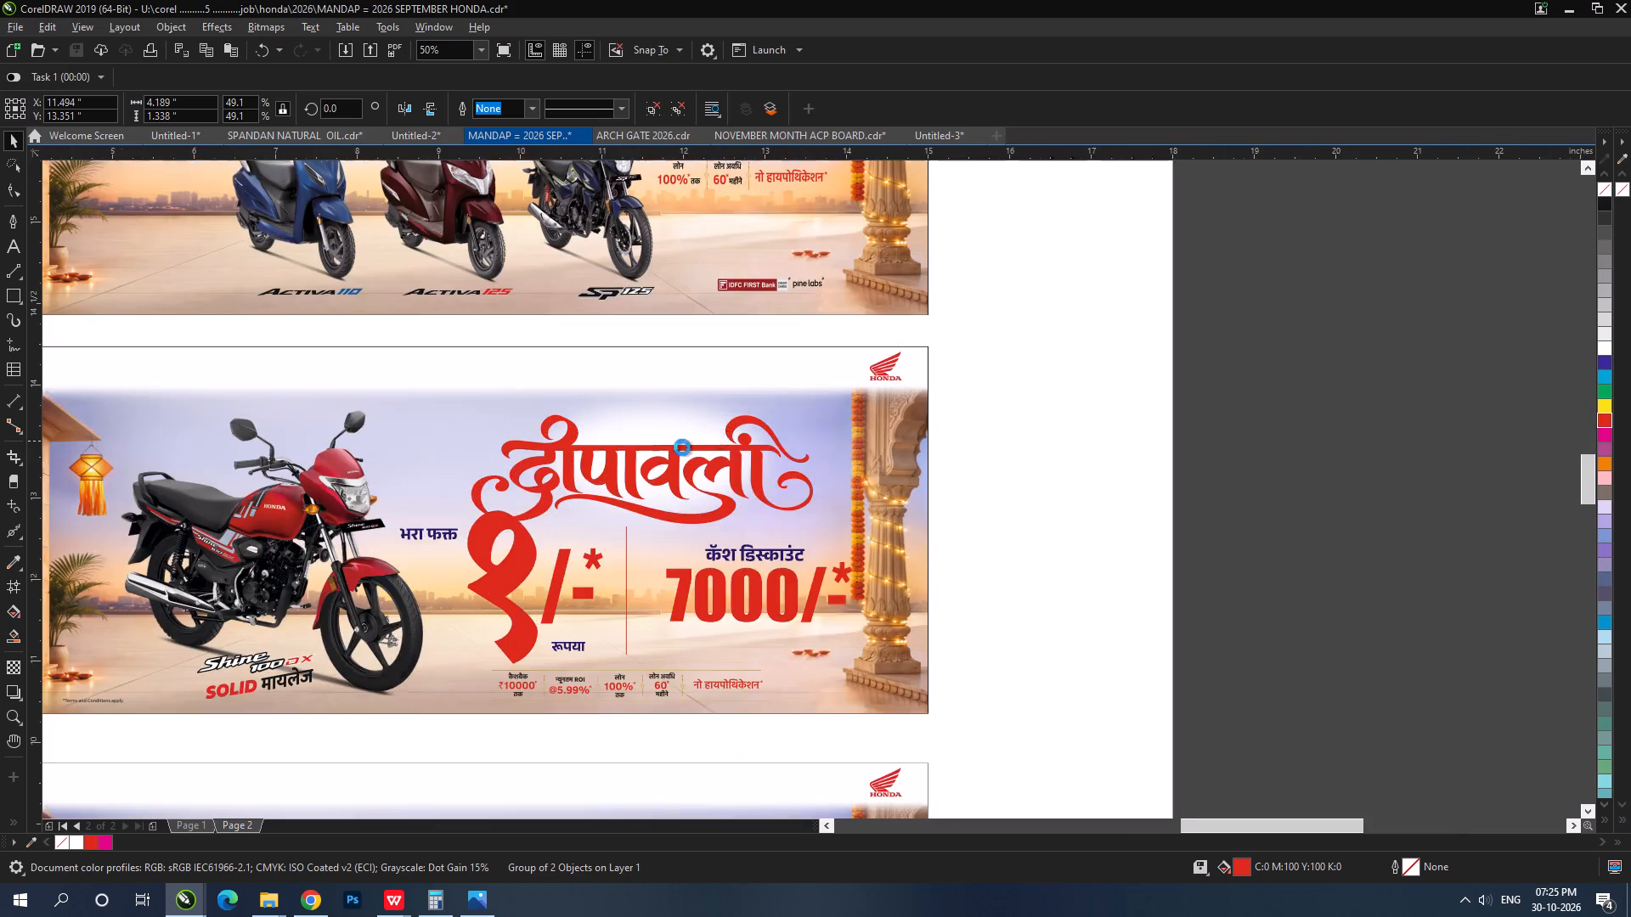
drag(963, 375, 887, 410)
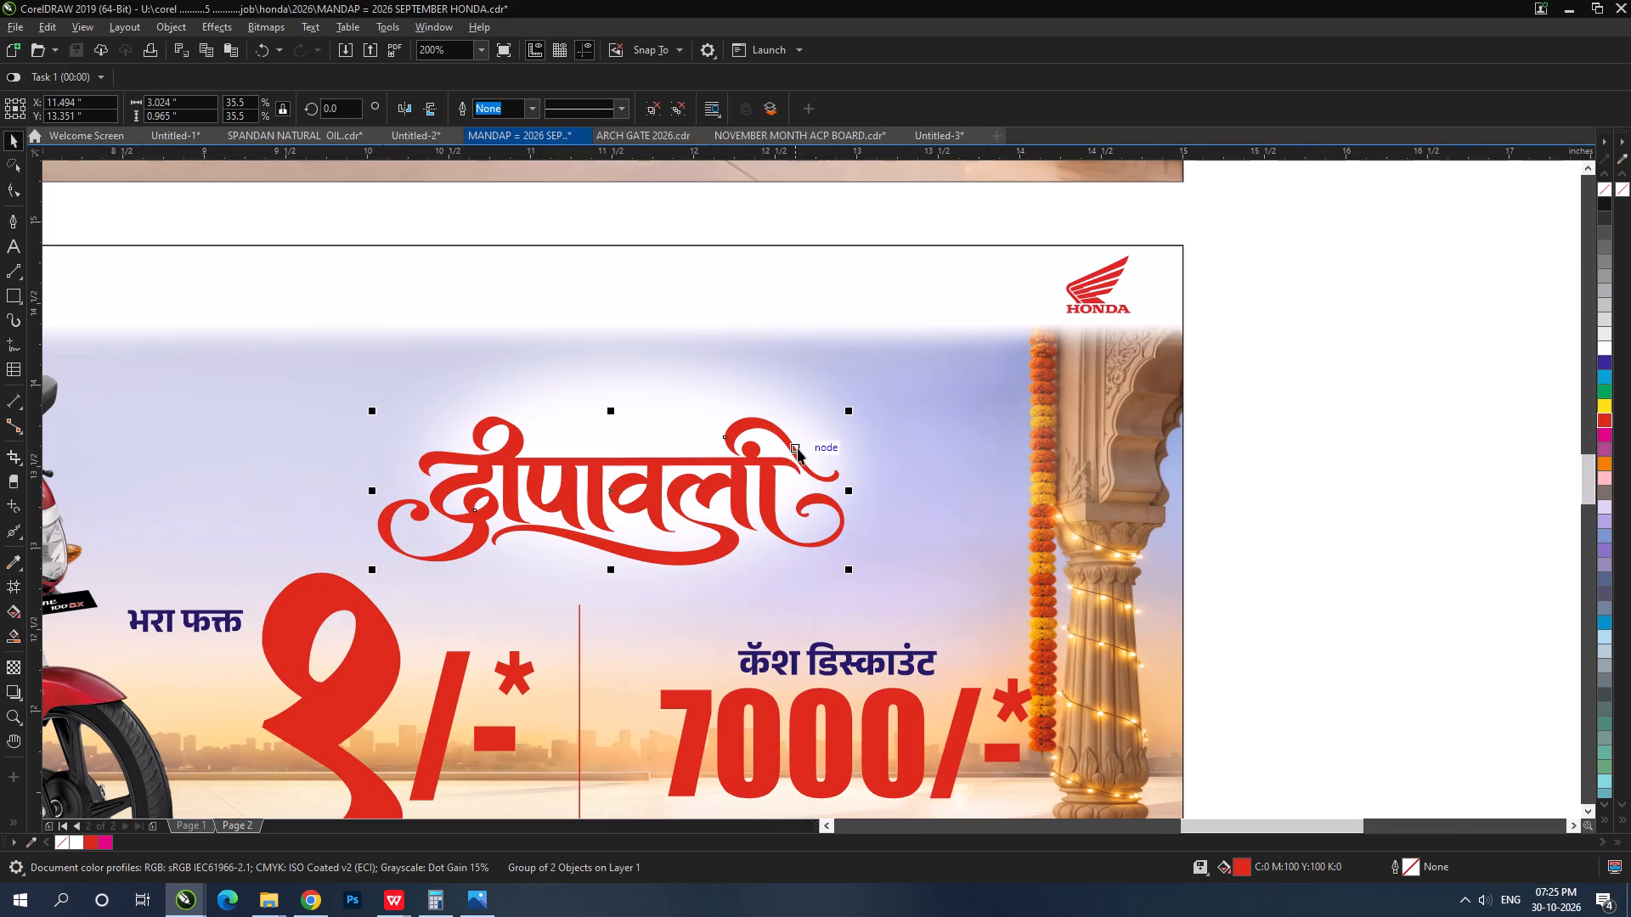
drag(769, 467, 768, 385)
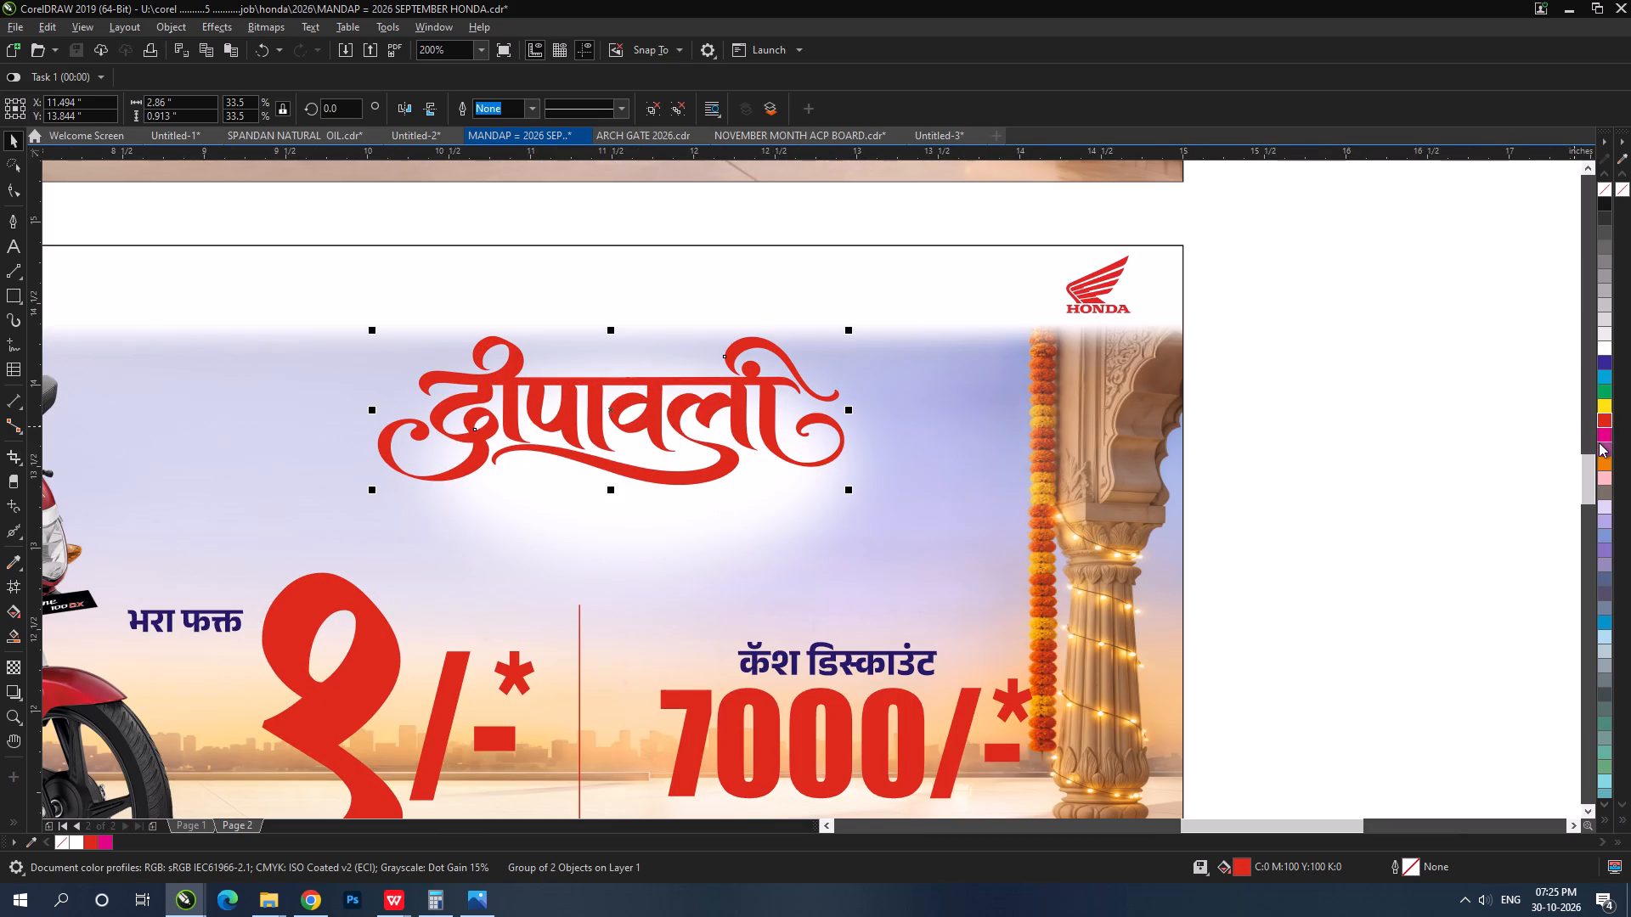
Recolour the middle banner's दीपावली lettering magenta C0 M100 Y0 K0 and enlarge it to about 3.3 in wide.
click(1599, 442)
click(1608, 433)
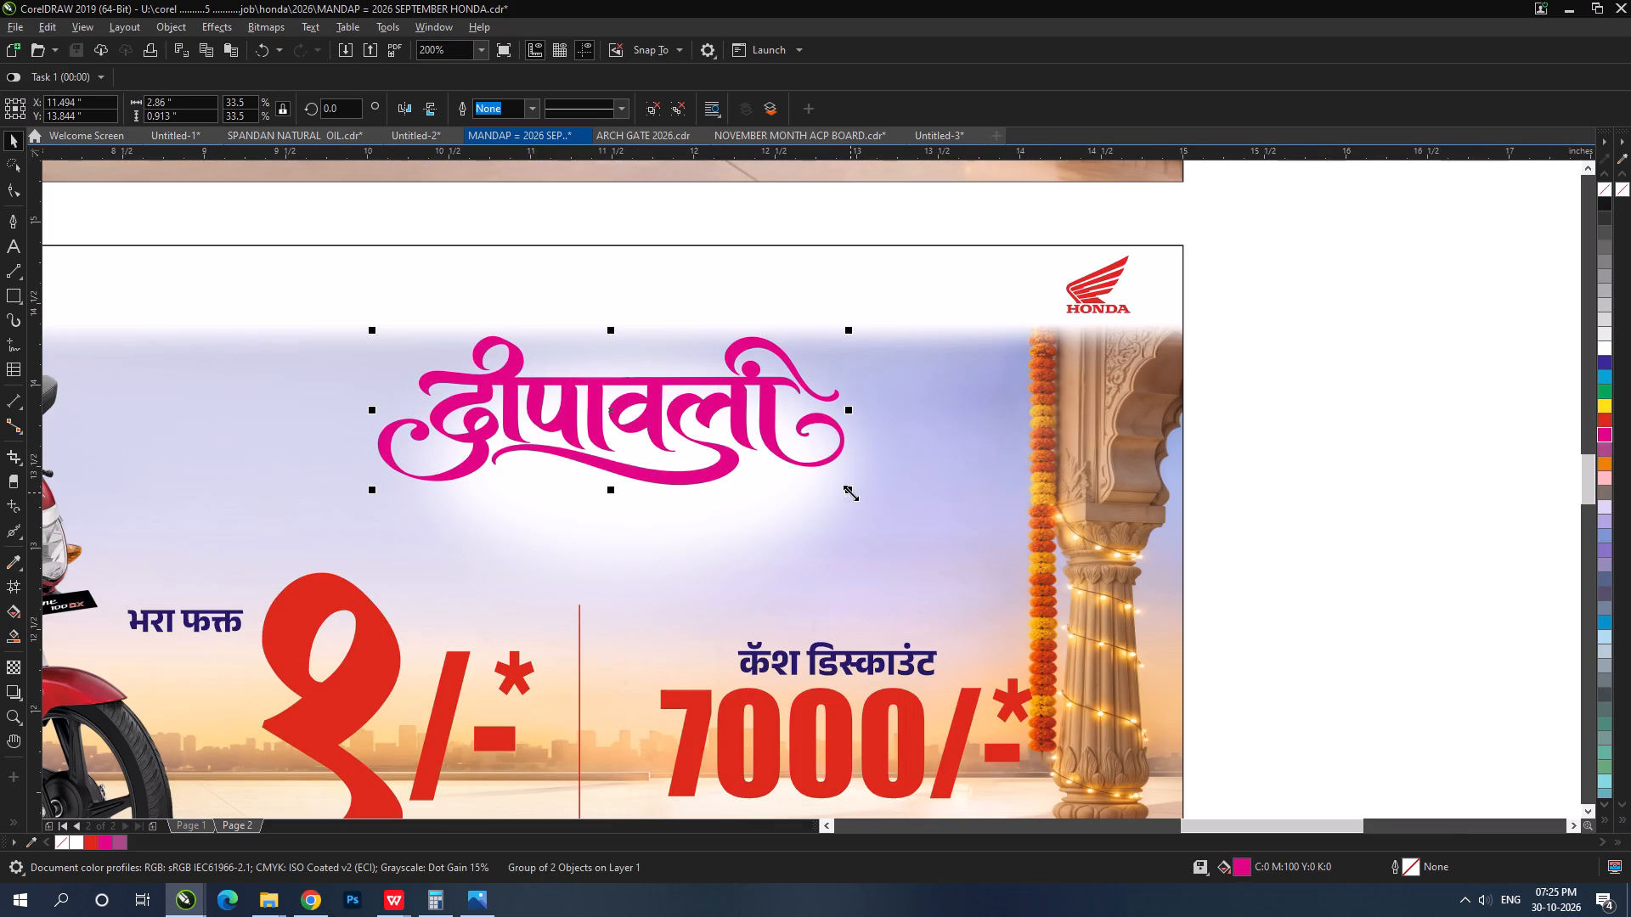
drag(850, 492, 885, 505)
scroll(971, 458, down, 2)
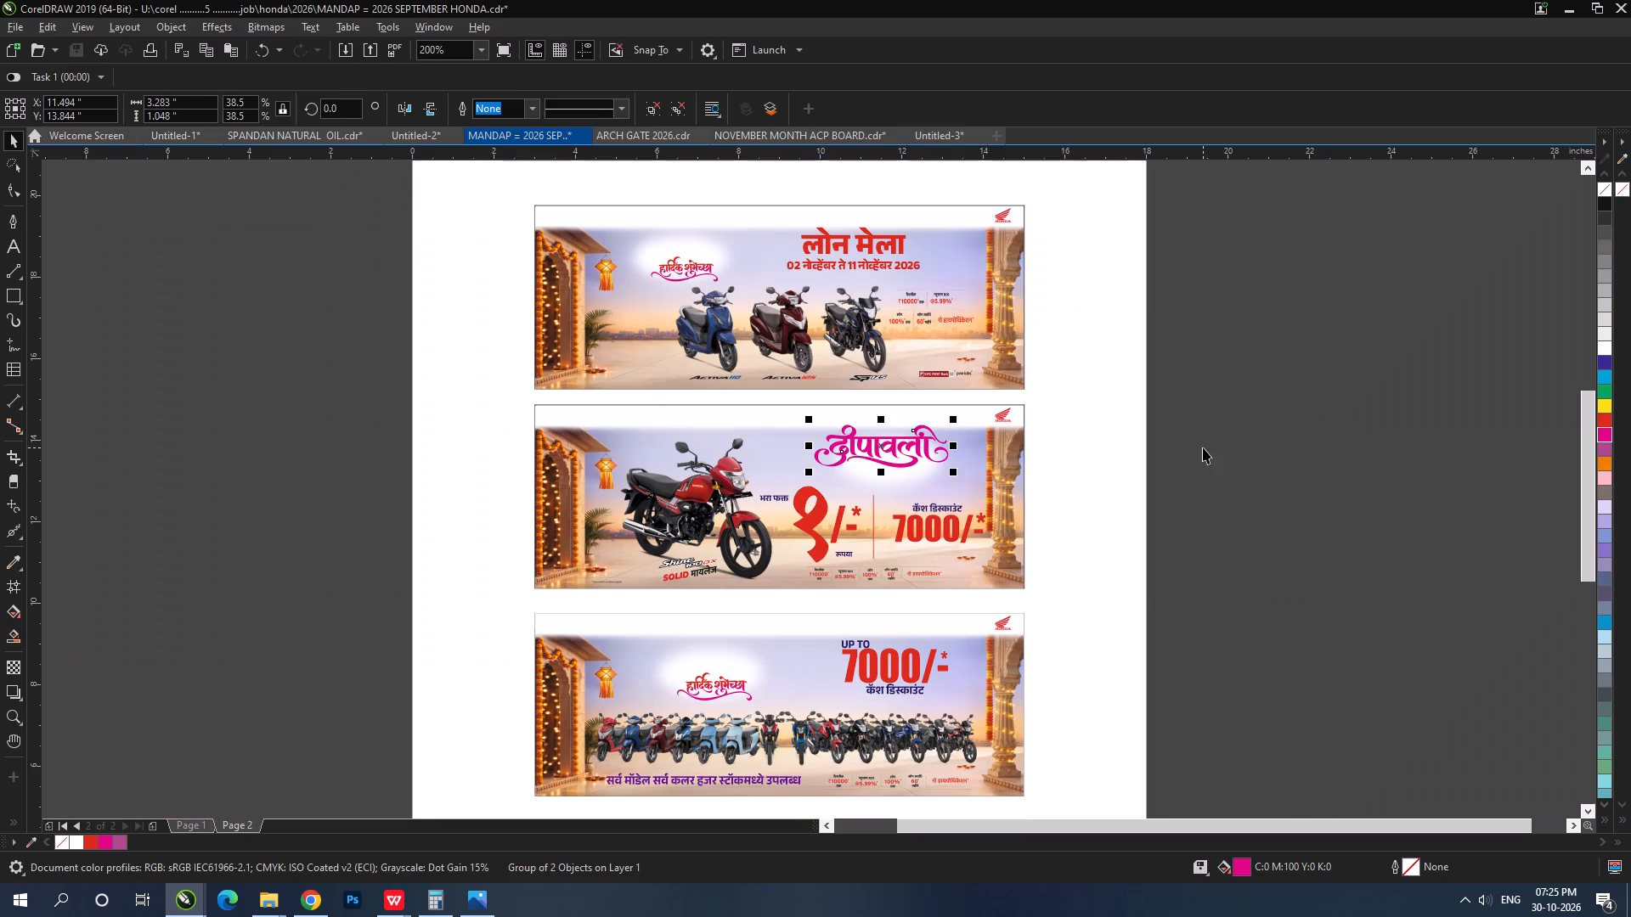
click(1203, 447)
Duplicate the top banner's हार्दिक शुभेच्छा lettering onto the middle banner, centred horizontally beneath दीपावली at about Y 13.0 in.
click(679, 270)
drag(672, 266, 856, 455)
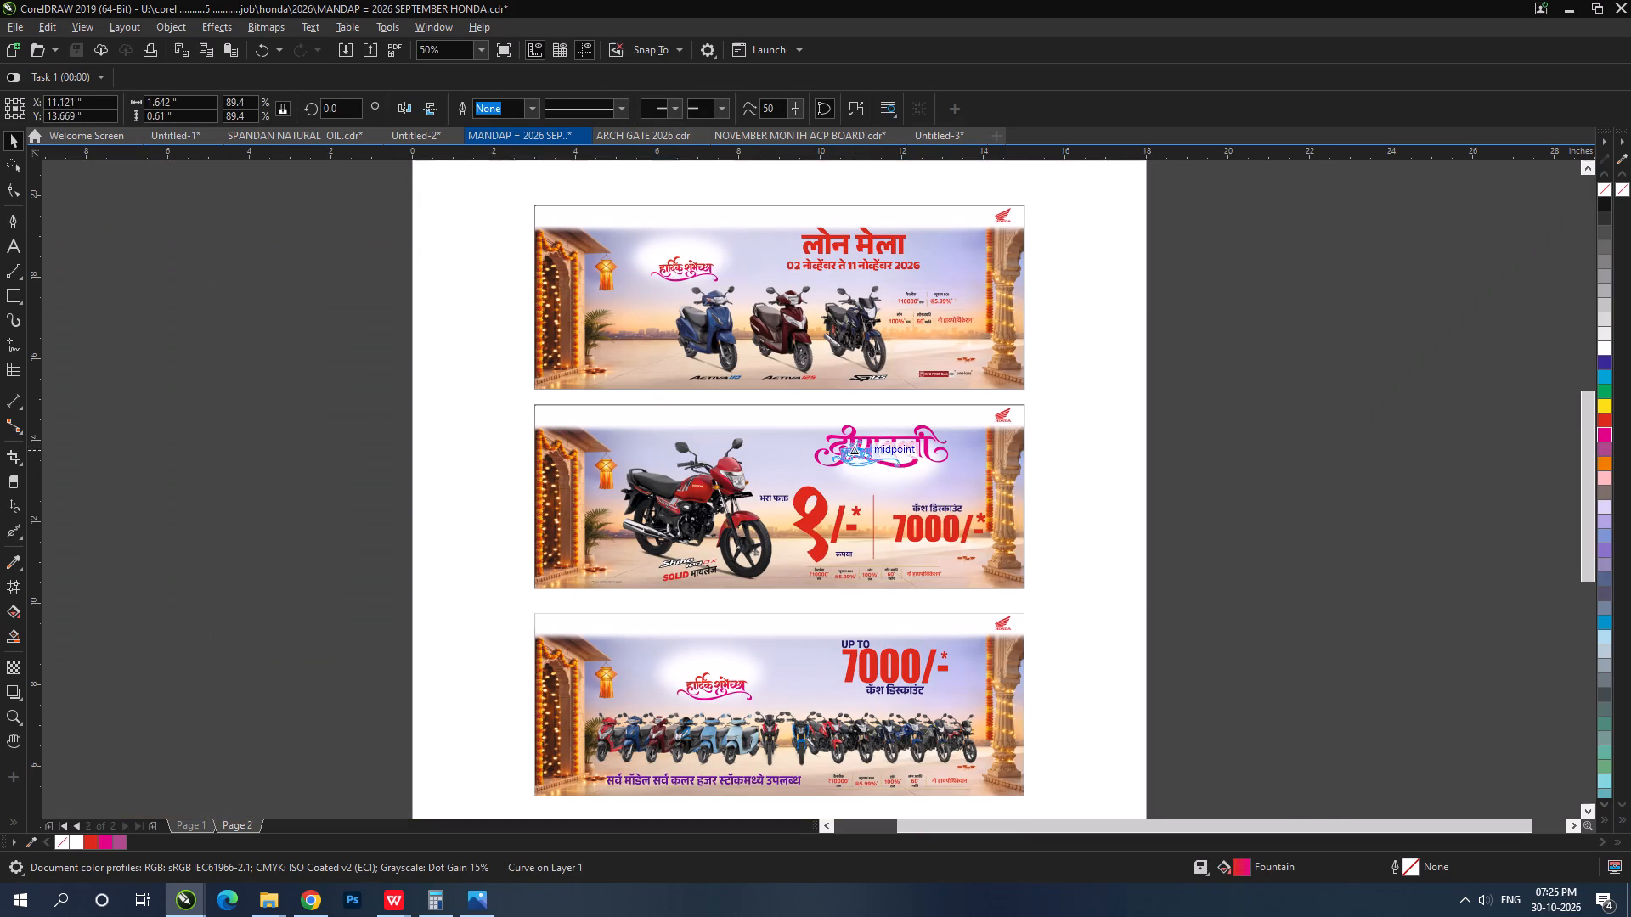
drag(856, 455, 867, 479)
right_click(867, 479)
scroll(888, 488, up, 3)
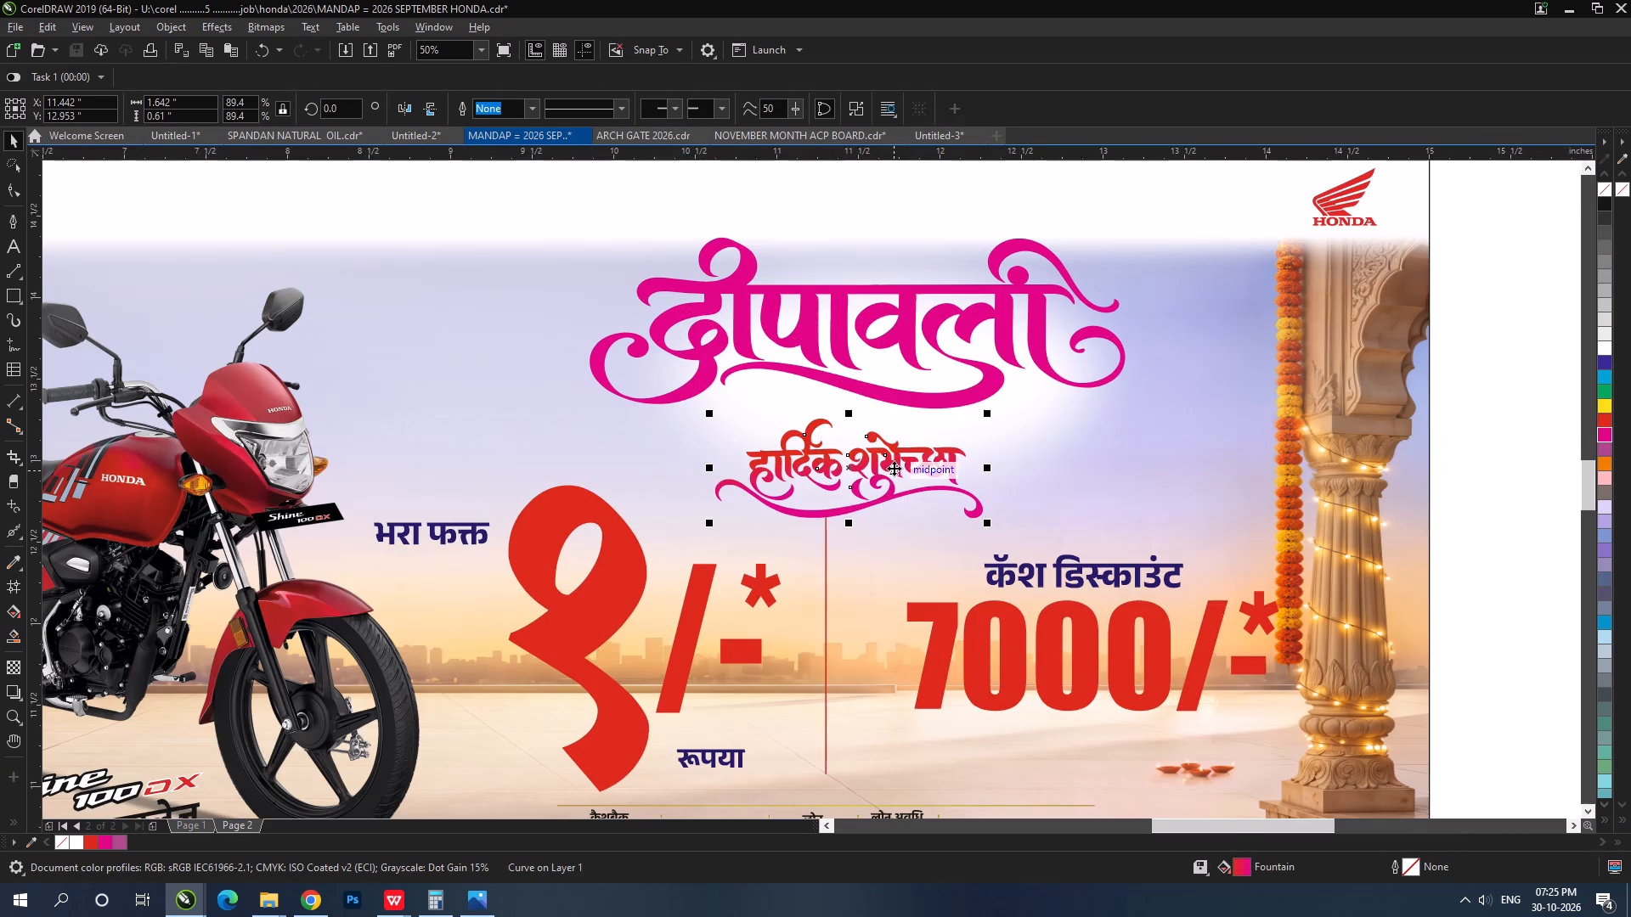
drag(894, 459, 930, 447)
shift+click(945, 399)
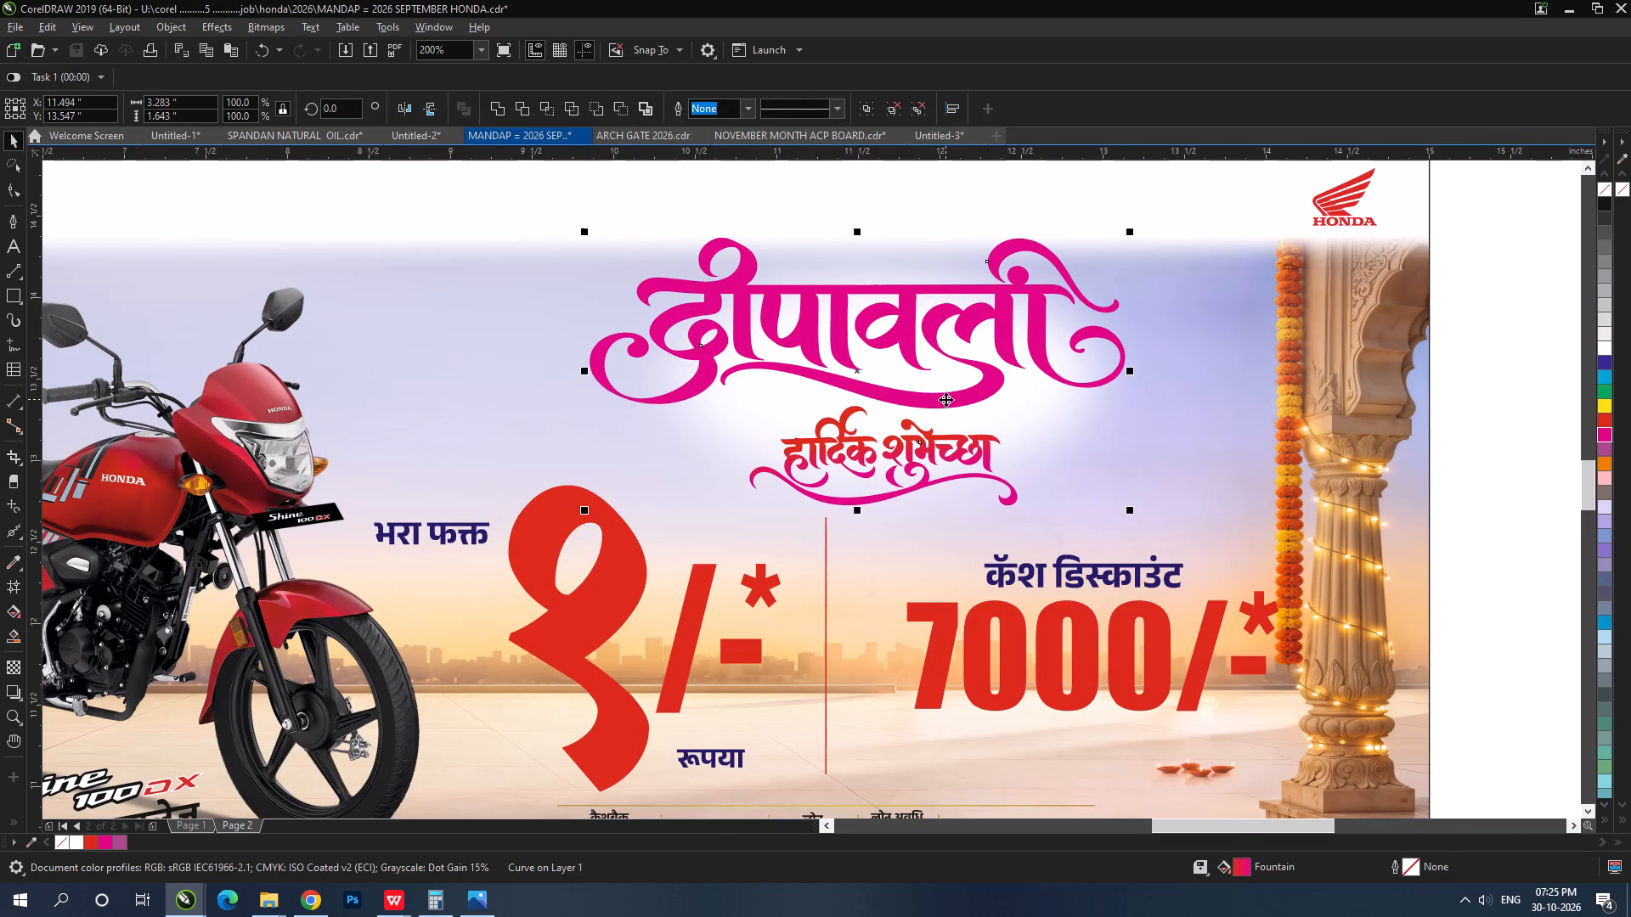
key(c)
shift+click(945, 399)
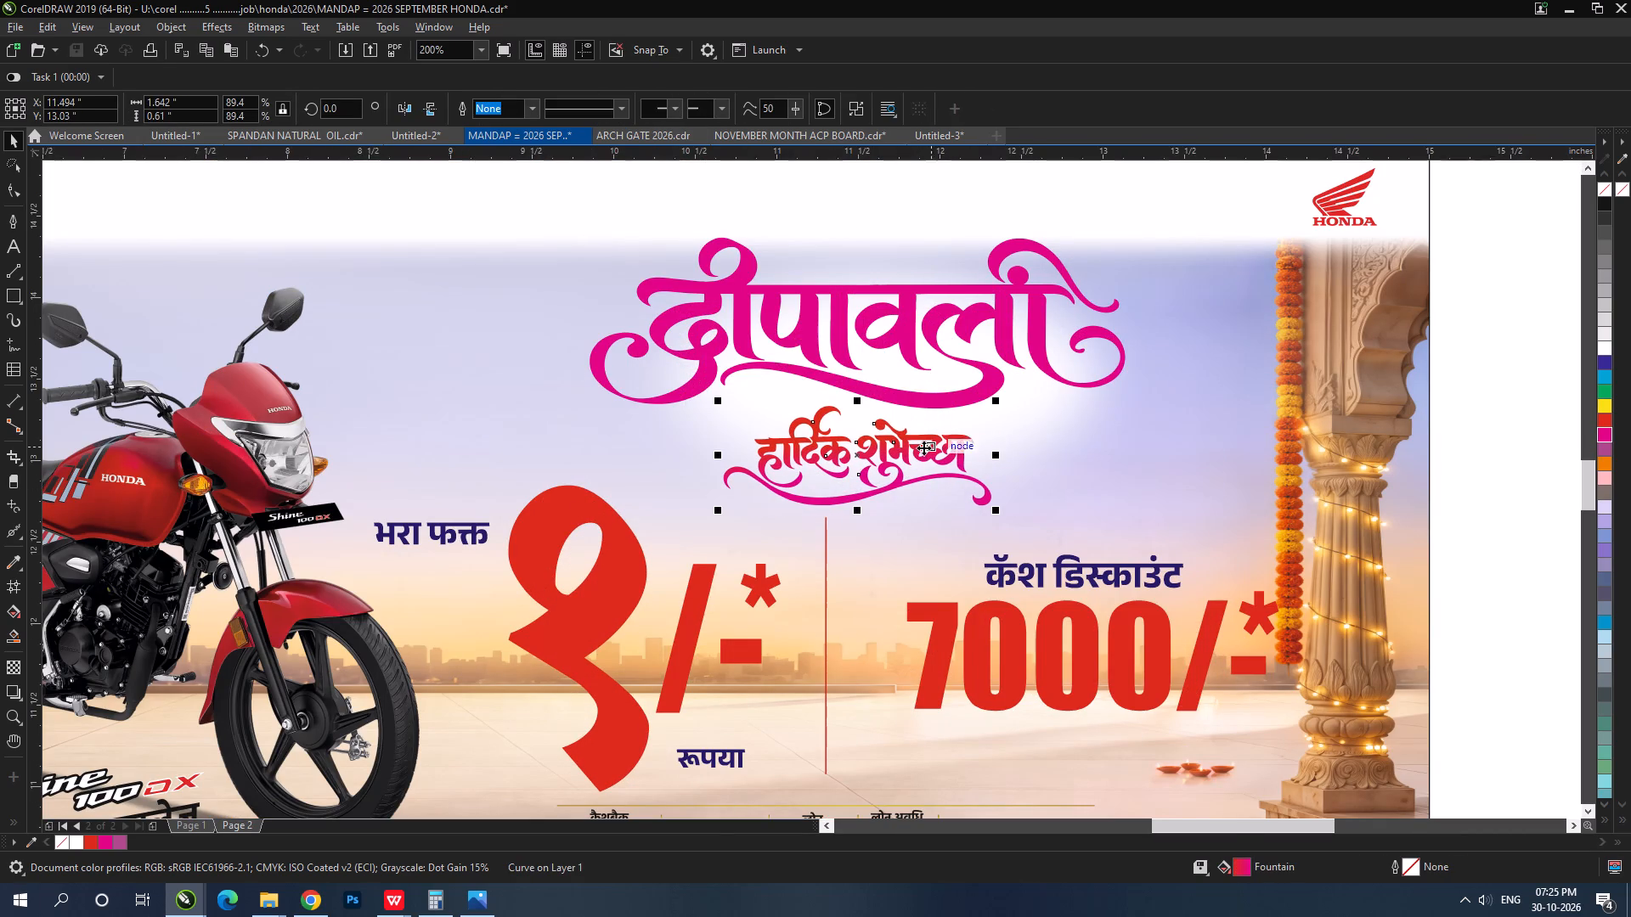
Shift the middle banner's हार्दिक शुभेच्छा lettering to about X 11.6 in and shrink it to about 1.46 in wide.
drag(923, 447, 946, 447)
drag(1021, 509, 1010, 508)
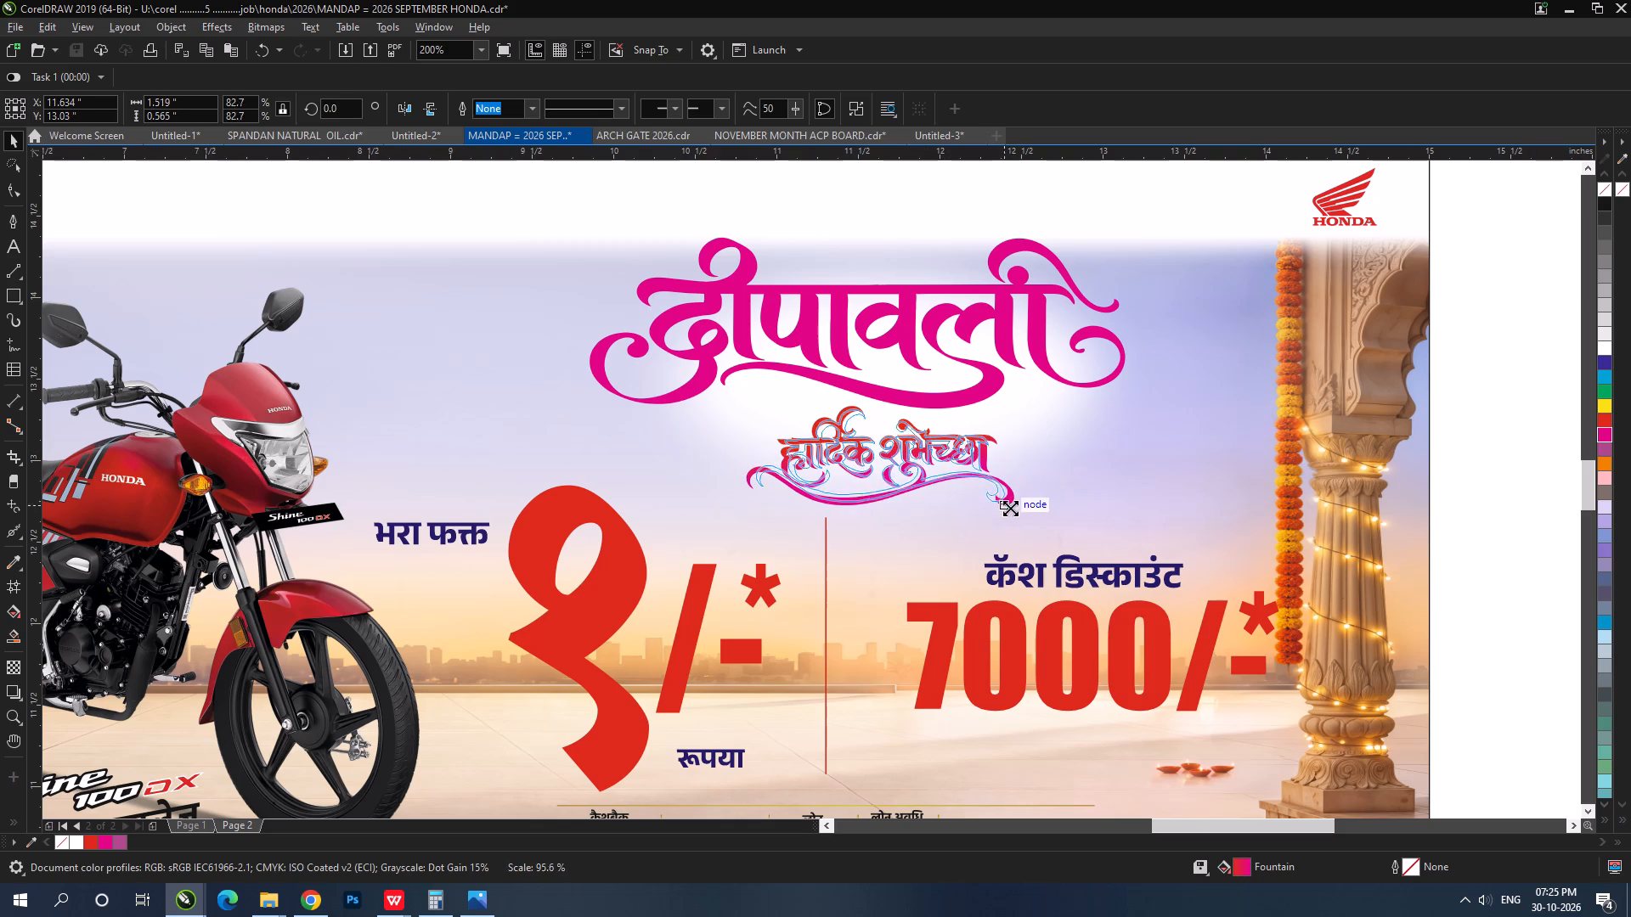
drag(1010, 508, 1008, 508)
click(928, 445)
Delete the हार्दिक शुभेच्छा lettering from the top banner.
scroll(928, 441, down, 2)
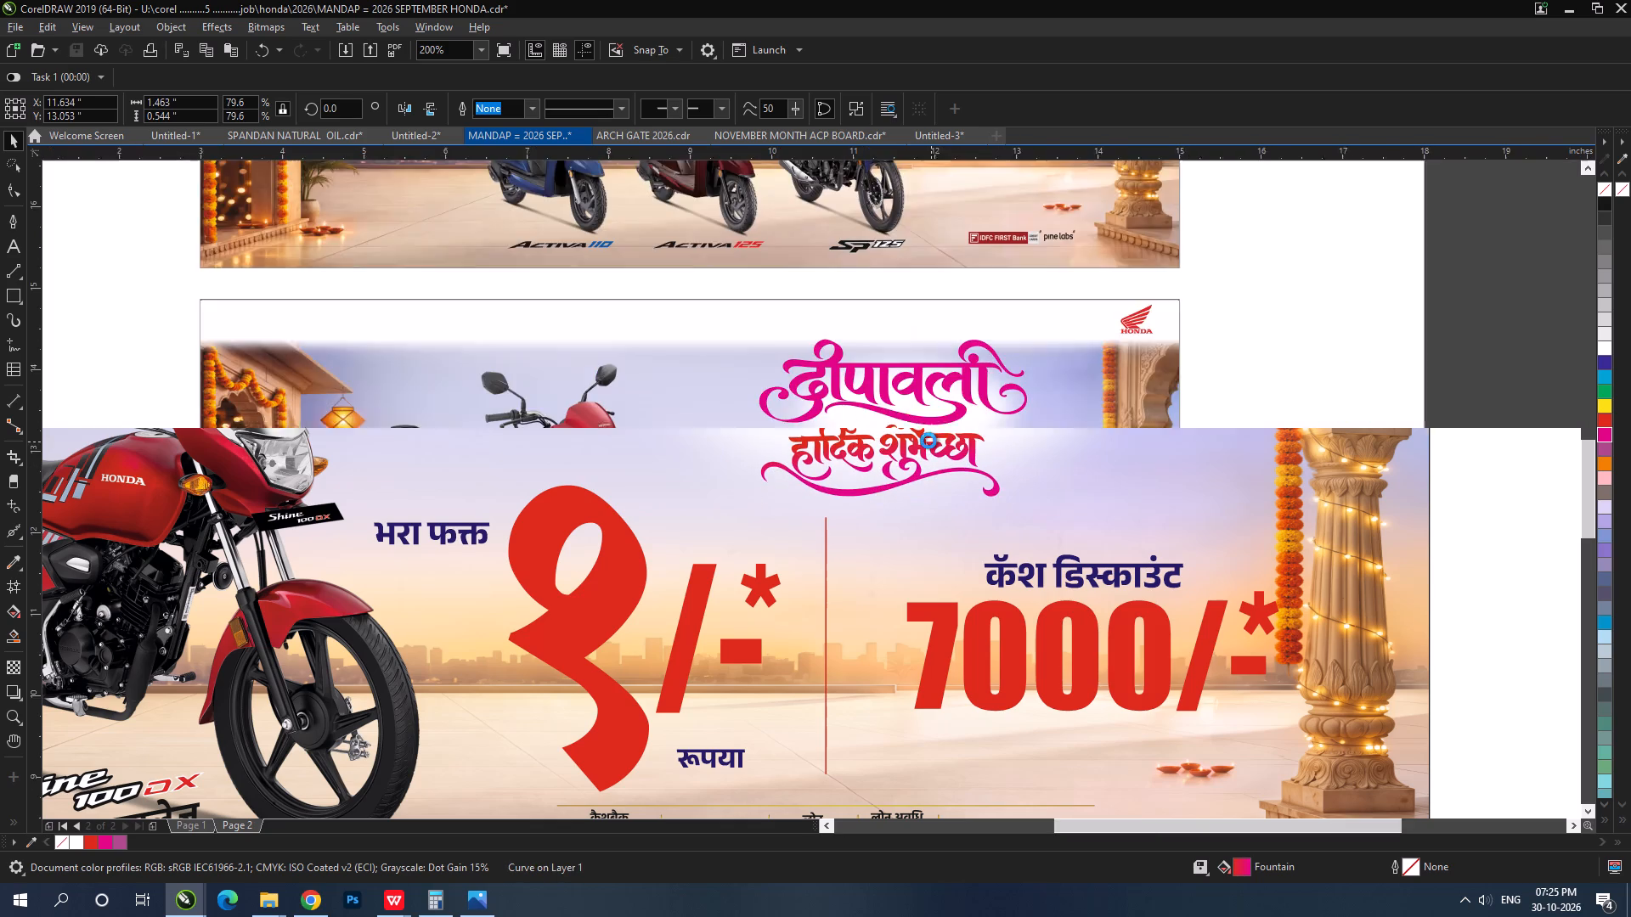
click(722, 232)
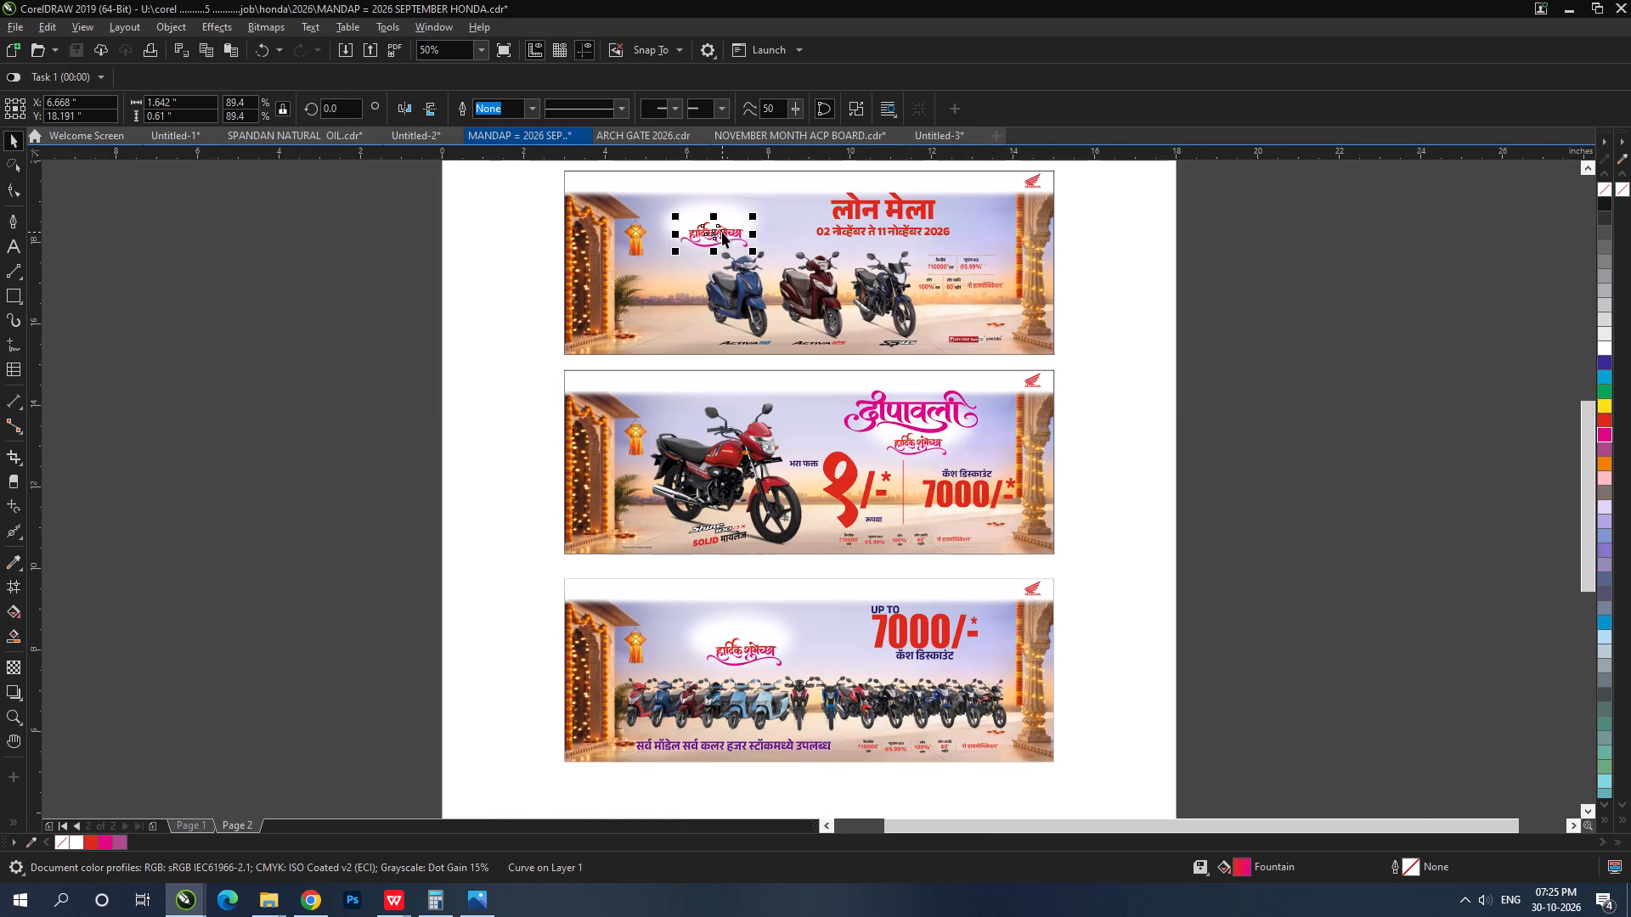
key(Delete)
Reduce the दीपावली lettering on the middle banner to about 3.04 in wide.
click(906, 442)
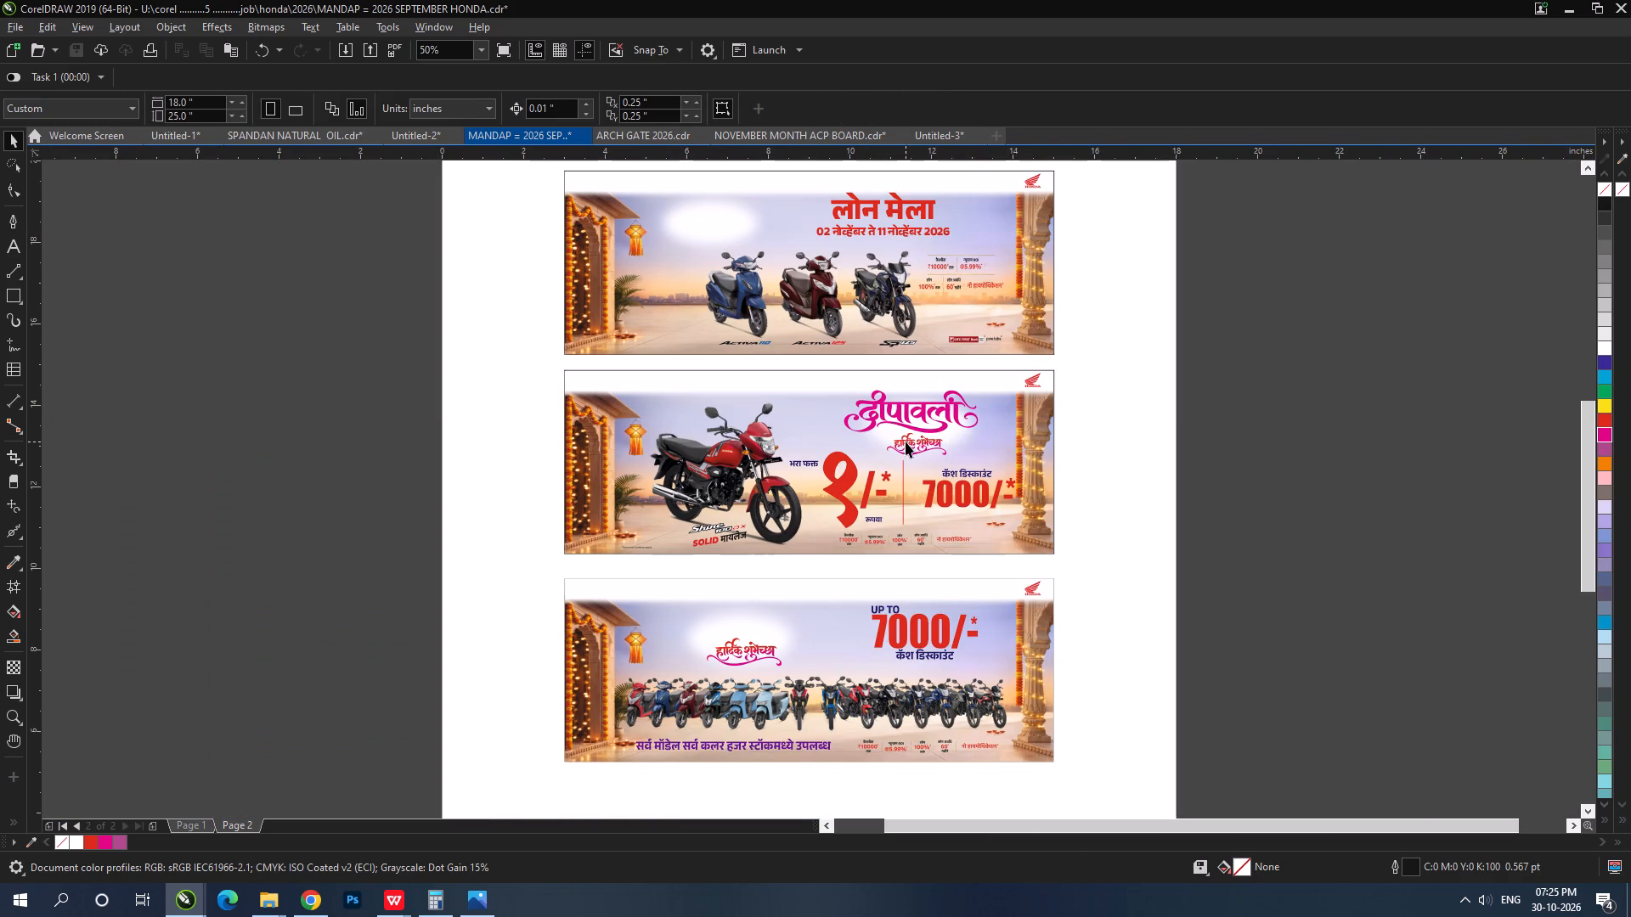
click(917, 409)
scroll(918, 406, up, 1)
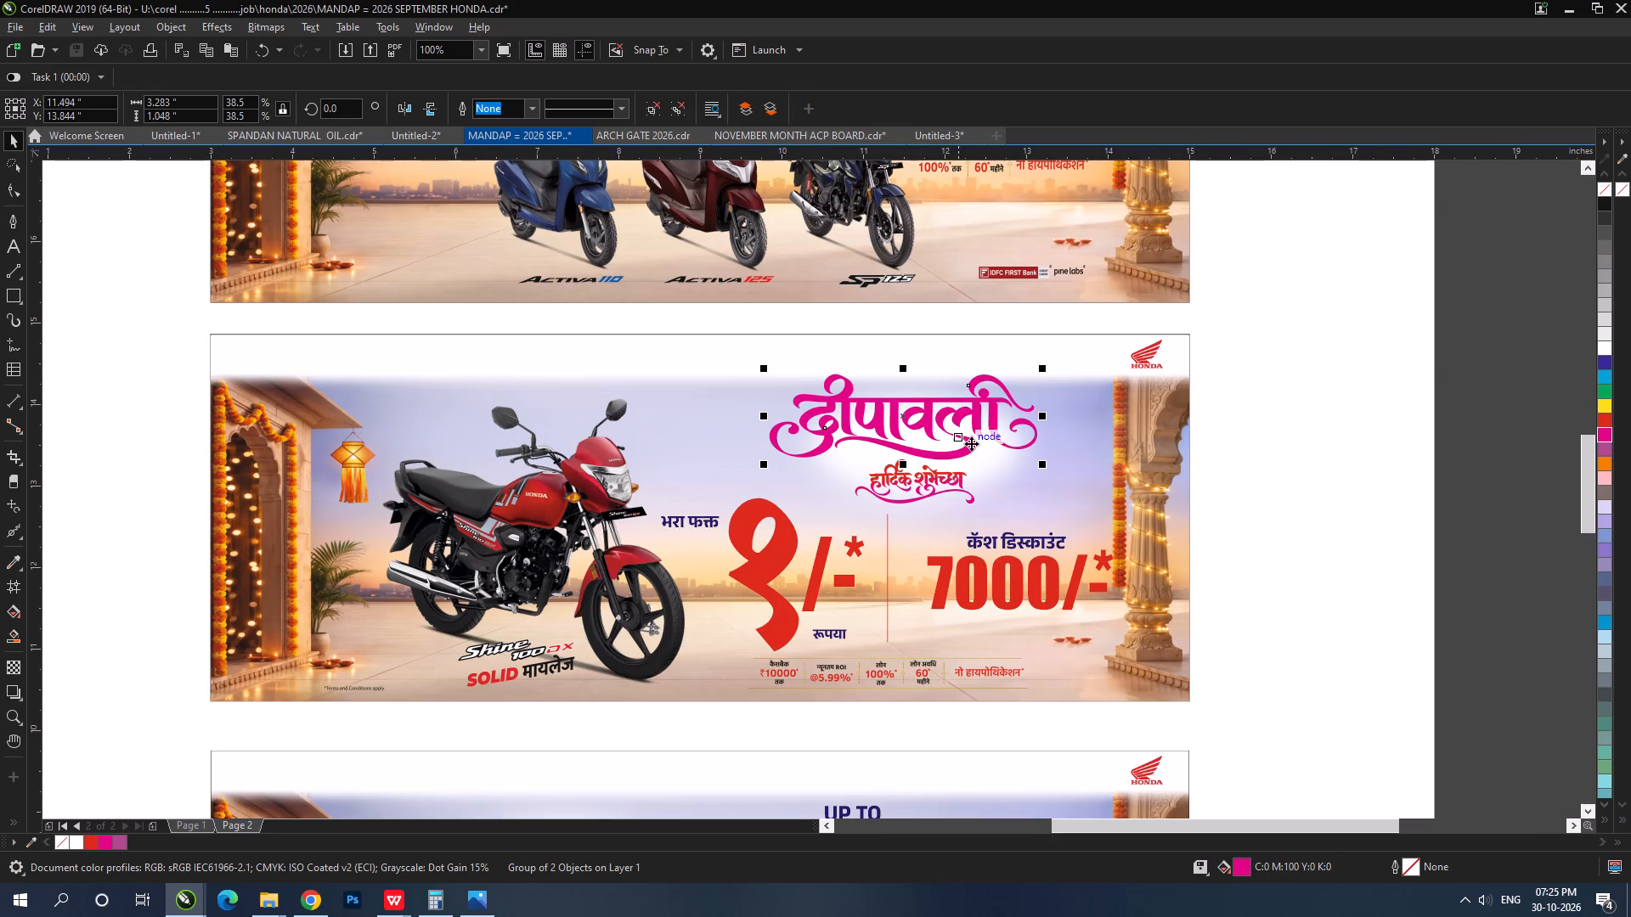
drag(1042, 463, 1032, 462)
scroll(958, 430, up, 1)
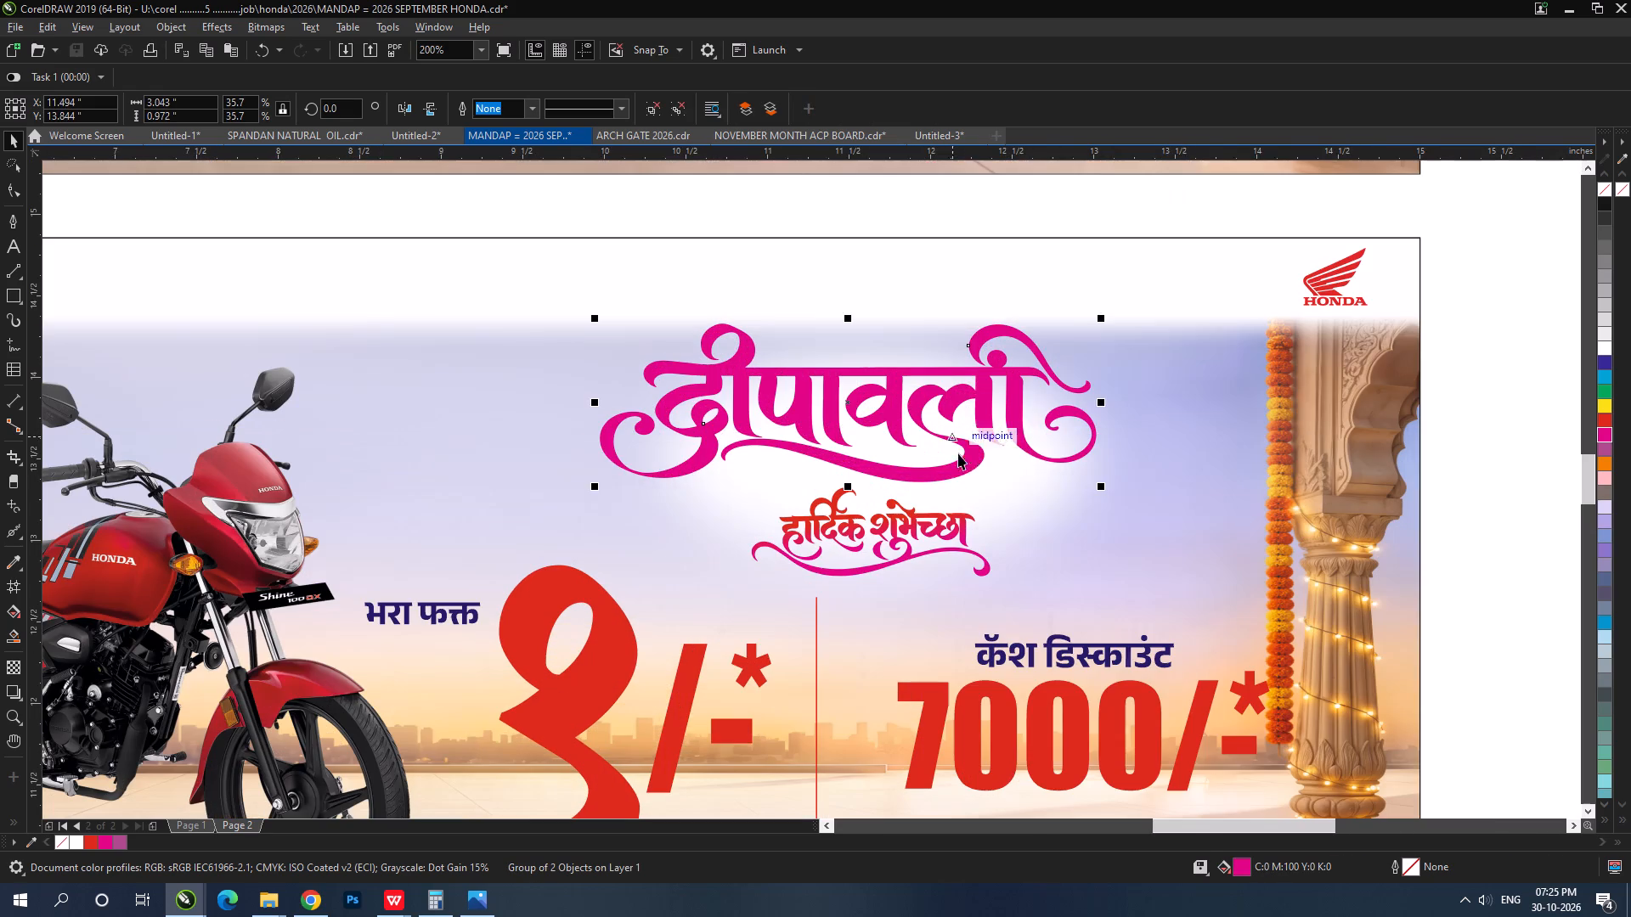
click(974, 462)
Stretch the white glow bitmap behind the middle banner's lettering to about 3.91 in wide by 2.41 in high.
click(995, 512)
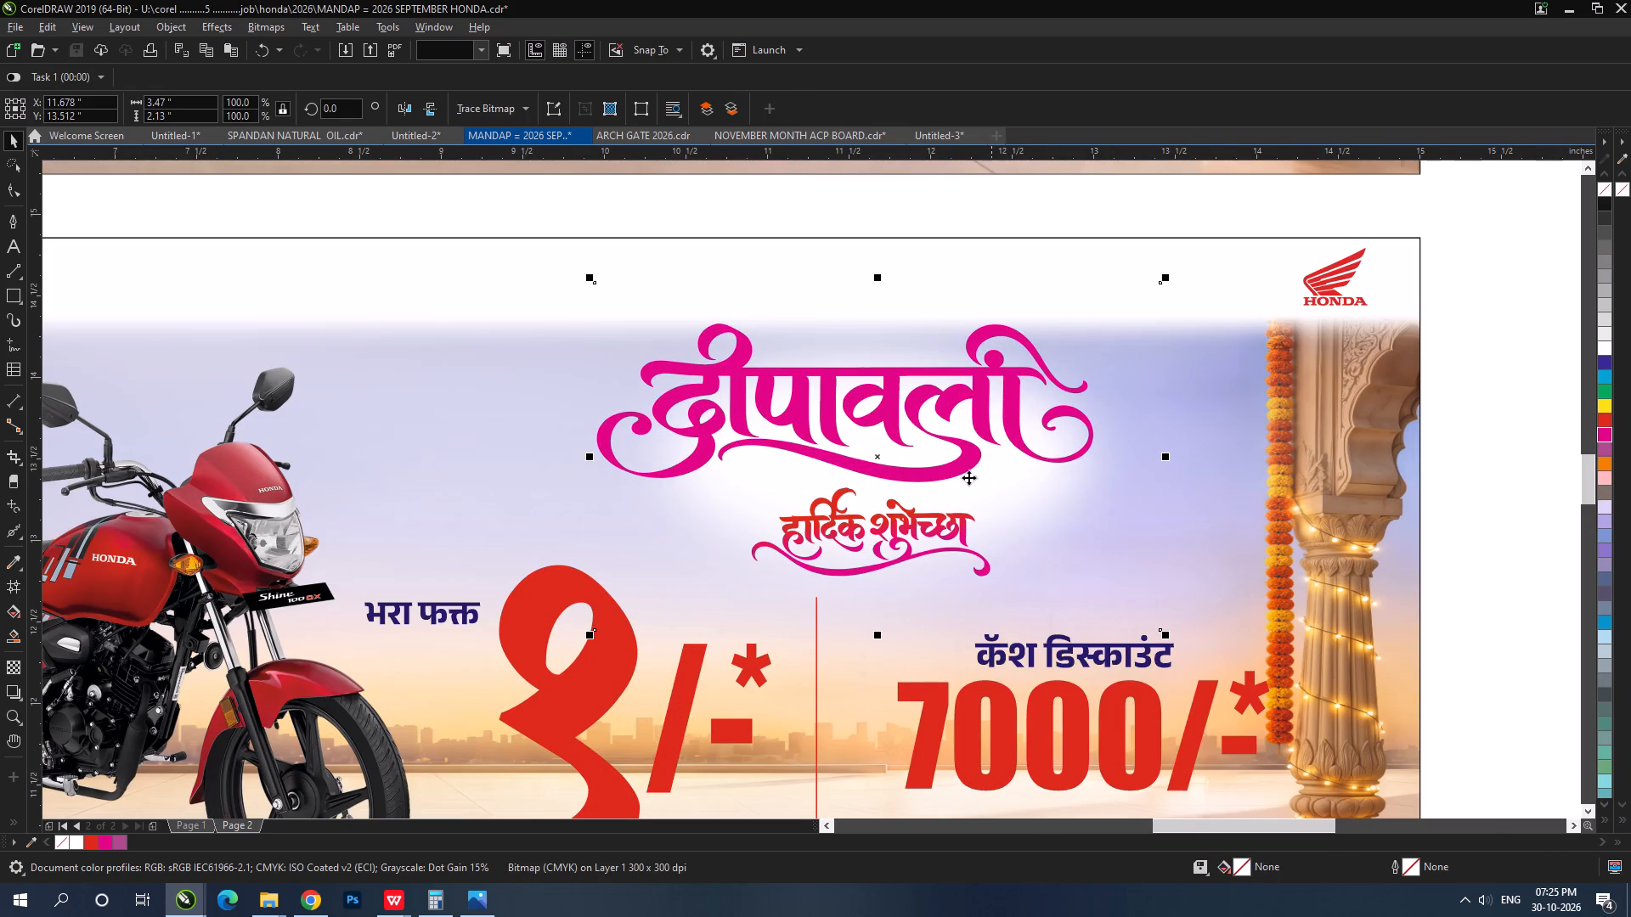
drag(880, 275, 880, 233)
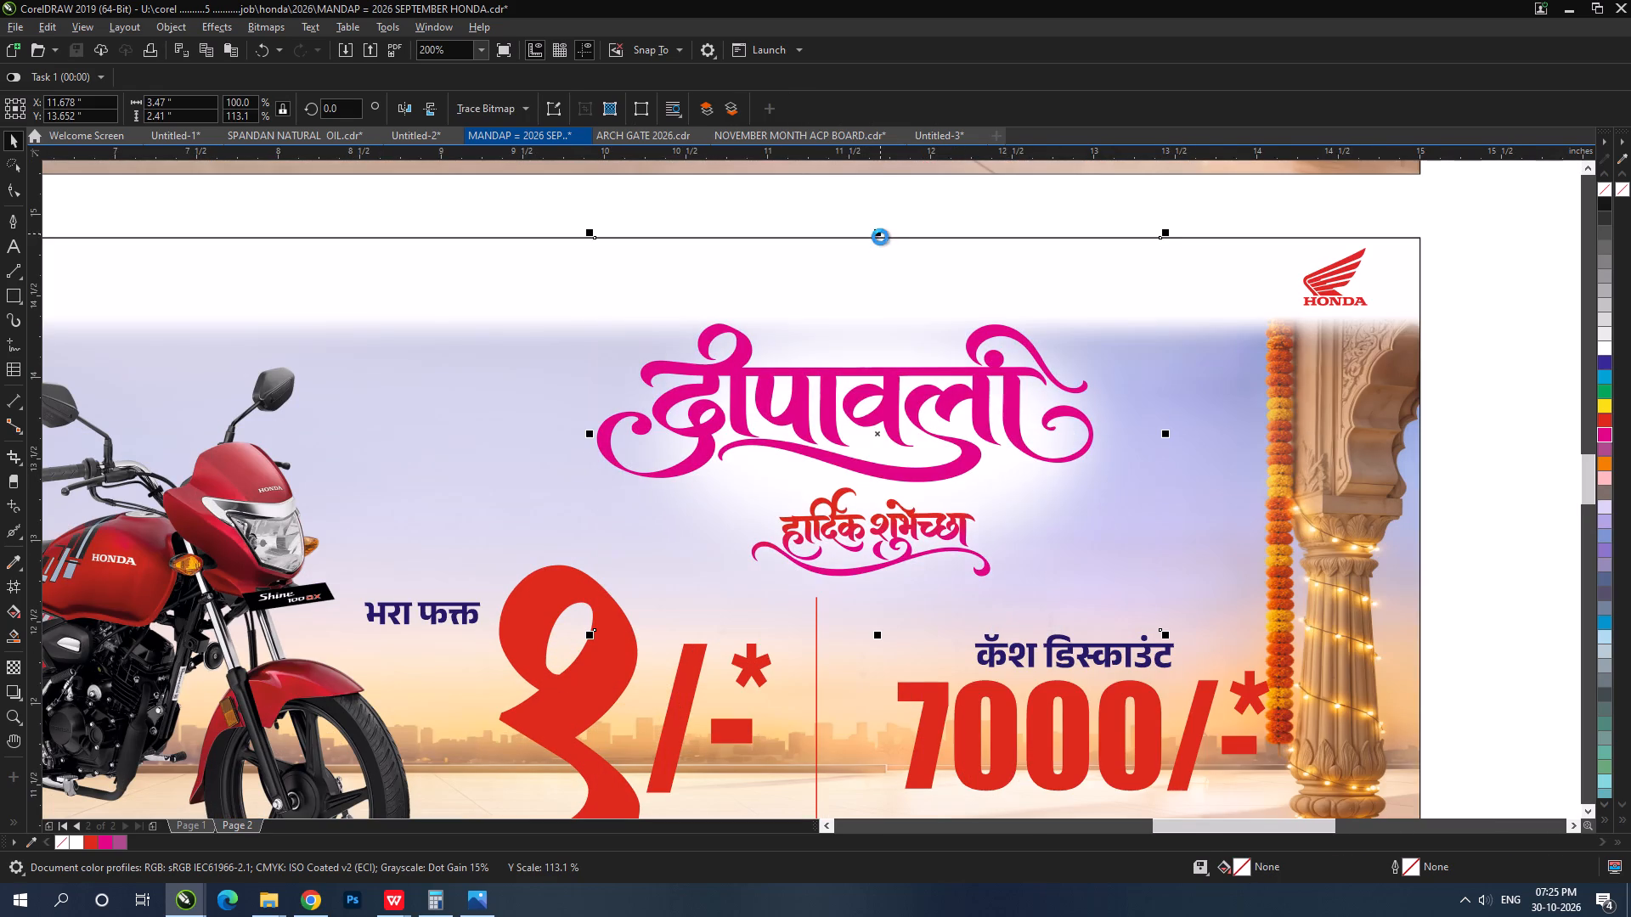
drag(590, 435, 518, 428)
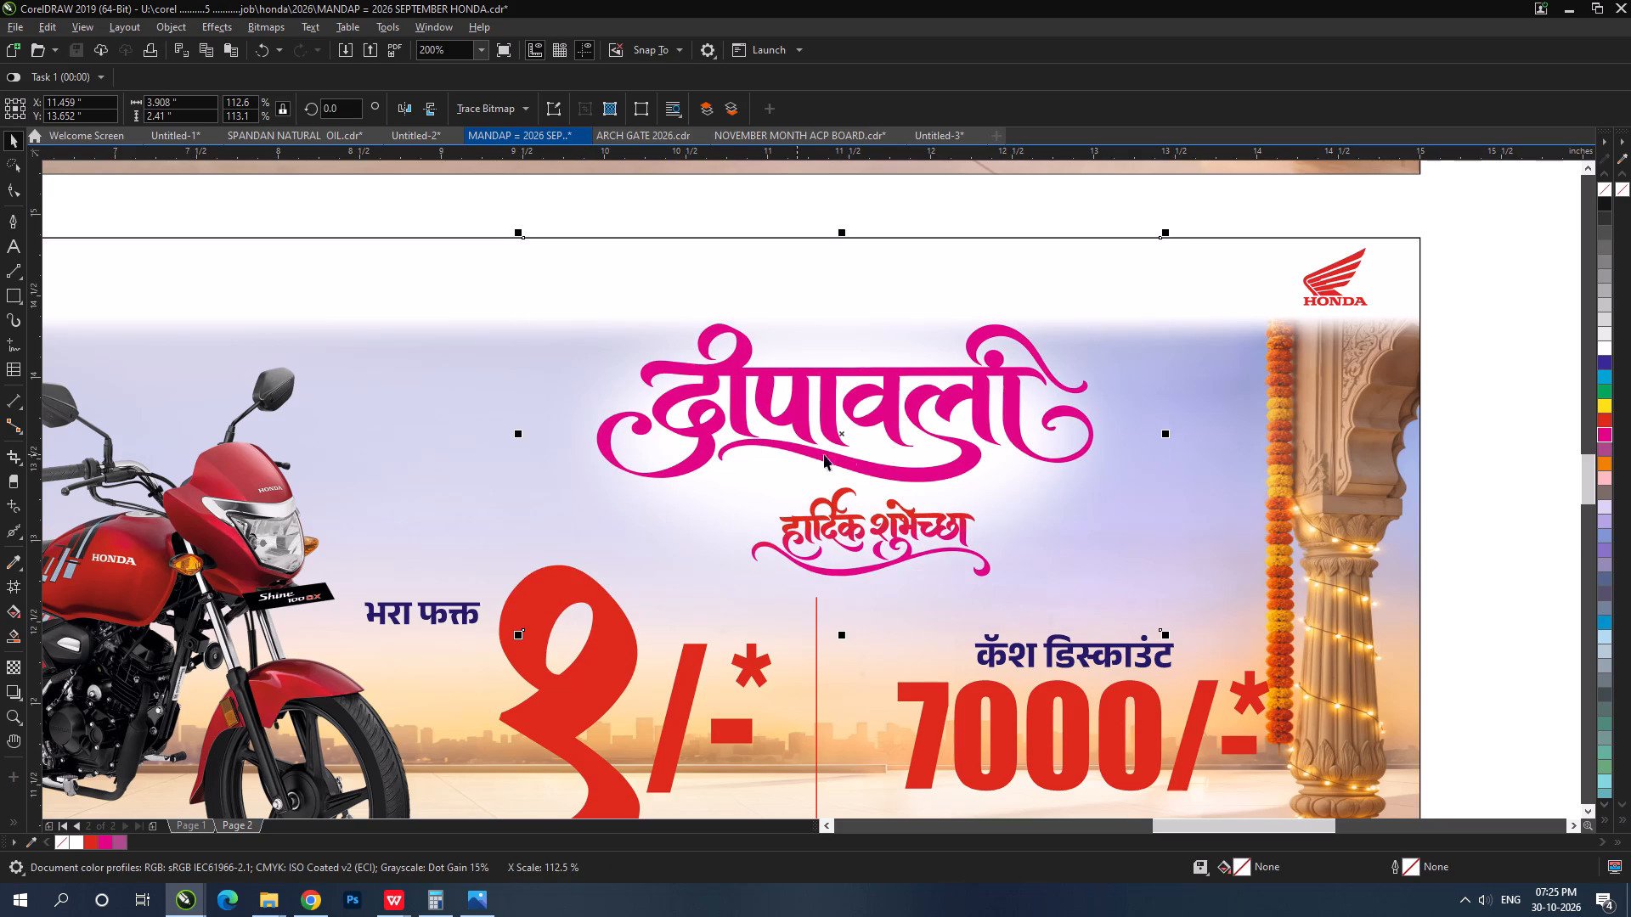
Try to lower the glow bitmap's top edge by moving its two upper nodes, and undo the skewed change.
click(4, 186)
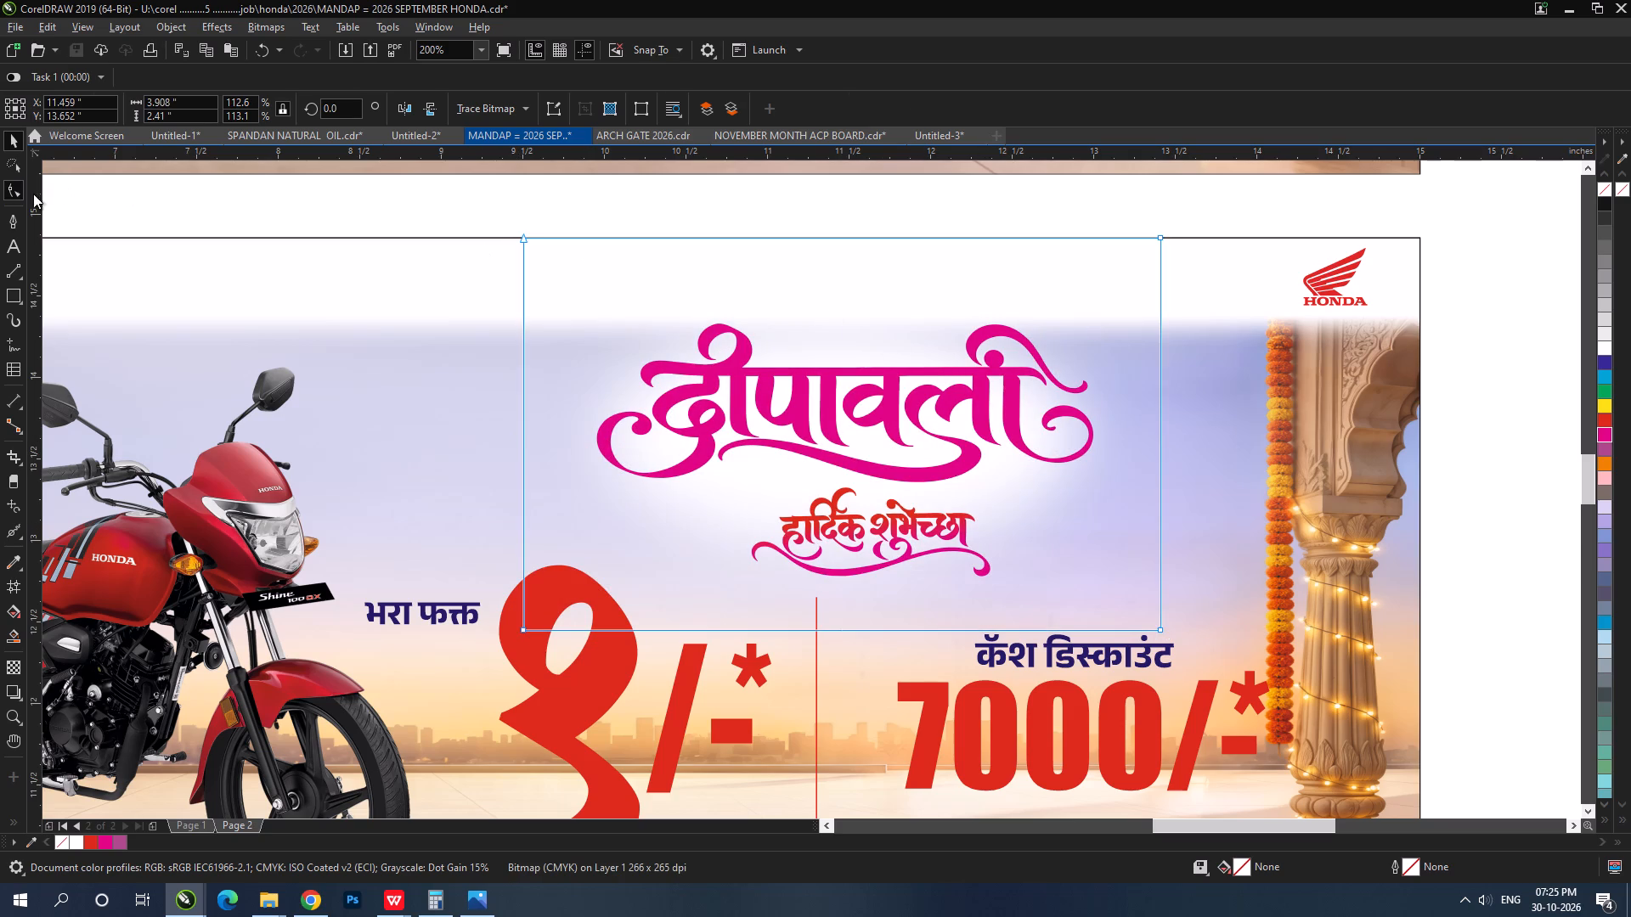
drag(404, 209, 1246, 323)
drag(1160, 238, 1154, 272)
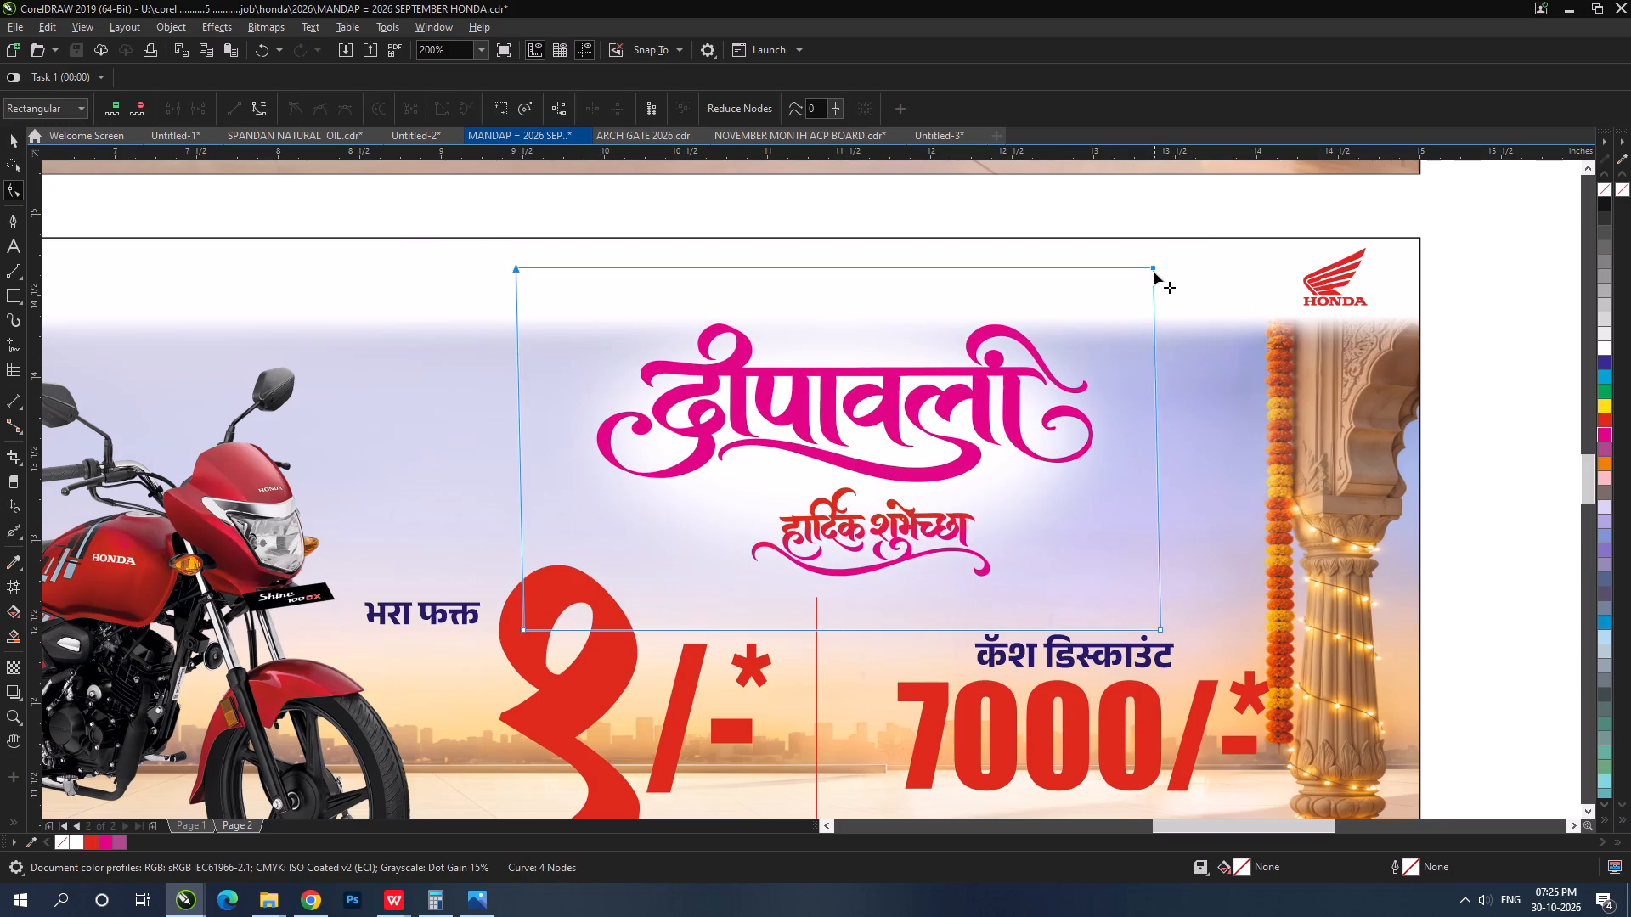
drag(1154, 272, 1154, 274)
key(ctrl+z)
Crop the glow bitmap by moving its top nodes straight down inside the banner, to about 2.15 in high.
drag(1210, 283, 1086, 267)
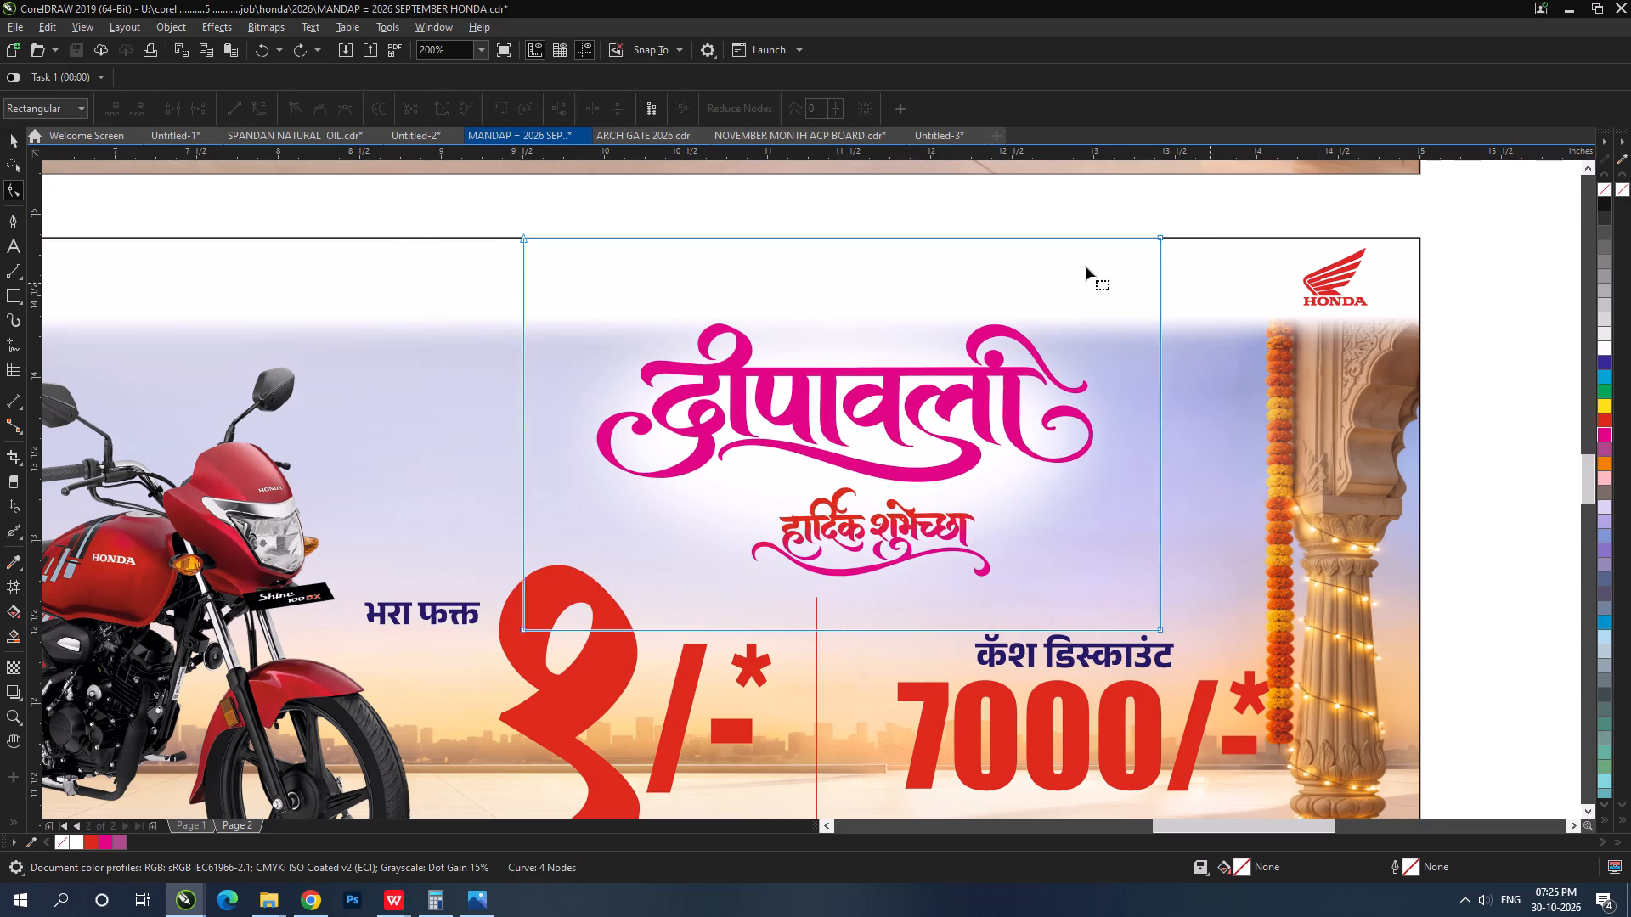
drag(1086, 267, 347, 208)
drag(525, 237, 524, 279)
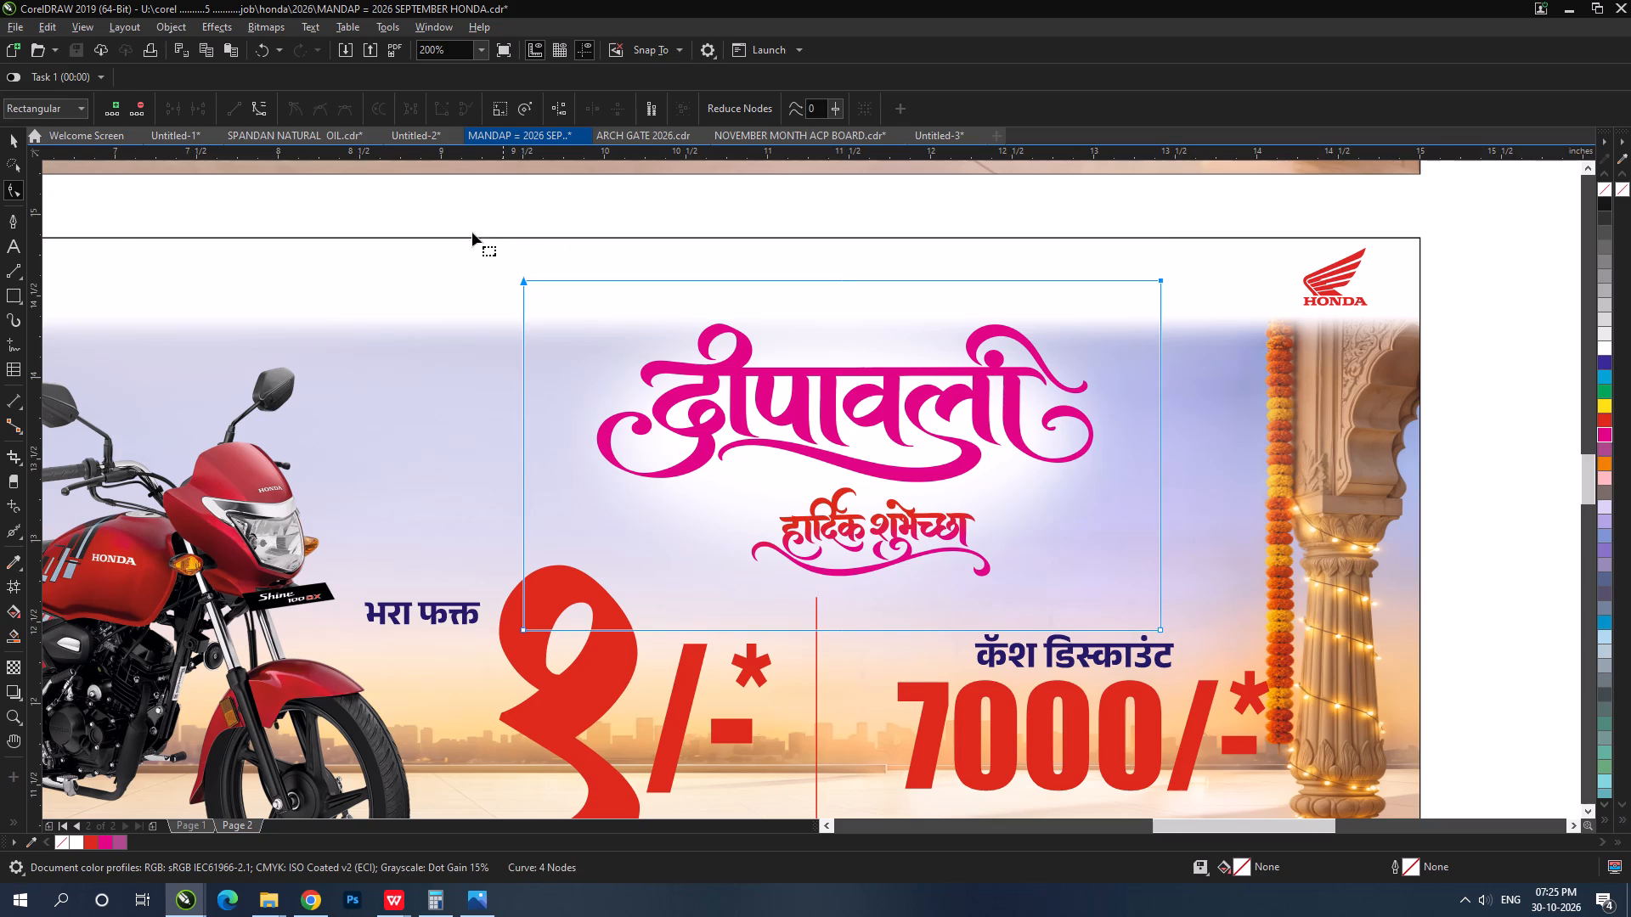
click(15, 145)
Duplicate the middle banner's दीपावली and हार्दिक शुभेच्छा lettering together onto the empty area beside the page.
scroll(1137, 483, down, 2)
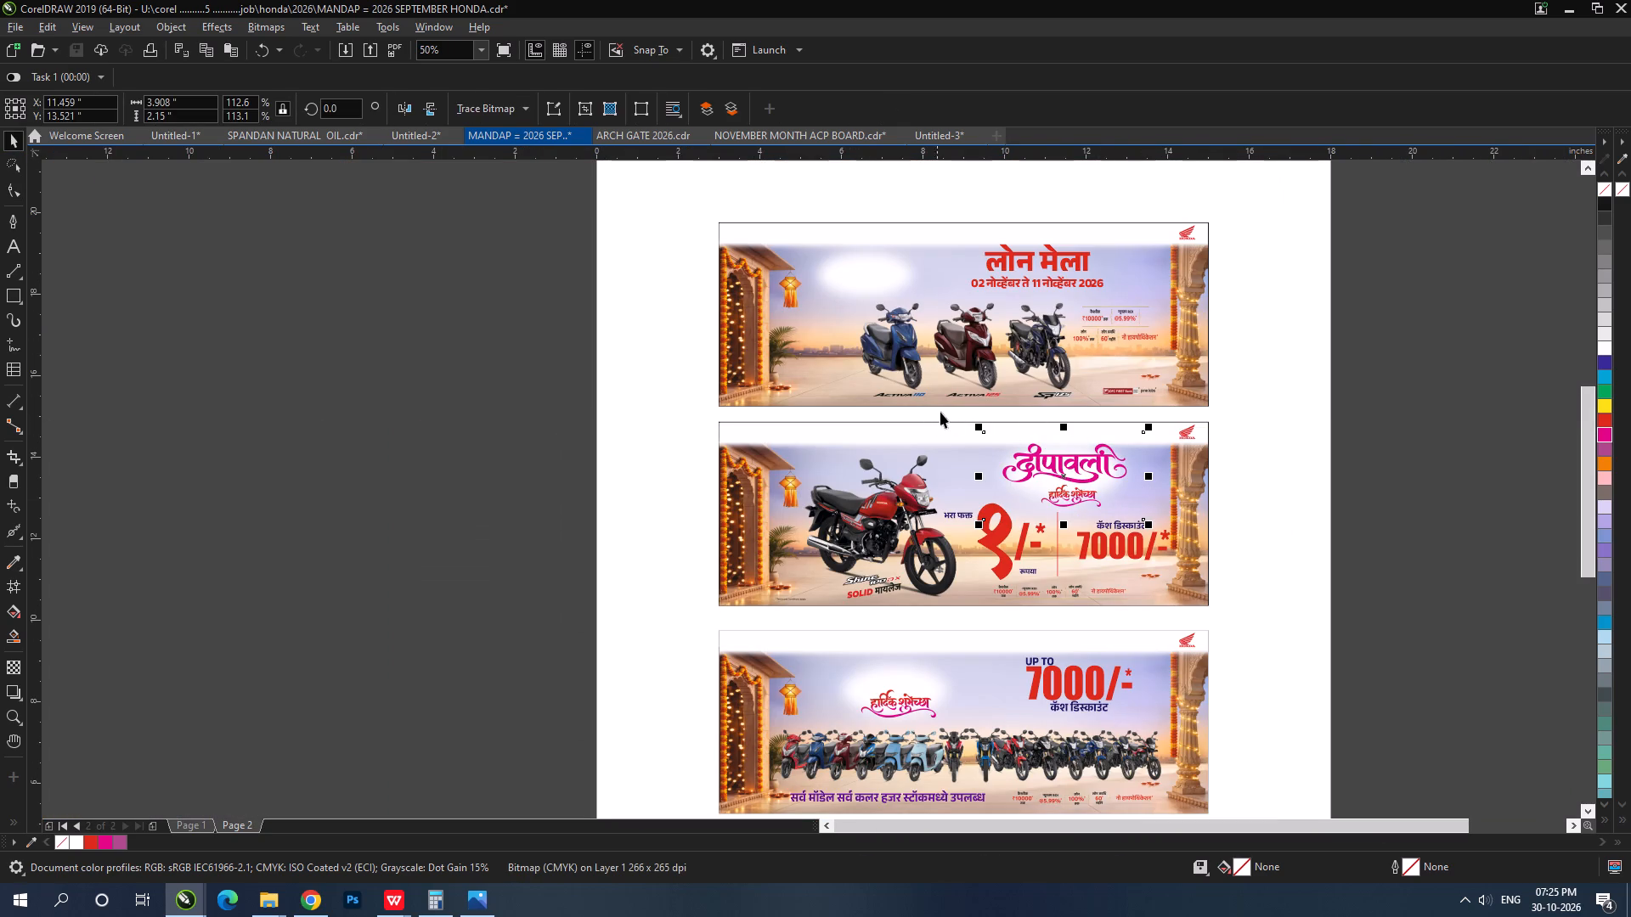
drag(946, 412, 1171, 520)
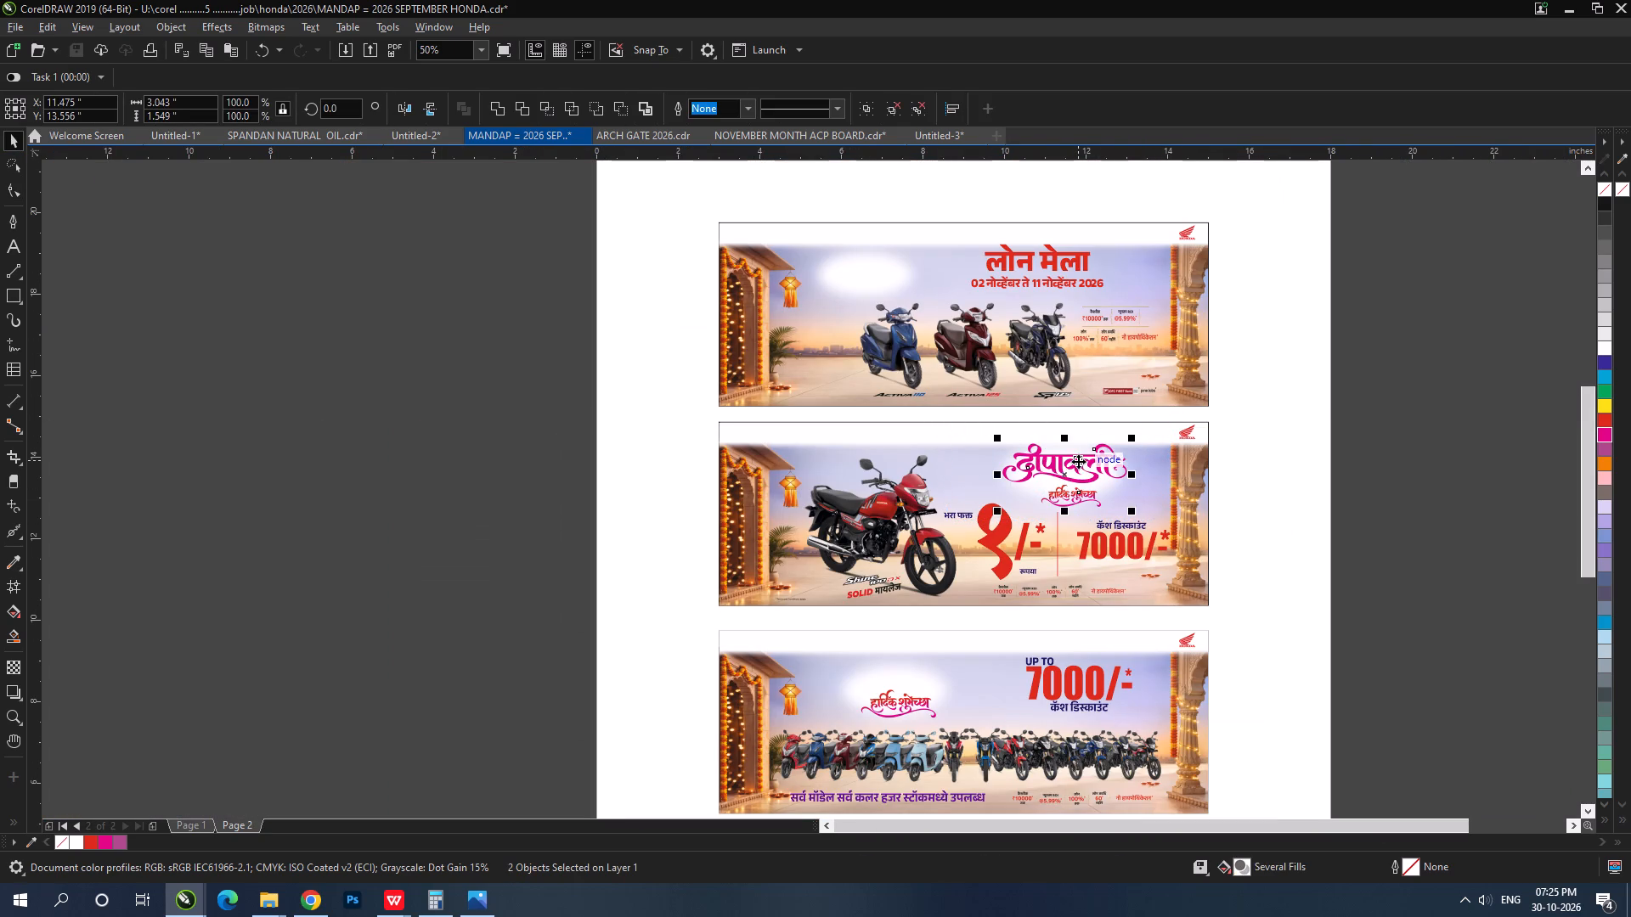
drag(1078, 461, 615, 433)
right_click(615, 433)
drag(1090, 457, 562, 307)
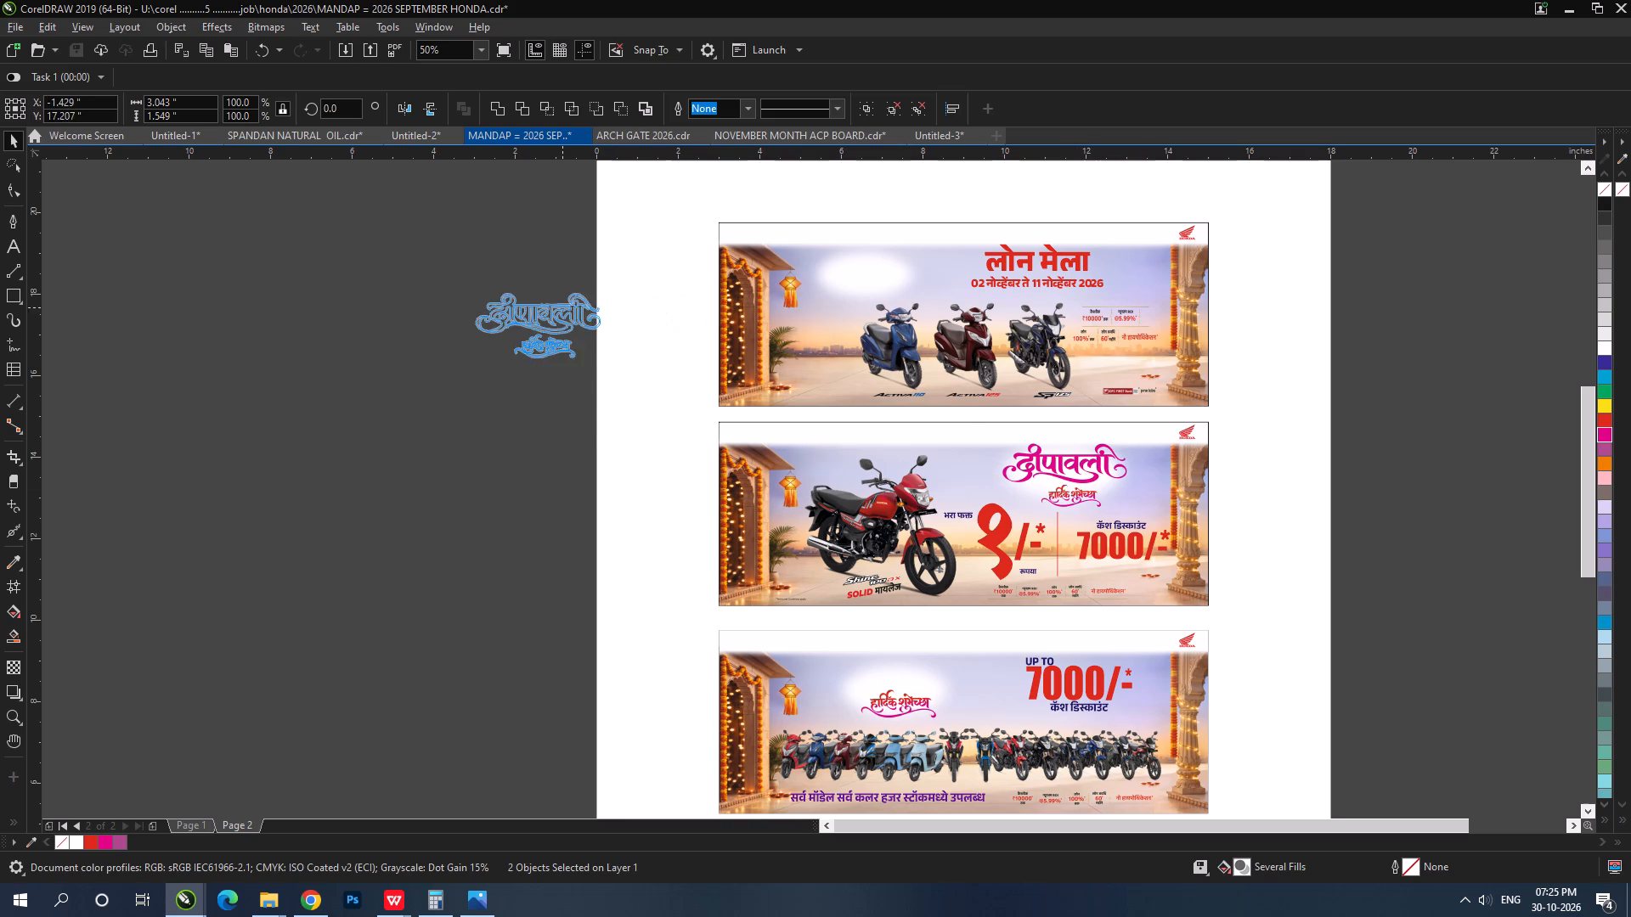
drag(562, 307, 621, 383)
right_click(621, 383)
drag(622, 384, 528, 400)
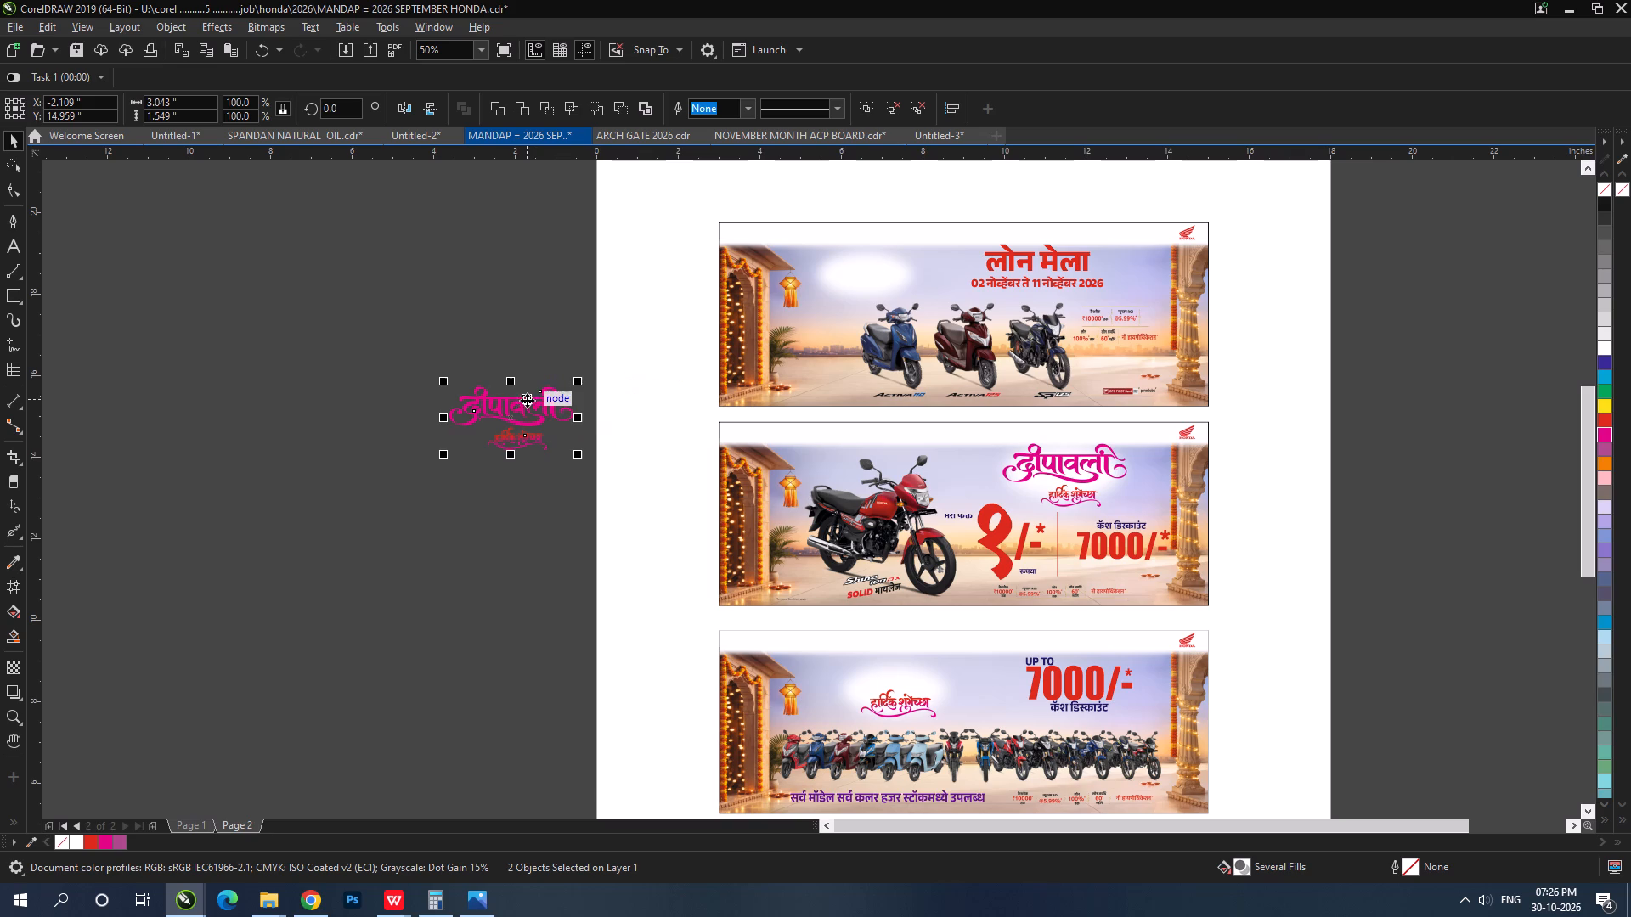
Move the duplicated दीपावली and हार्दिक शुभेच्छा lettering over the top banner's white glow, at about X 6.6 in.
drag(516, 397, 859, 264)
scroll(862, 274, up, 2)
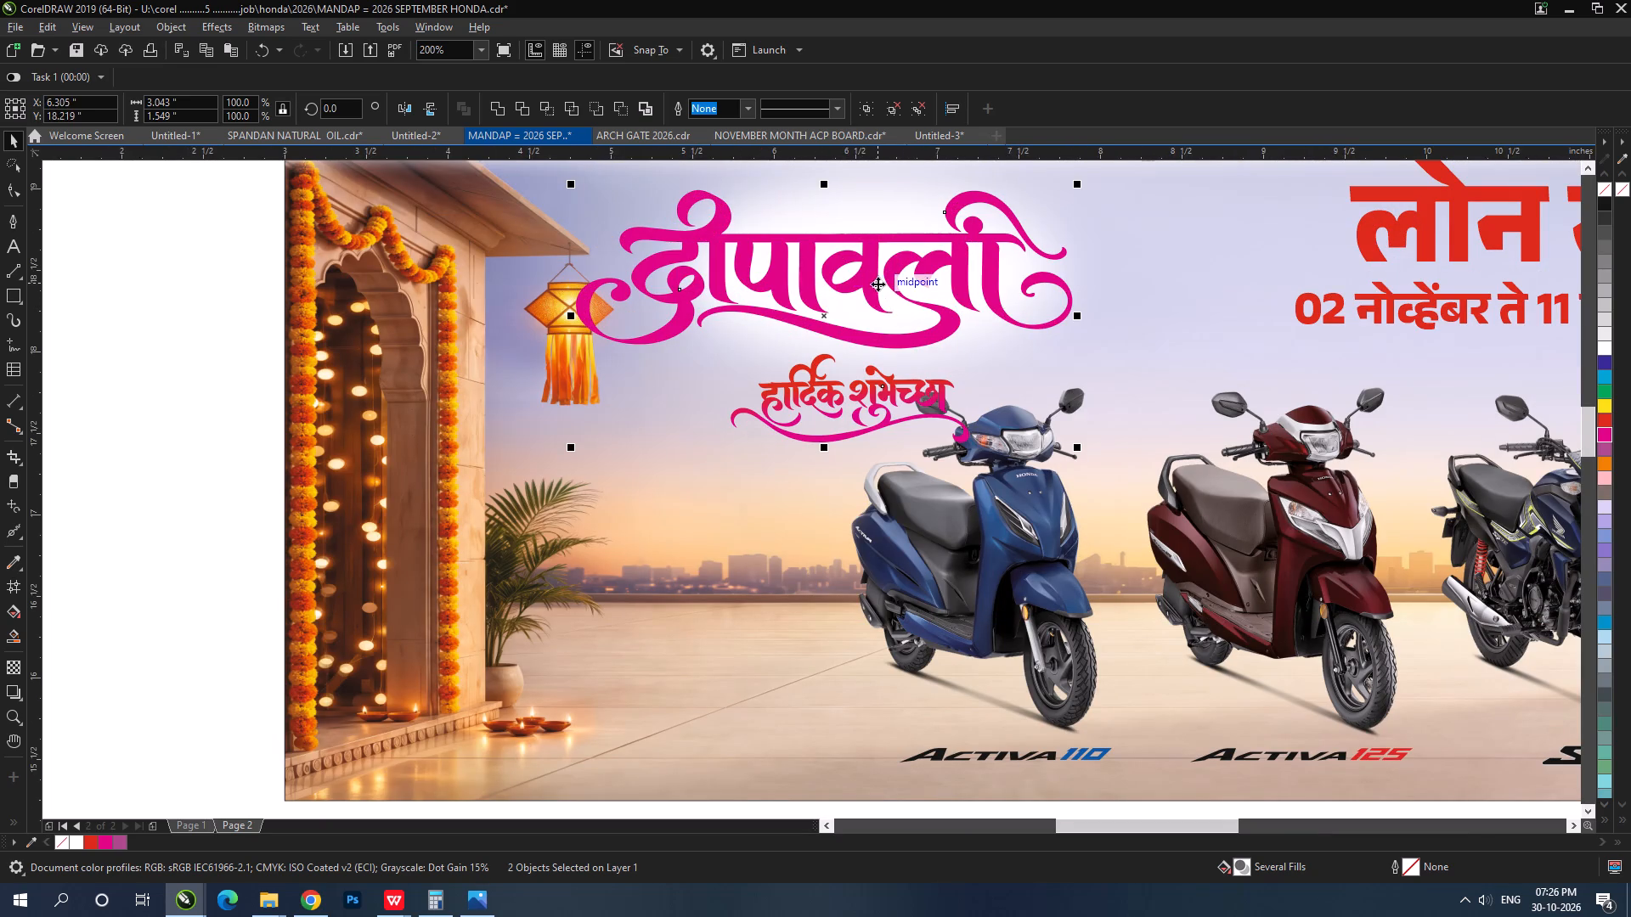
drag(869, 278, 913, 253)
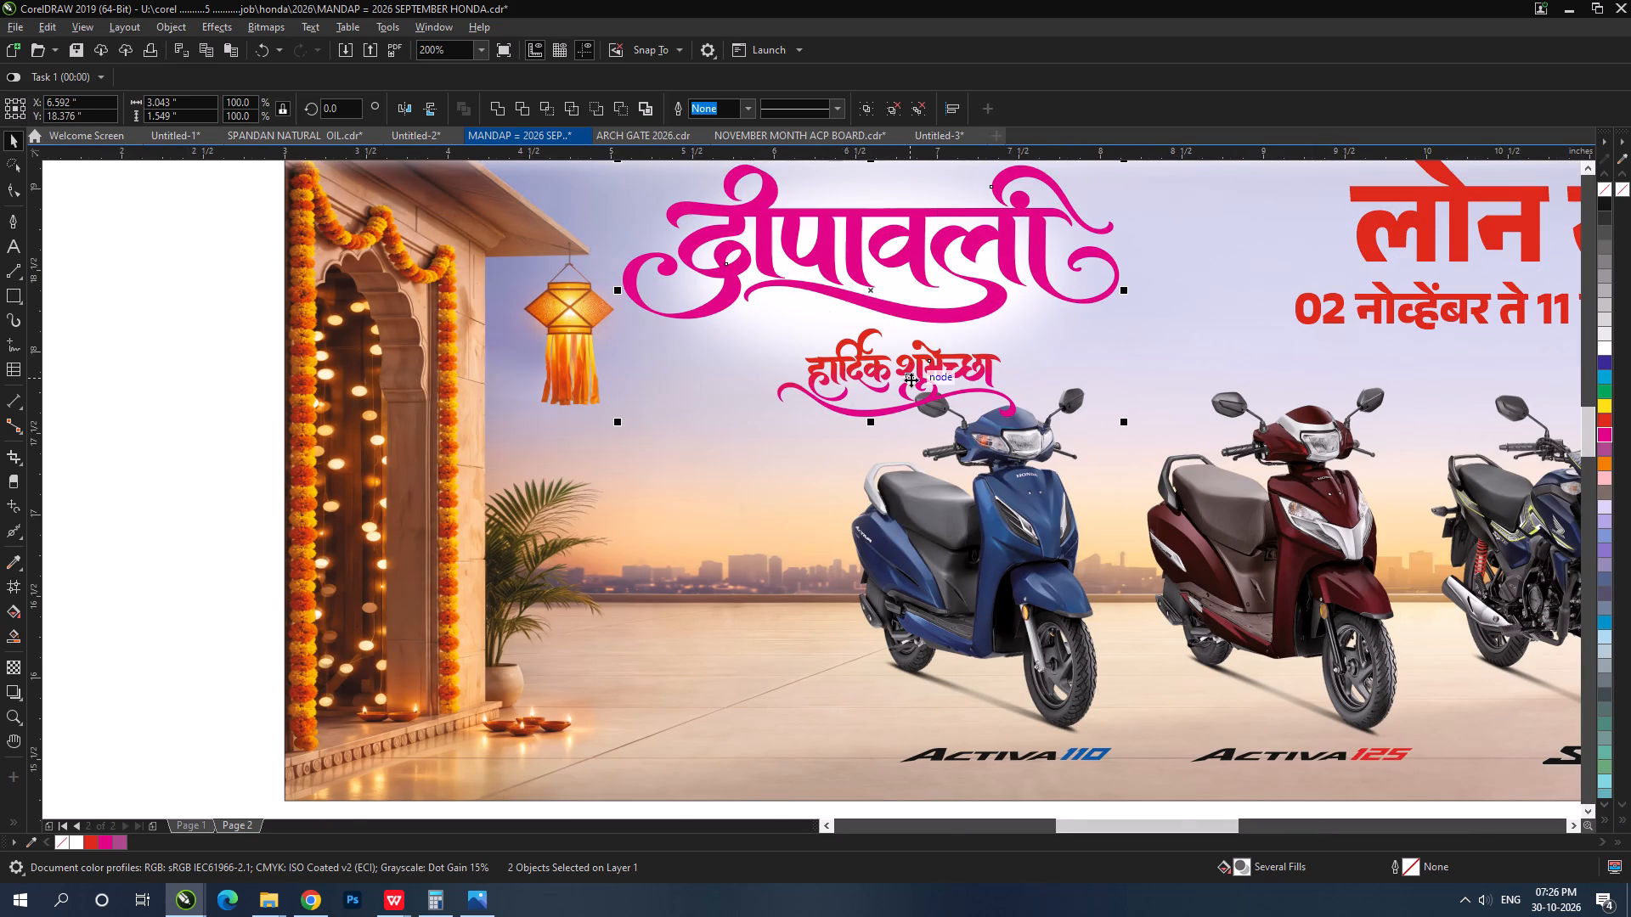
scroll(911, 380, down, 1)
scroll(905, 301, up, 1)
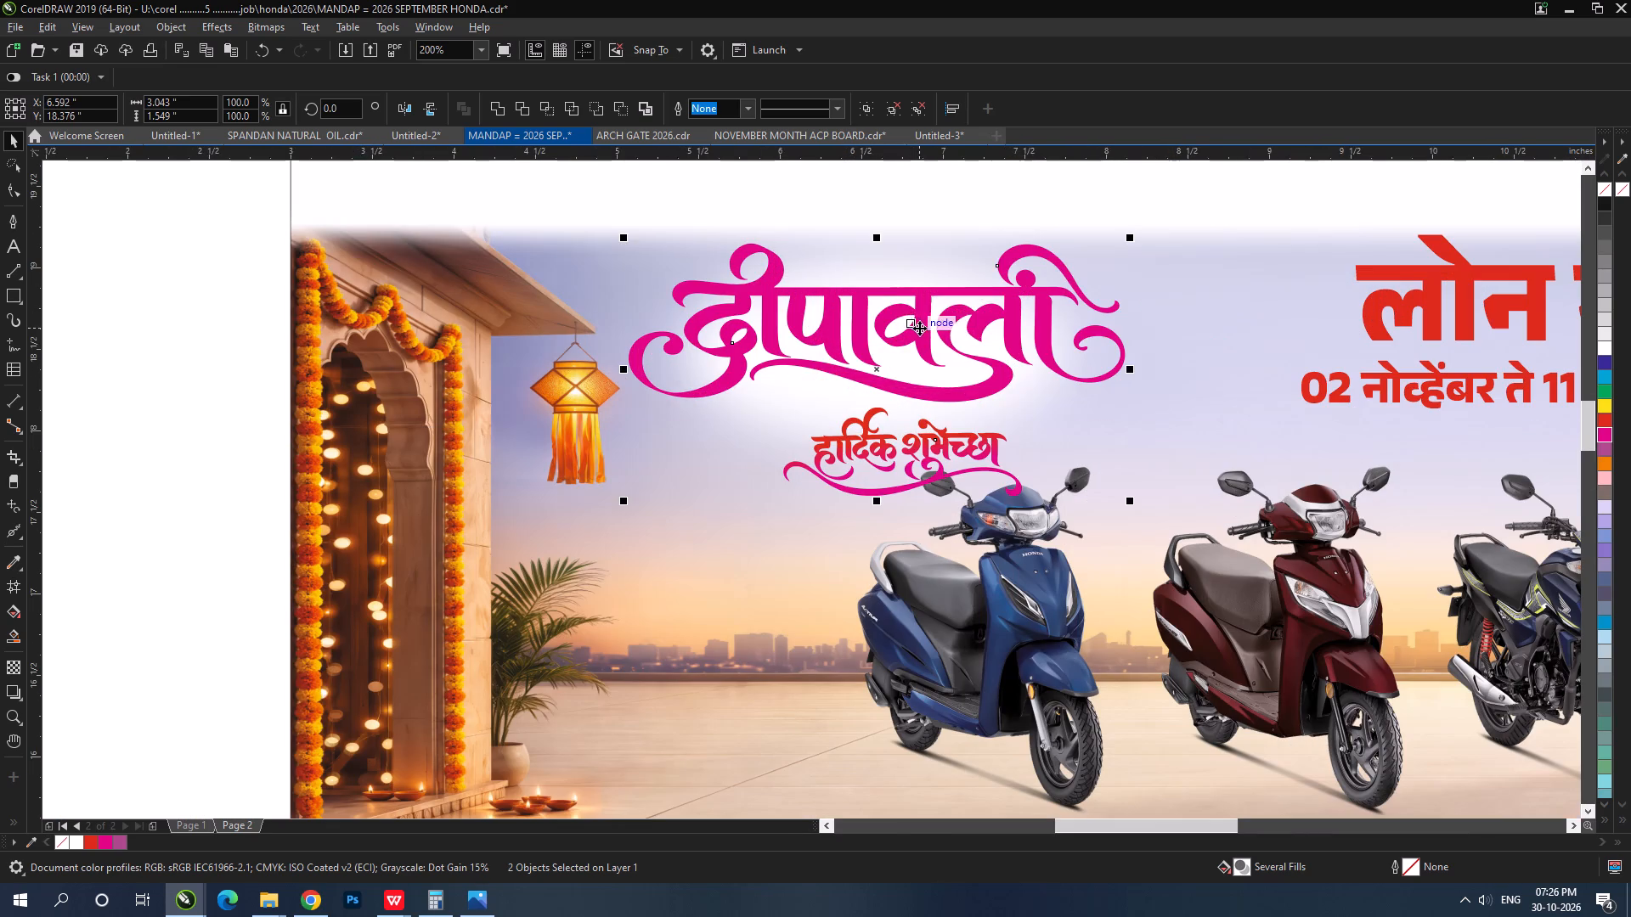
drag(919, 328, 921, 317)
Delete the duplicated हार्दिक शुभेच्छा lettering above the blue scooter on the top banner.
click(793, 532)
click(864, 475)
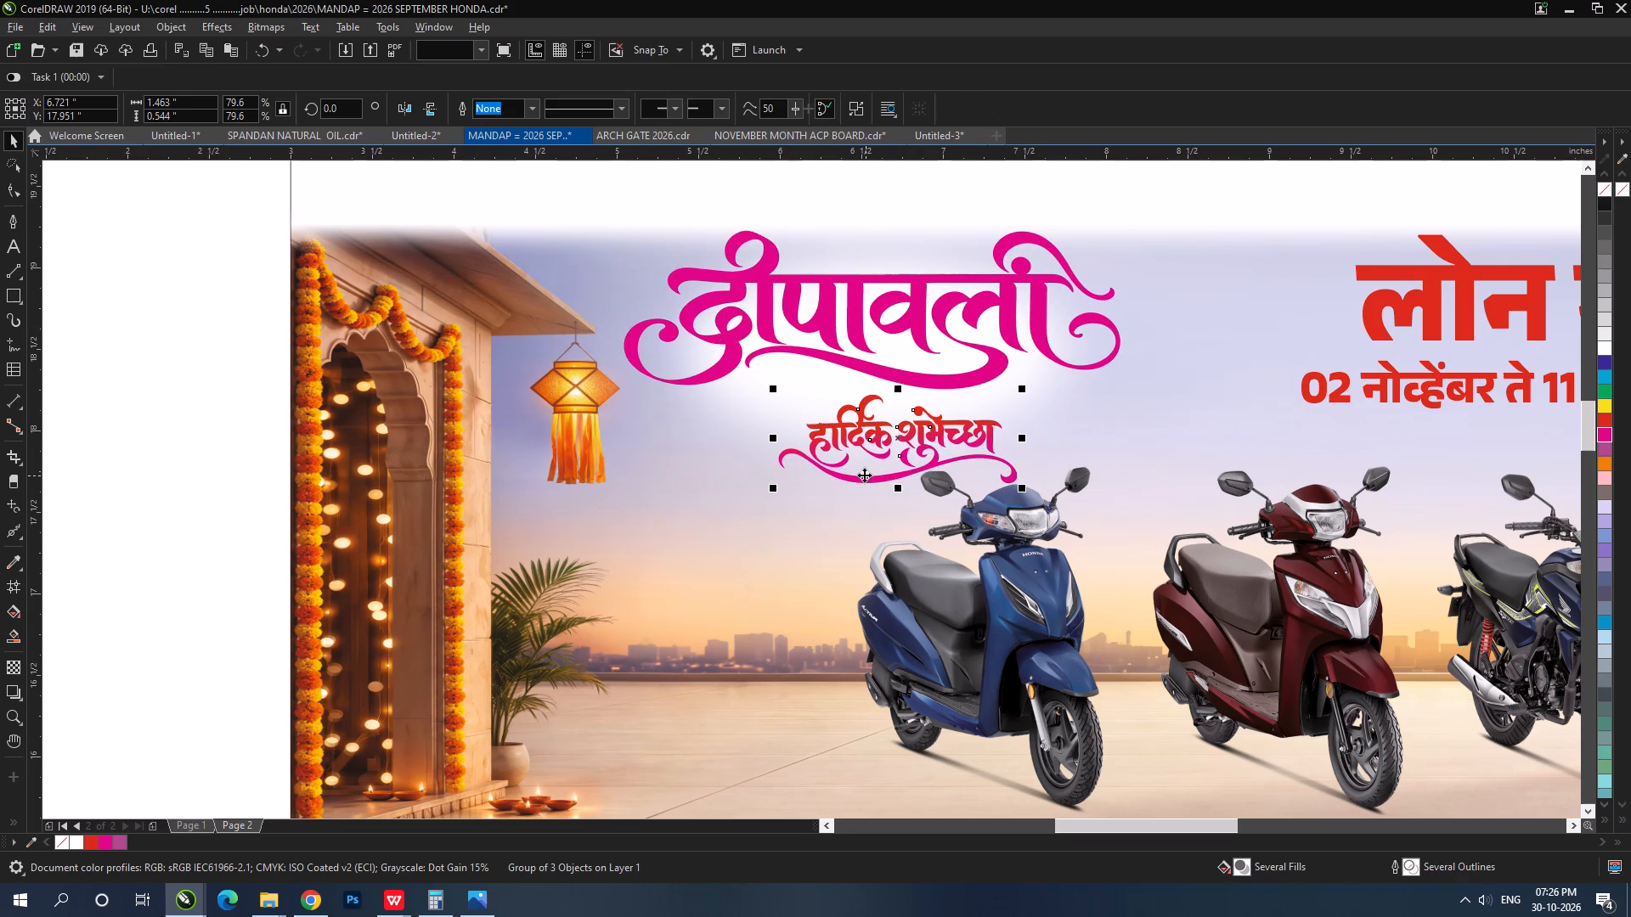
key(Delete)
Shift the top banner's दीपावली lettering slightly toward the headline, to about X 6.66, Y 18.74 in.
click(920, 320)
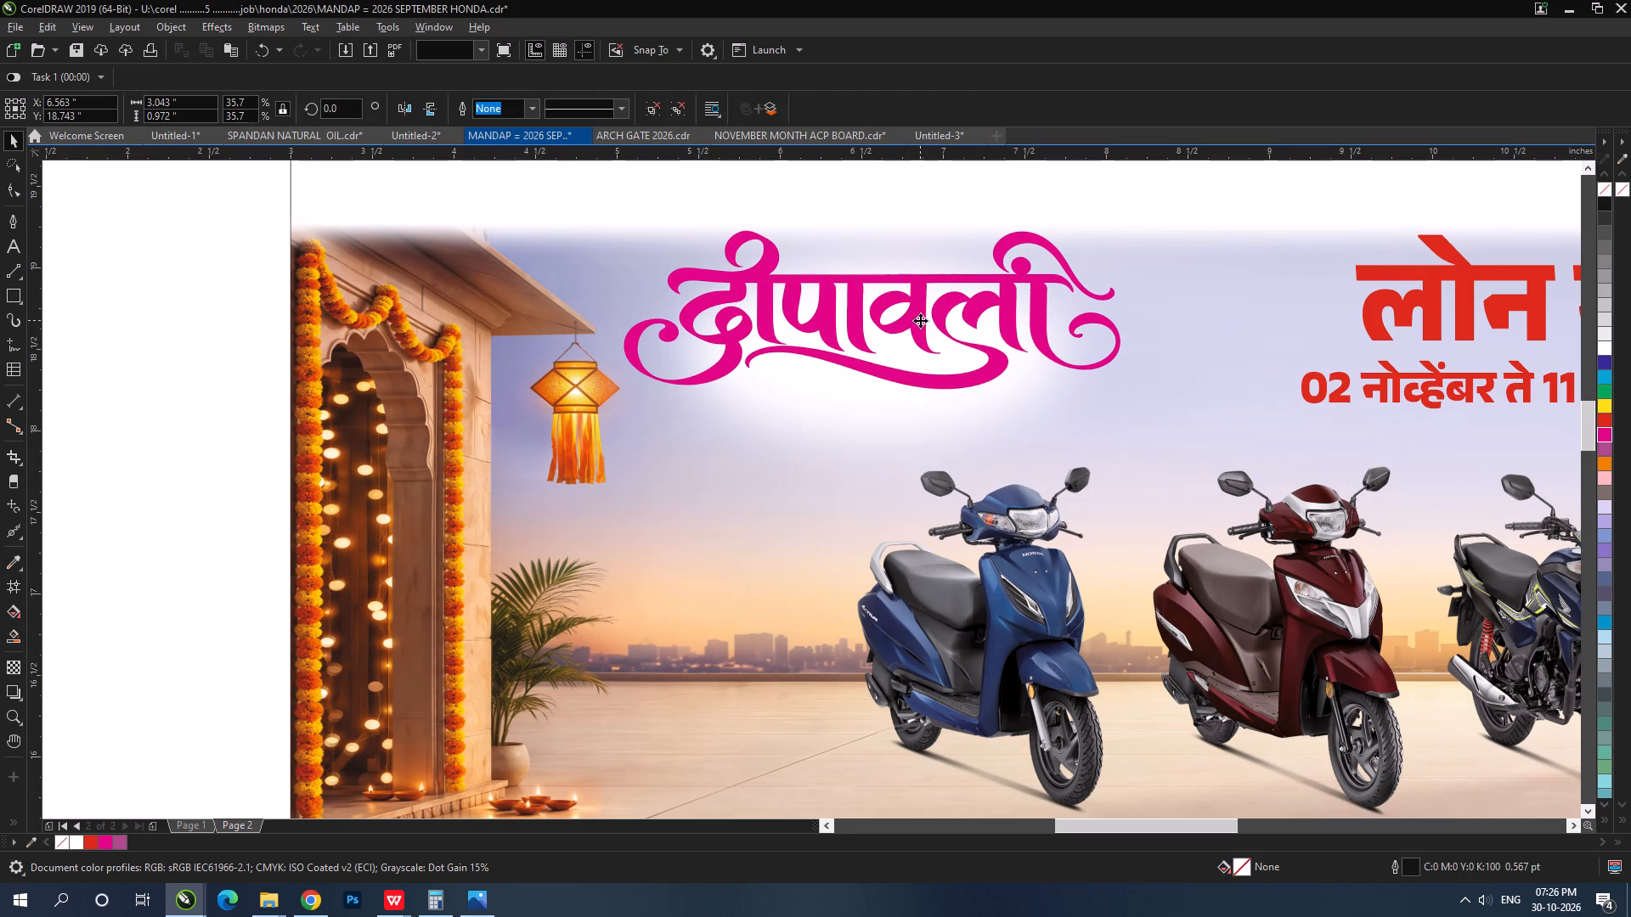
drag(916, 312, 931, 316)
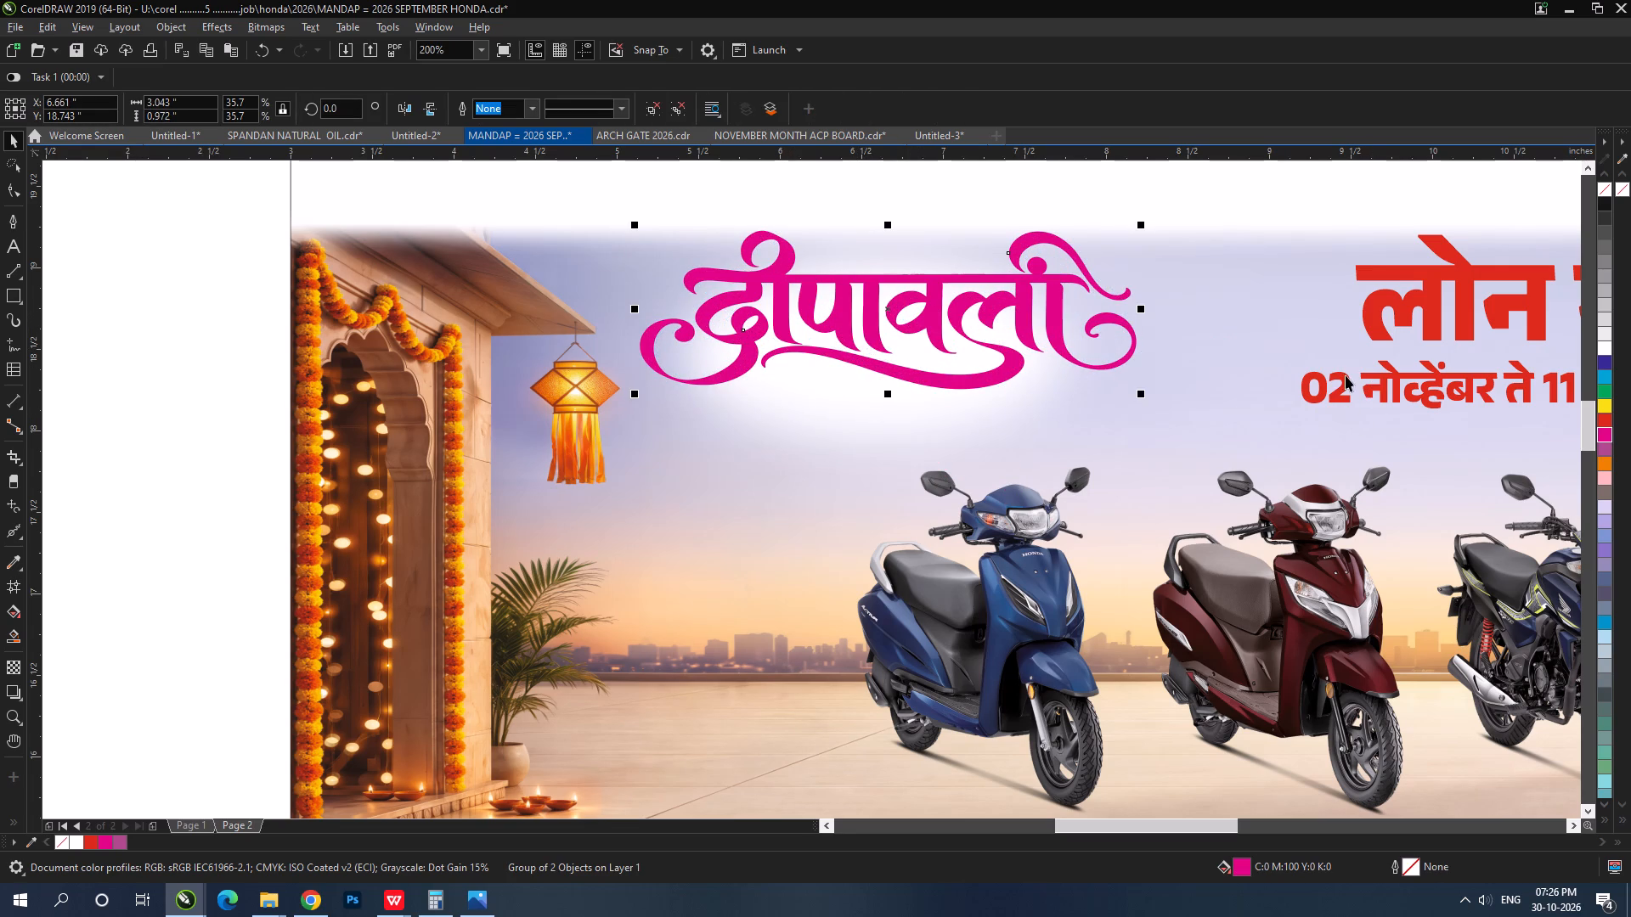
Duplicate the 02 नोव्हेंबर ते 11 नोव्हेंबर 2026 date line beneath दीपावली, at about X 6.95, Y 18.01 in.
click(1345, 375)
drag(1343, 390, 712, 433)
right_click(712, 433)
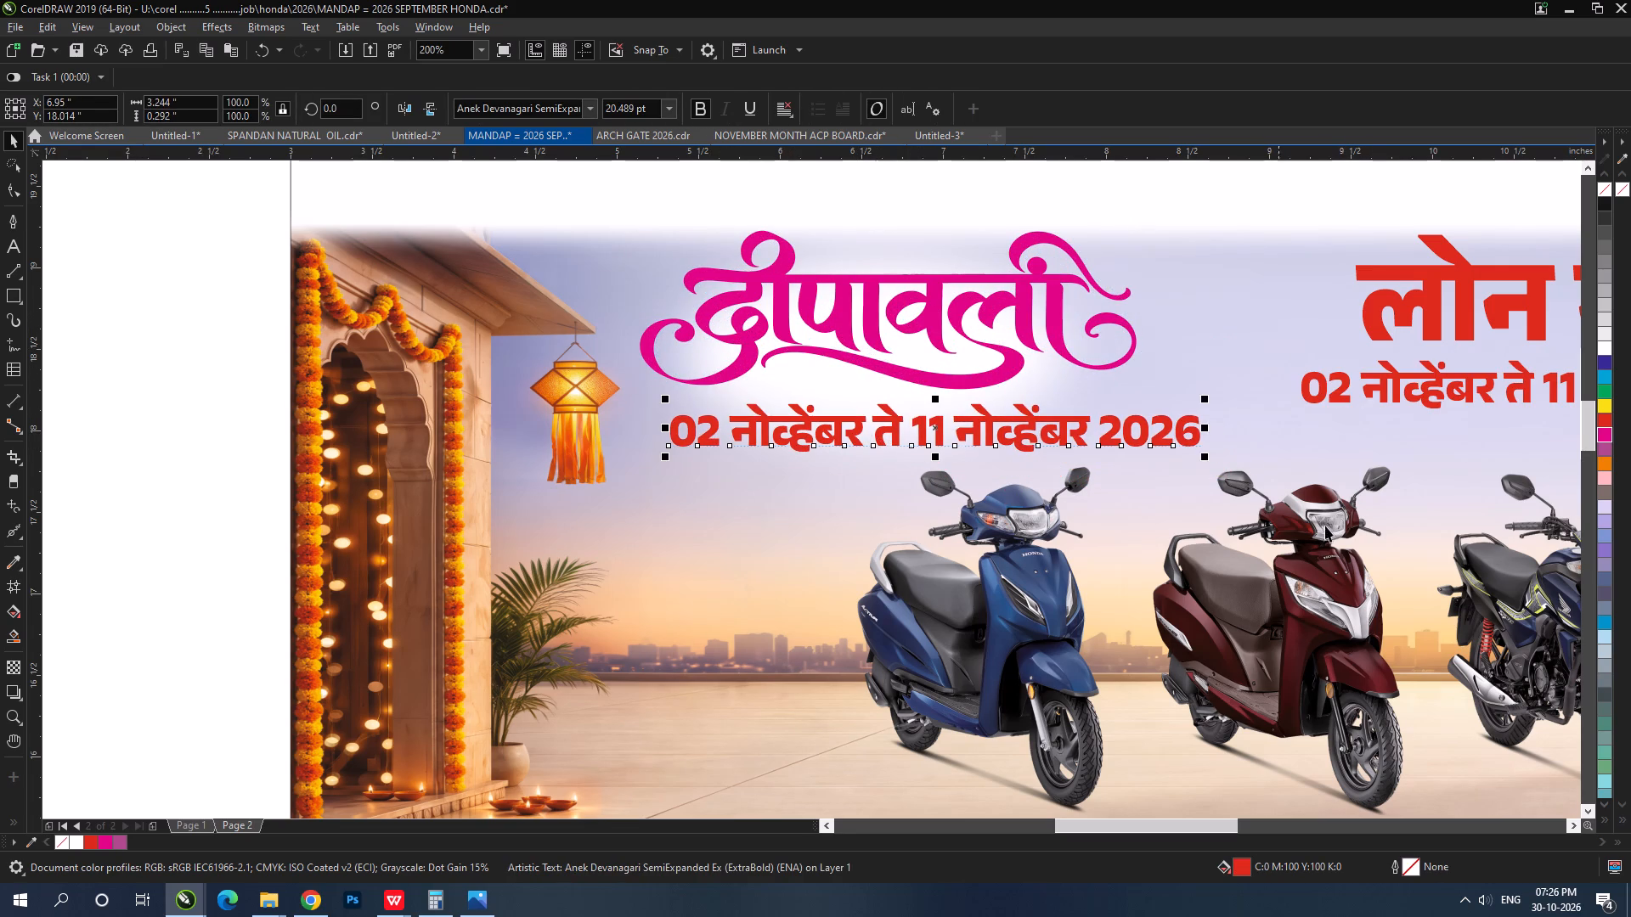
Switch to the Shree-Lipi keyboard handler, set its "Is Application 64 bit" option on, and return to the banner artwork.
click(1463, 897)
double_click(1460, 802)
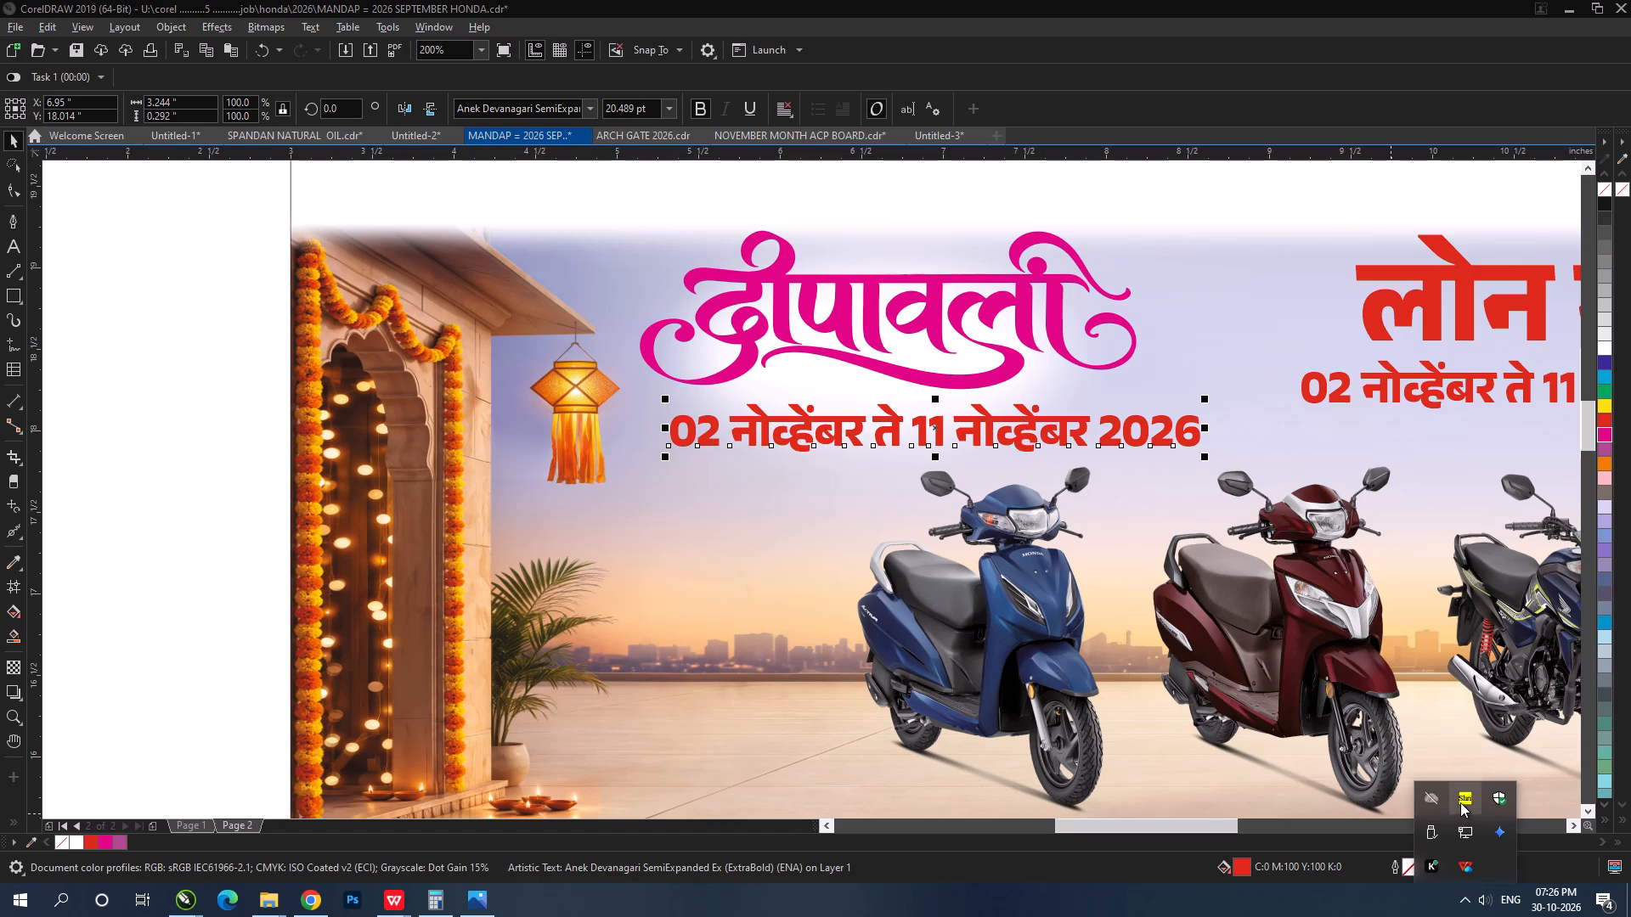
double_click(629, 610)
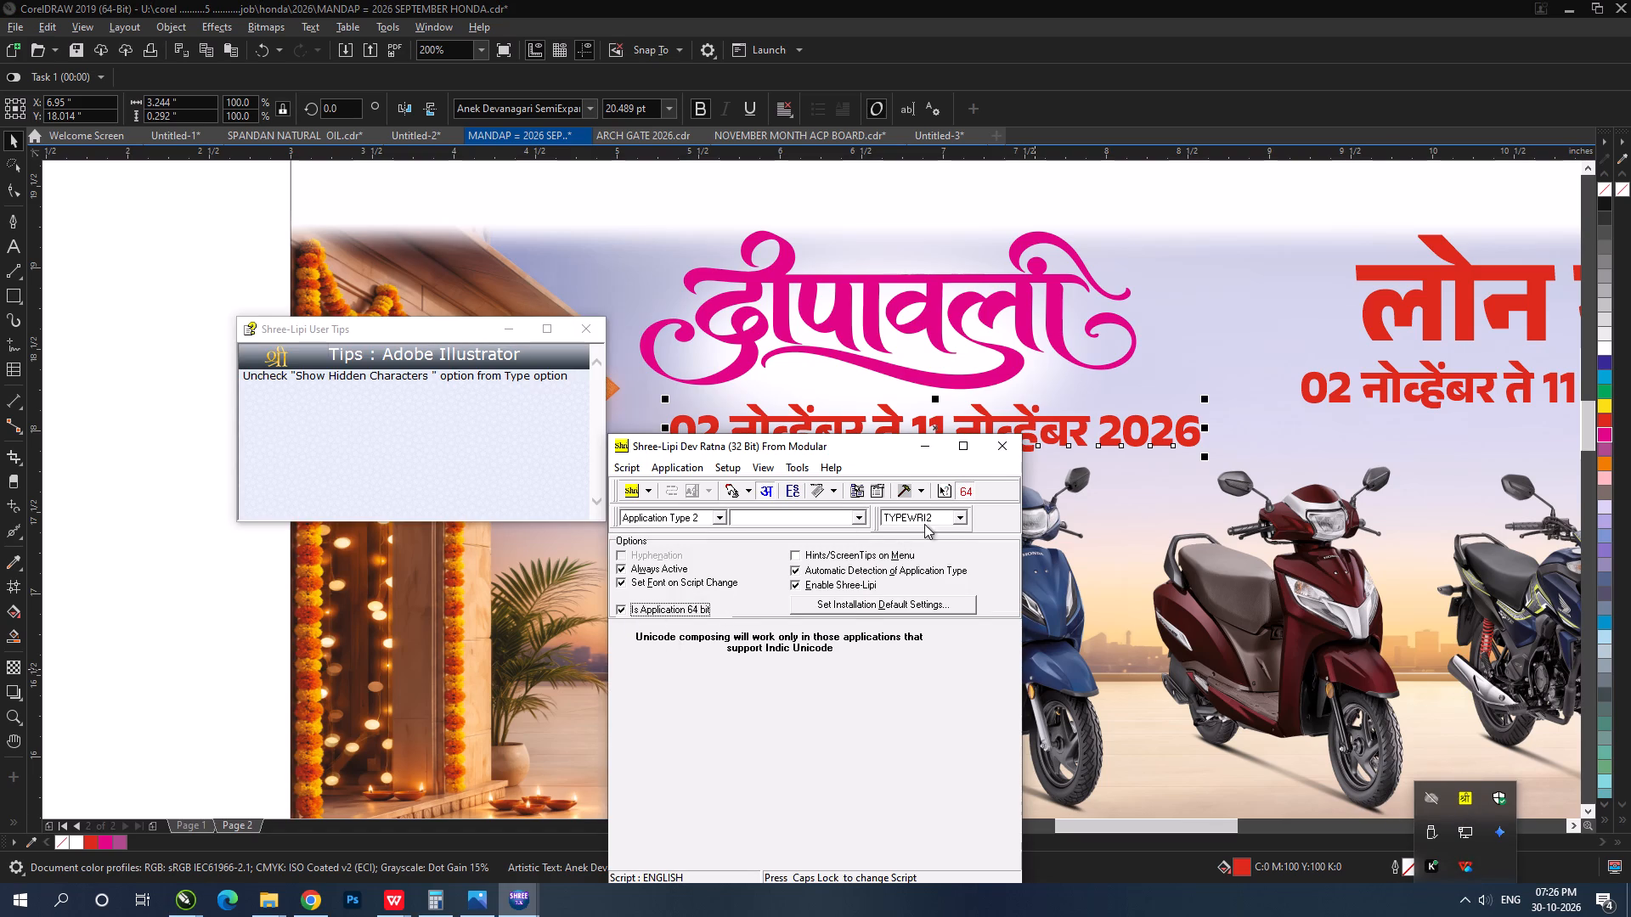
click(917, 442)
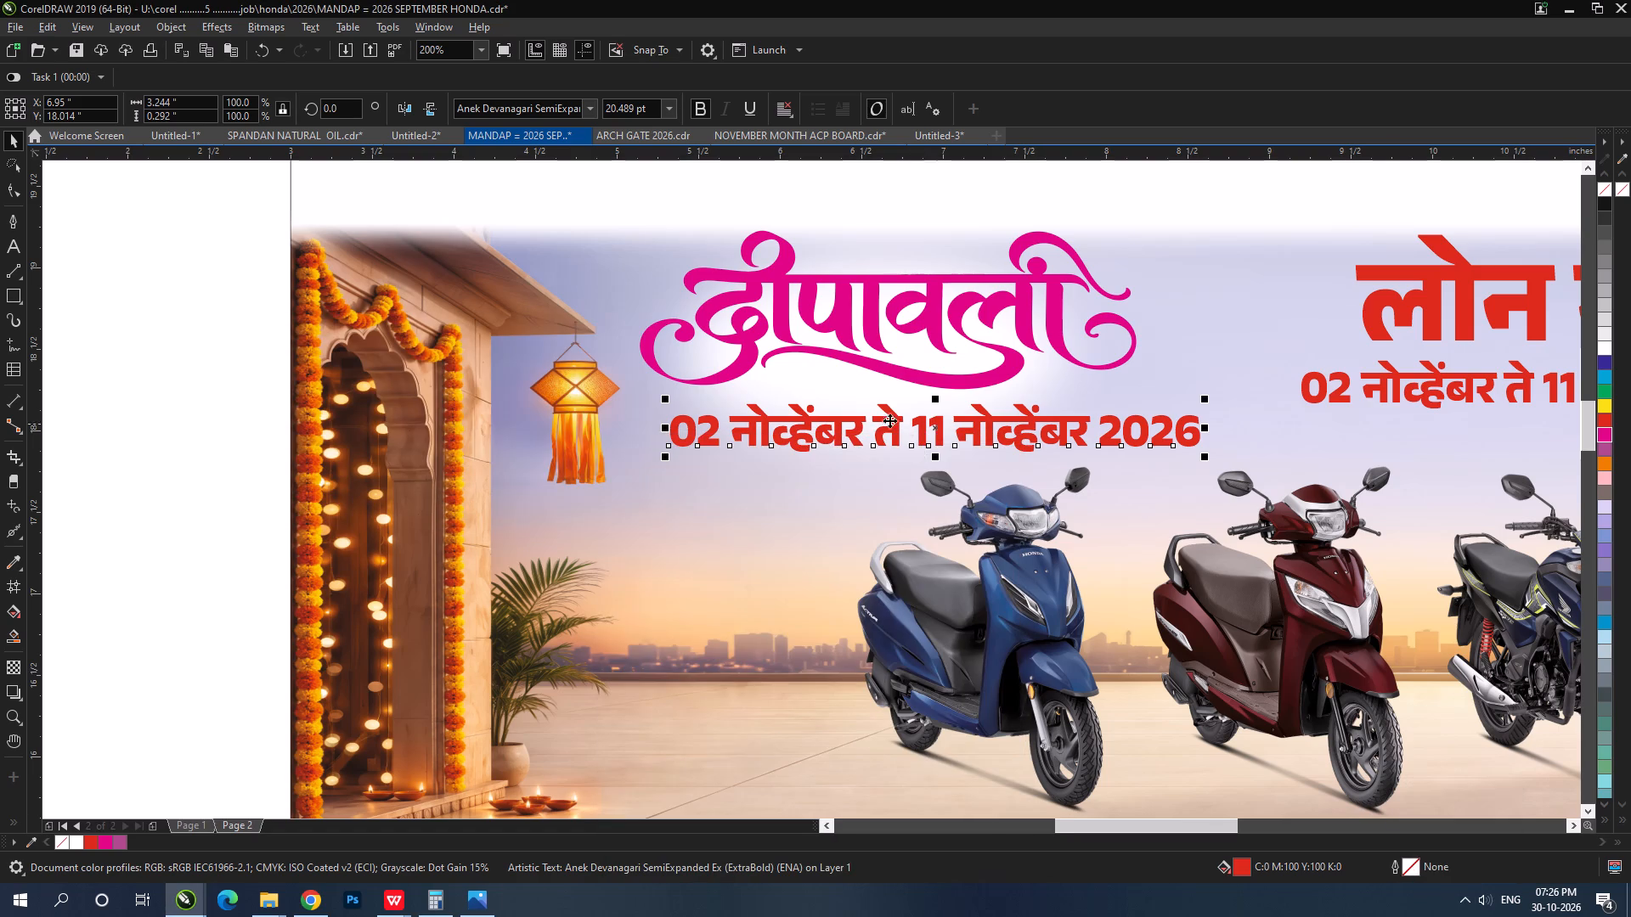
Replace the duplicated date line's text with निमित्त हार्दिक शुभेच्छा.
double_click(879, 417)
key(ctrl+a)
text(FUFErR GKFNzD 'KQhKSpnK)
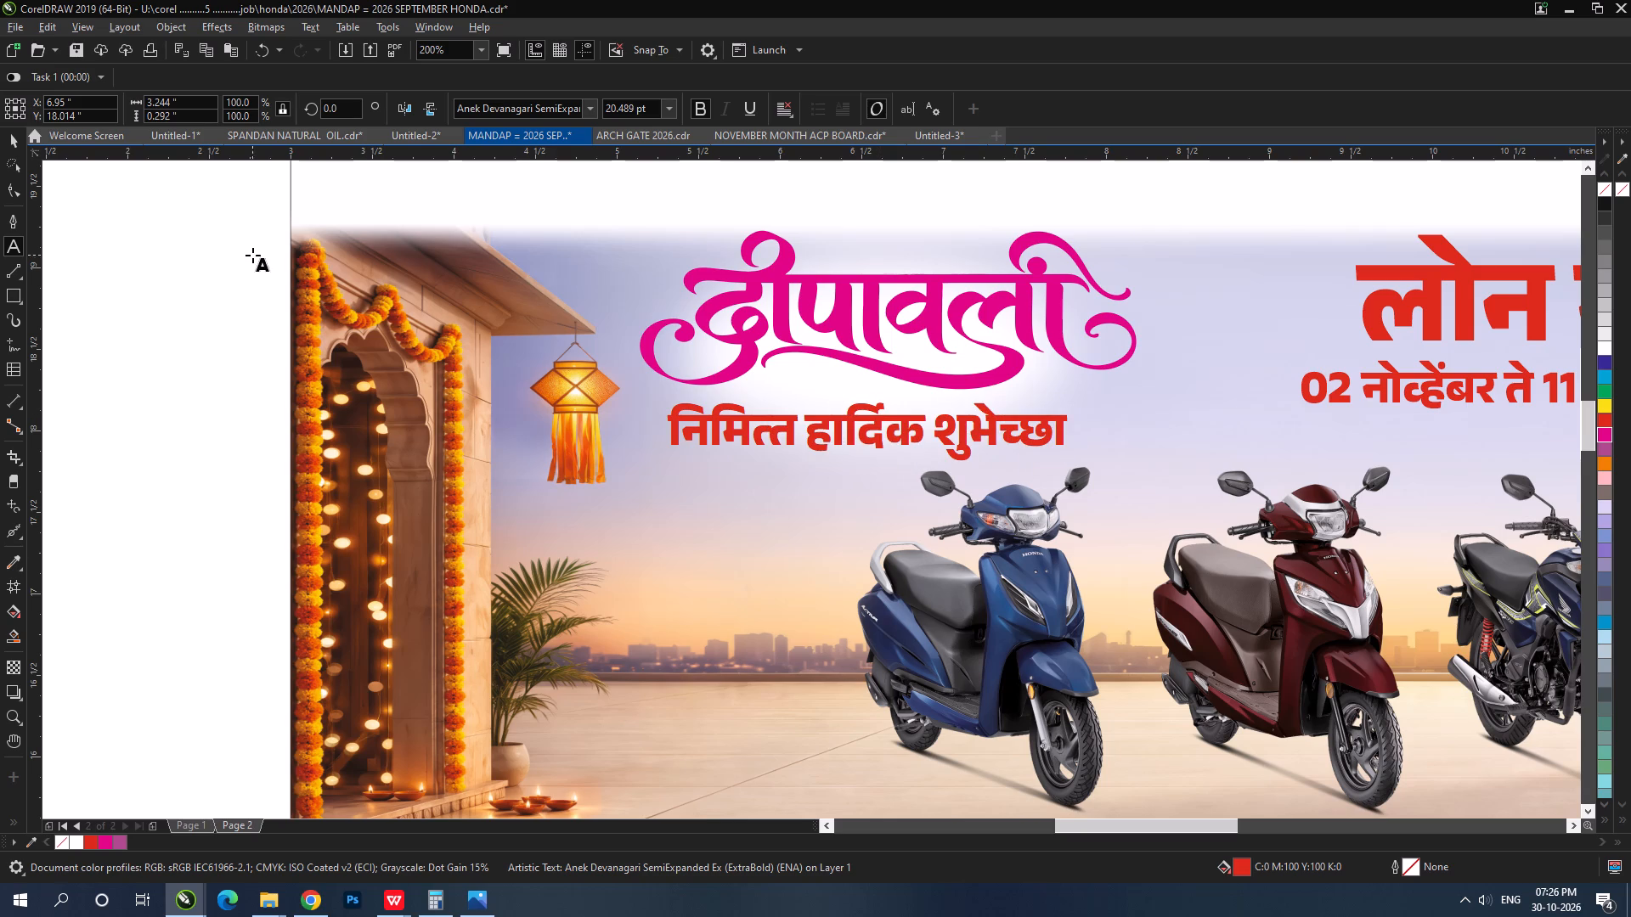
Scale the निमित्त हार्दिक शुभेच्छा line on the top banner down to about 1.84 in wide.
click(9, 137)
drag(1075, 469, 1072, 469)
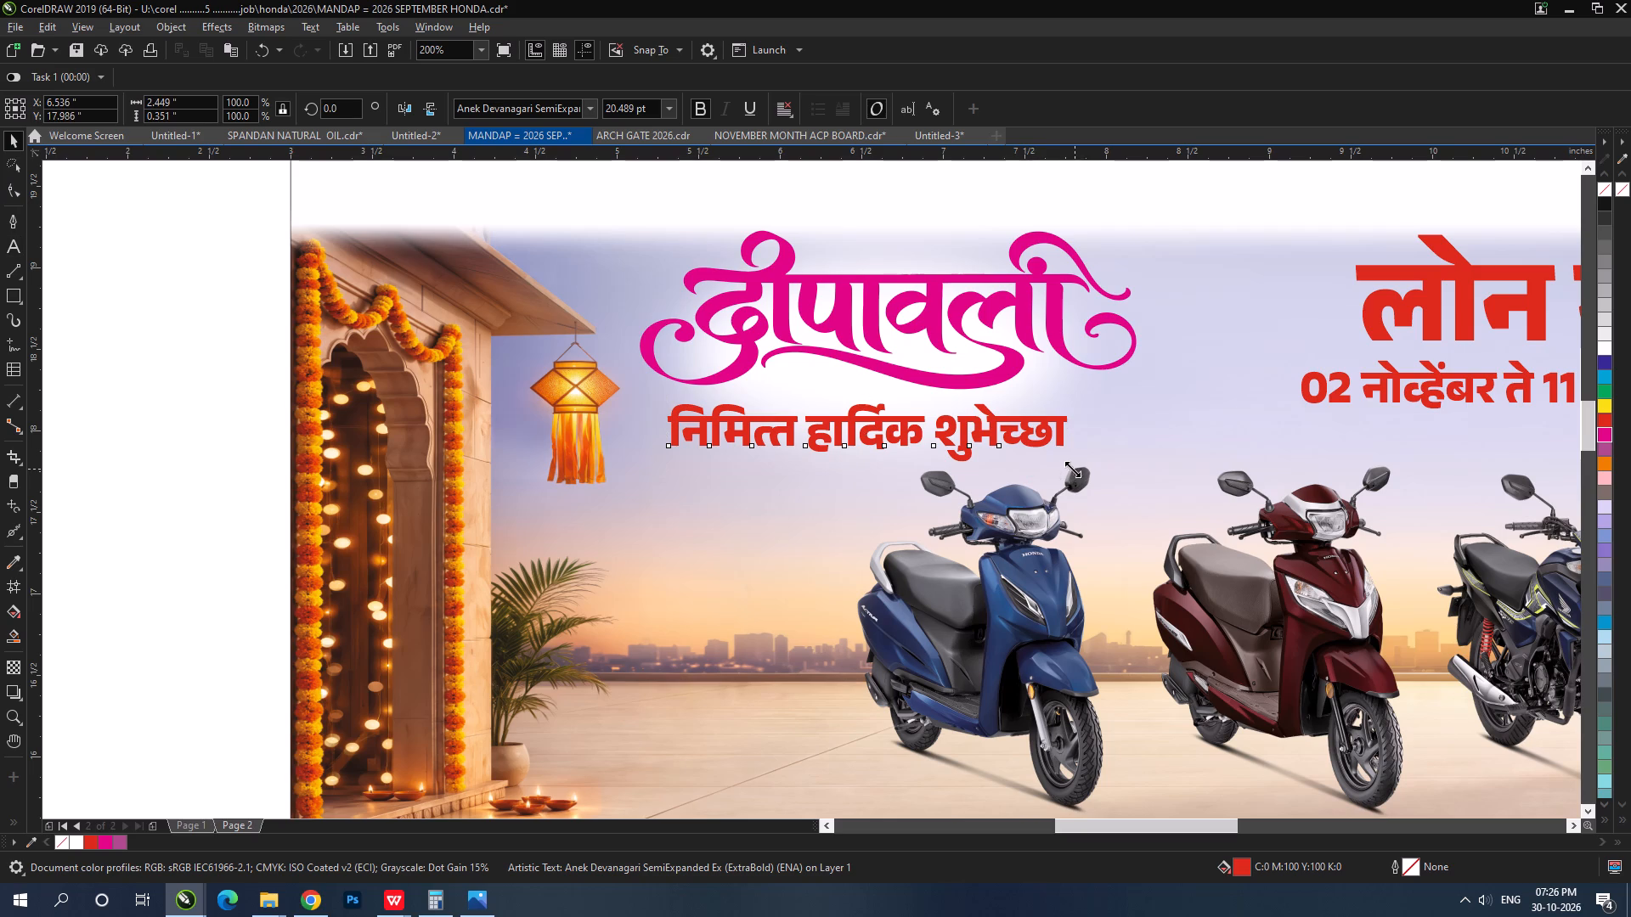
drag(1072, 469, 1025, 469)
Stretch the white glow behind the top banner's दीपावली lettering downward to about 2.11 in high.
click(990, 403)
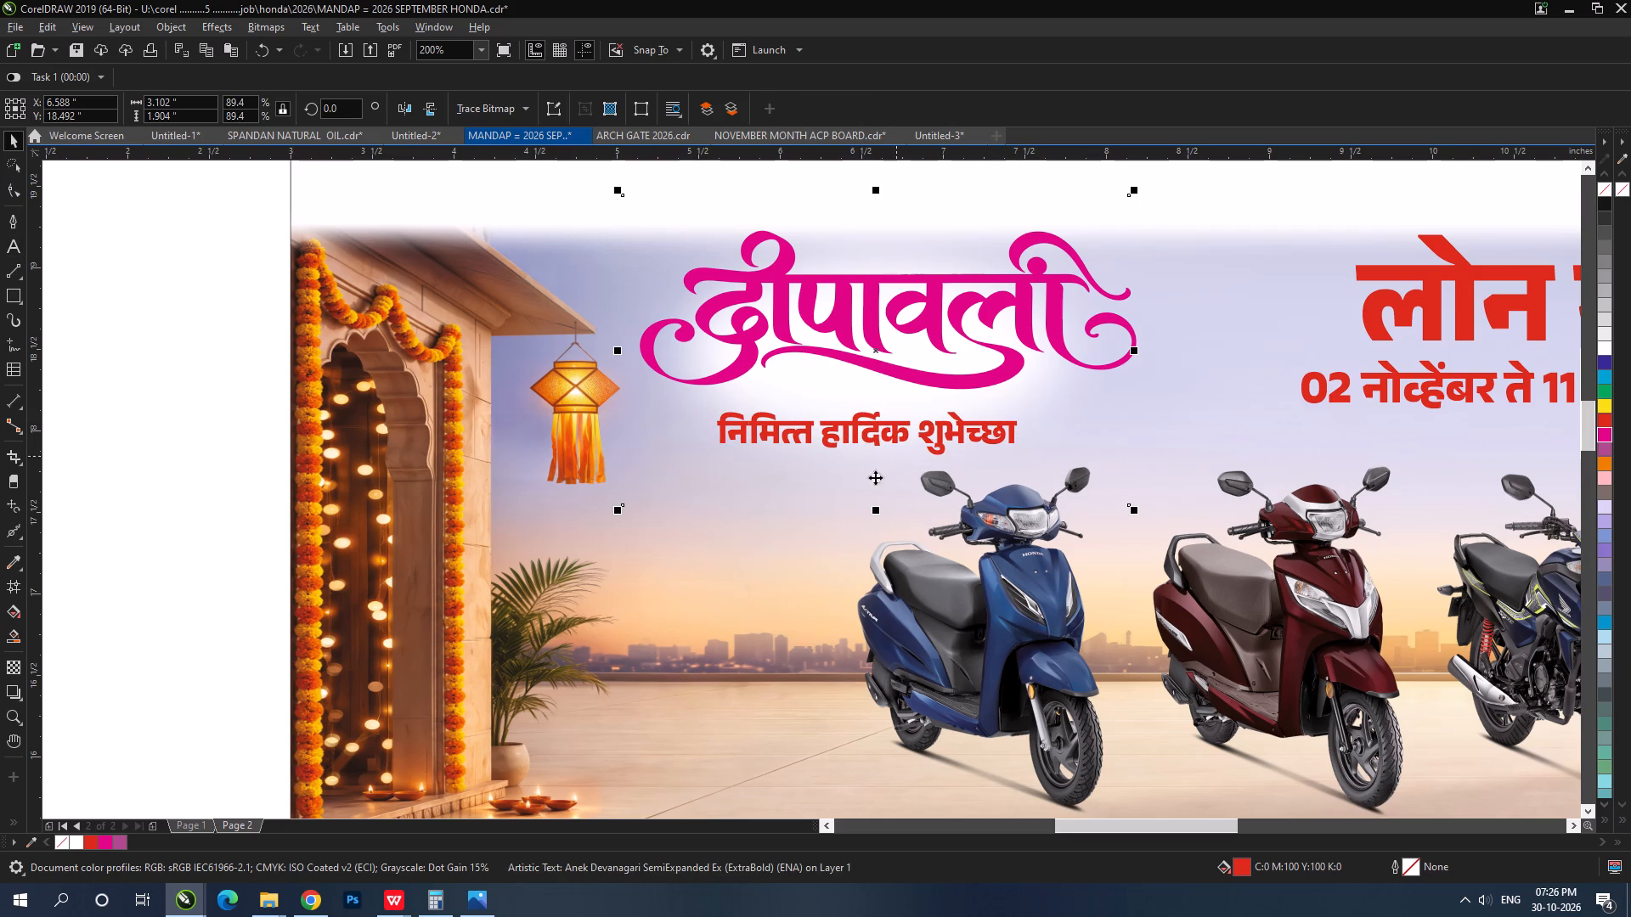
drag(872, 513, 872, 547)
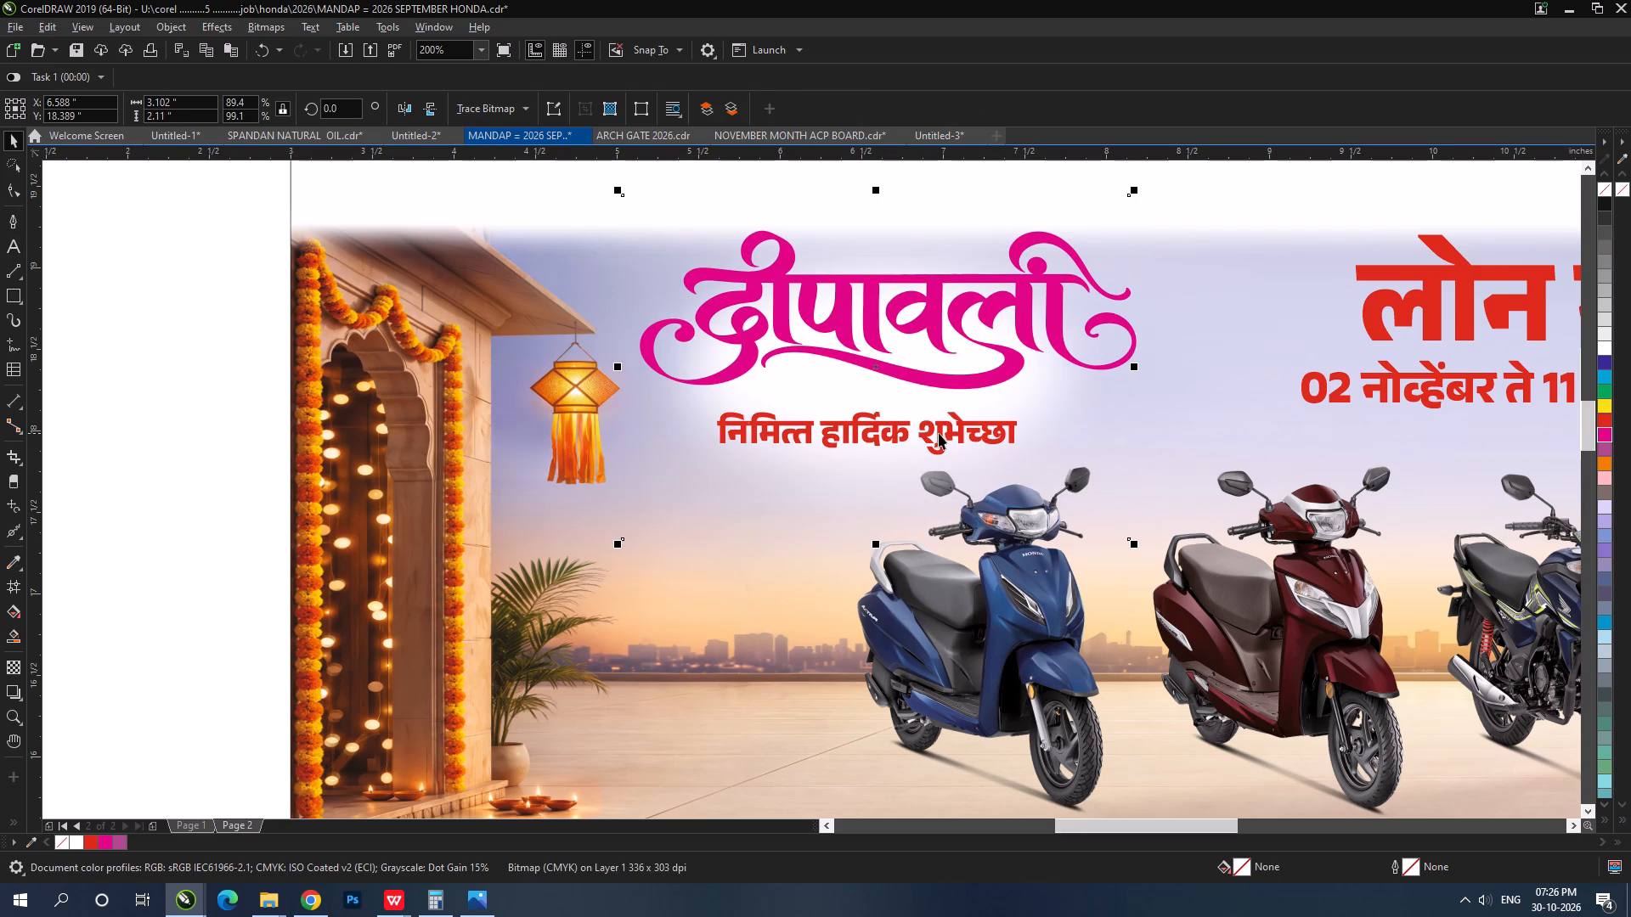
Move the निमित्त हार्दिक शुभेच्छा line slightly closer to दीपावली and centre it horizontally beneath the lettering, at about X 6.66, Y 18.03 in.
click(954, 432)
drag(958, 430, 958, 422)
shift+click(942, 381)
key(c)
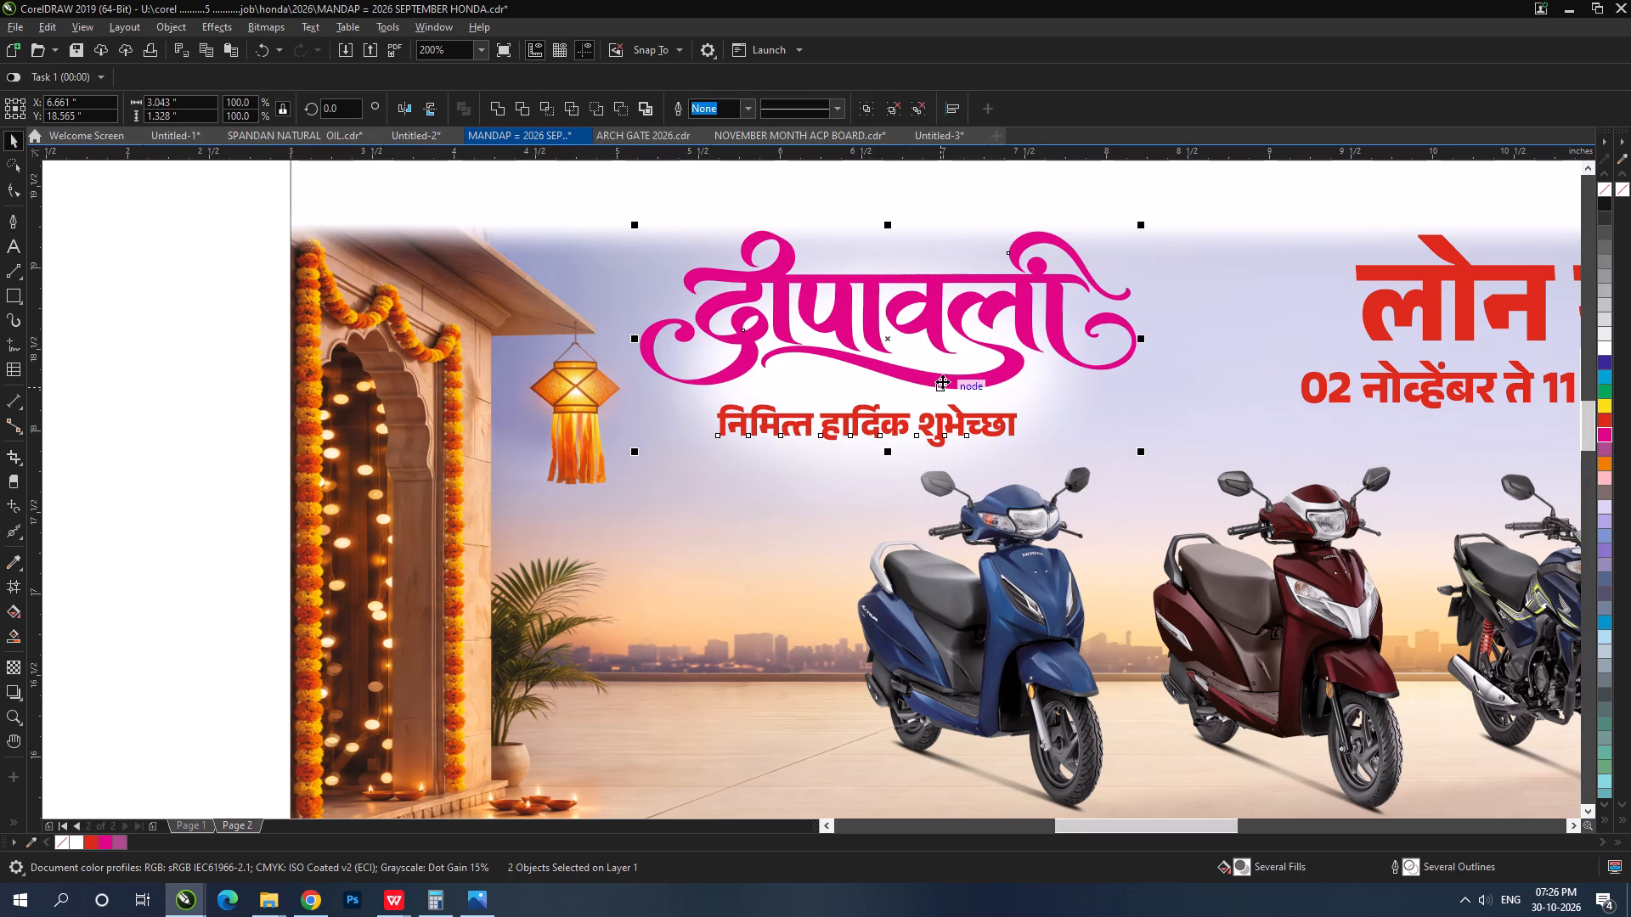
shift+click(942, 381)
click(957, 387)
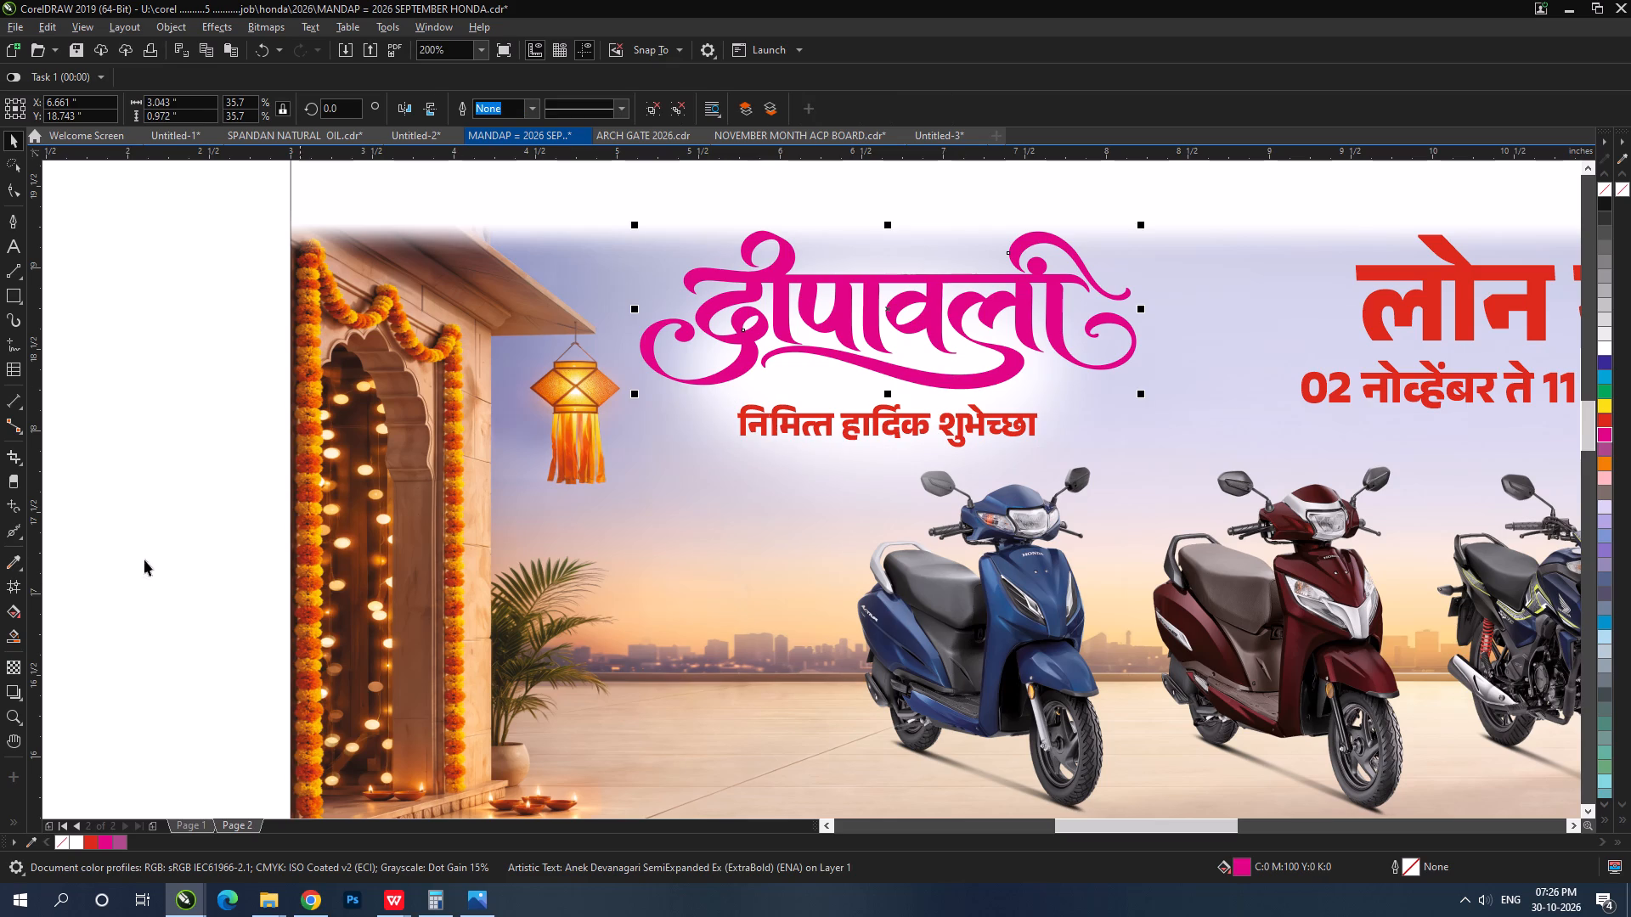
Give the top banner's दीपावली lettering a vertical gradient fill from magenta at the top to dark blue below.
click(13, 610)
drag(935, 288, 932, 368)
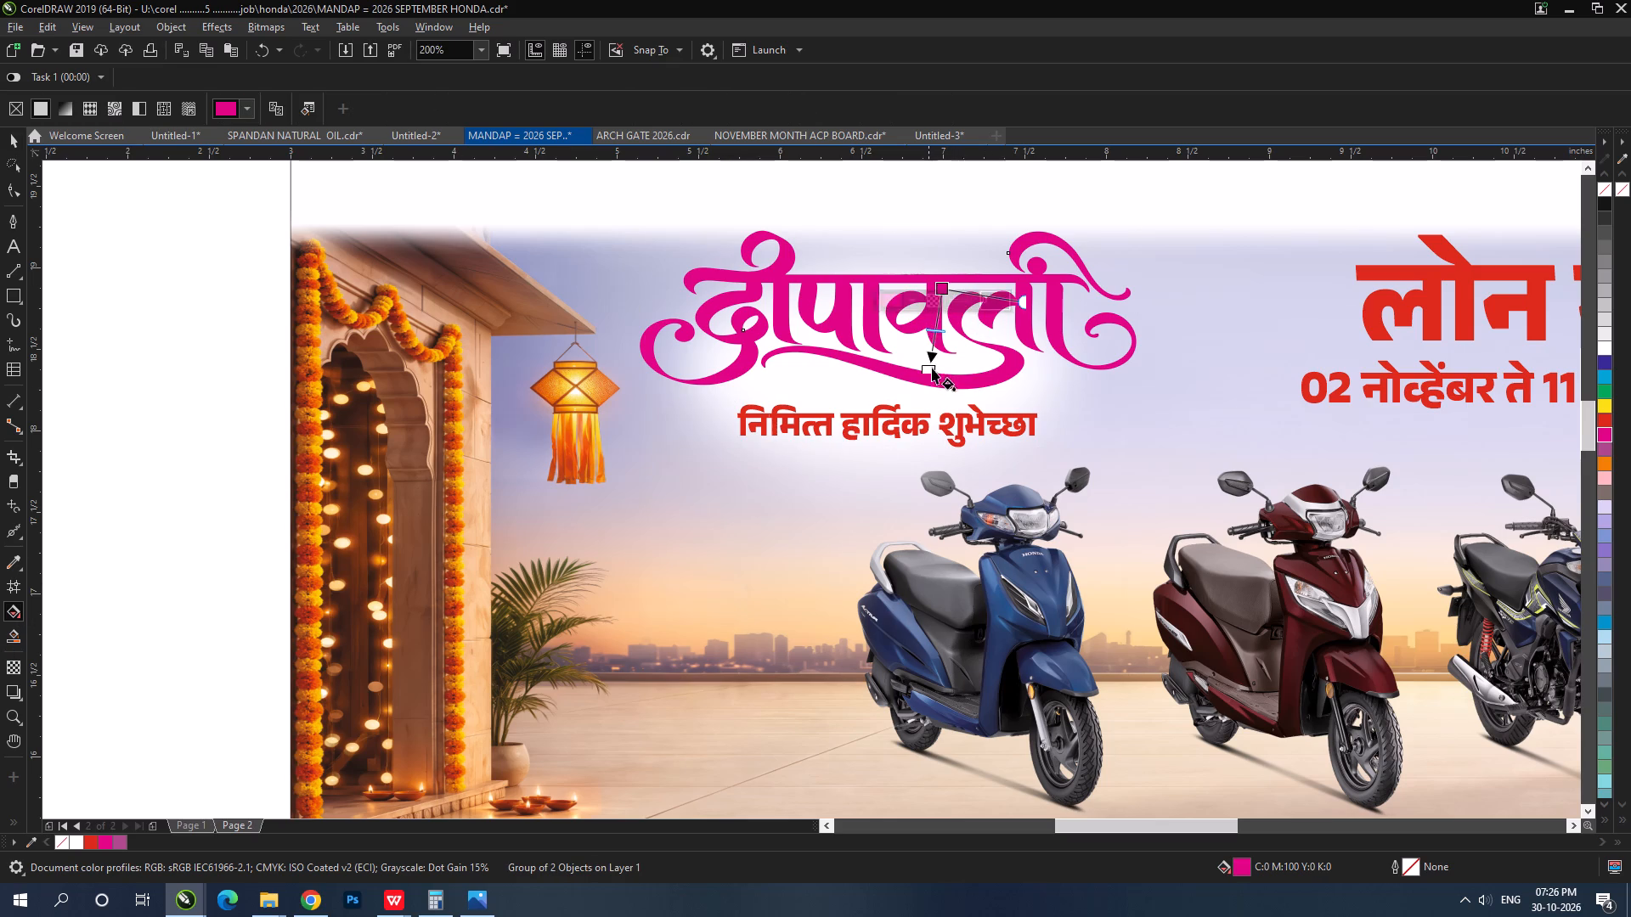
drag(932, 368, 936, 355)
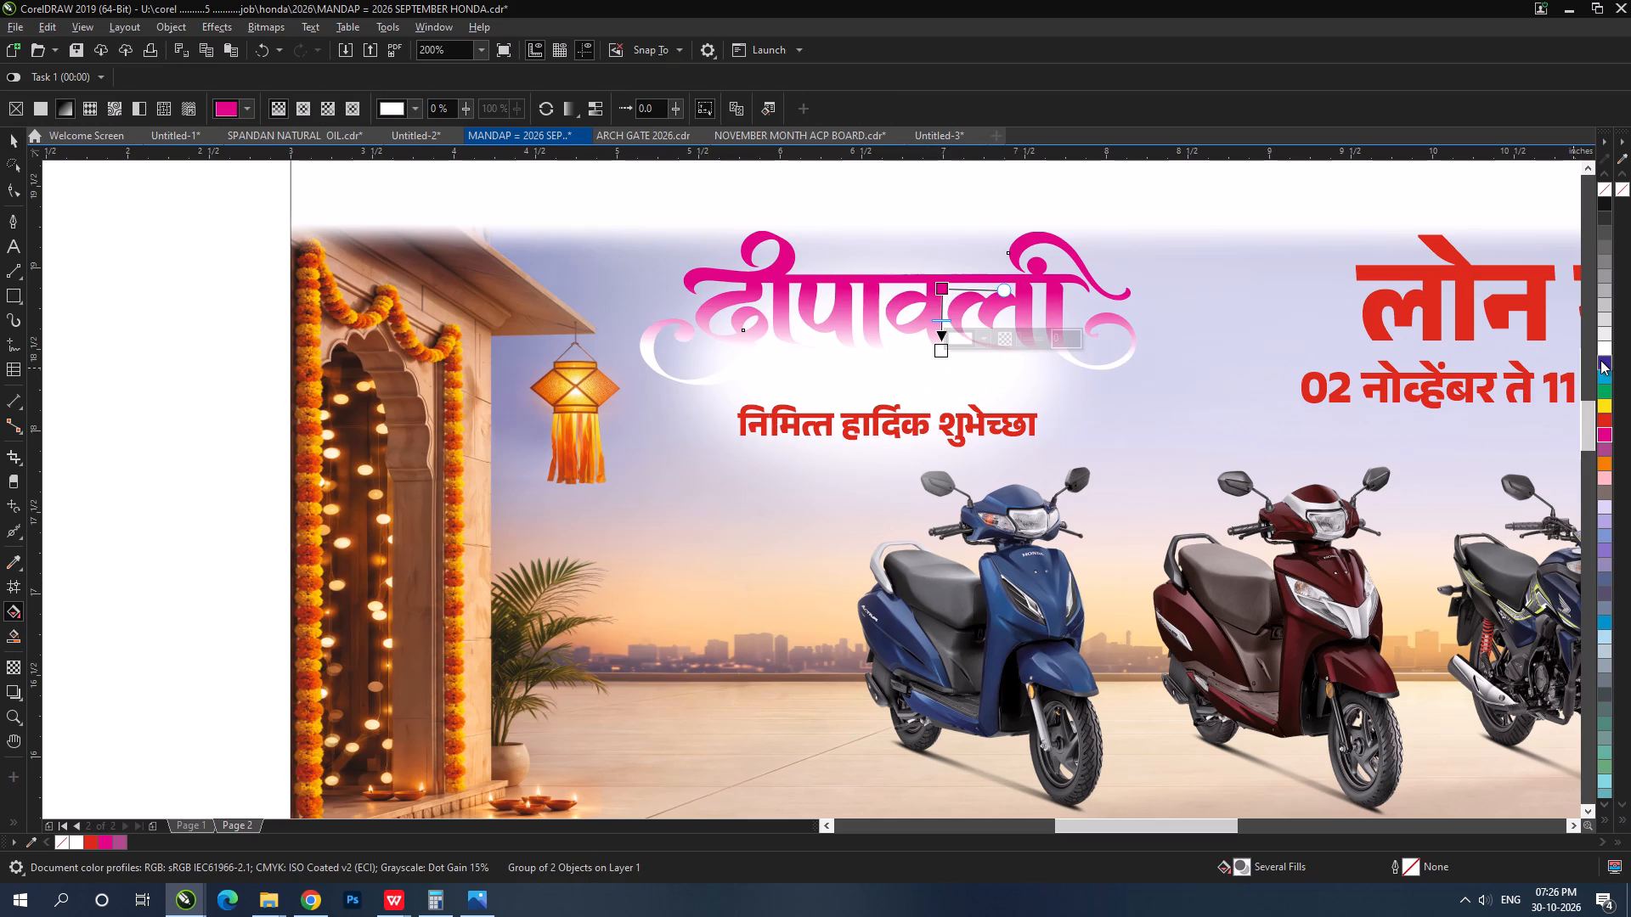
click(1600, 360)
drag(941, 353, 940, 422)
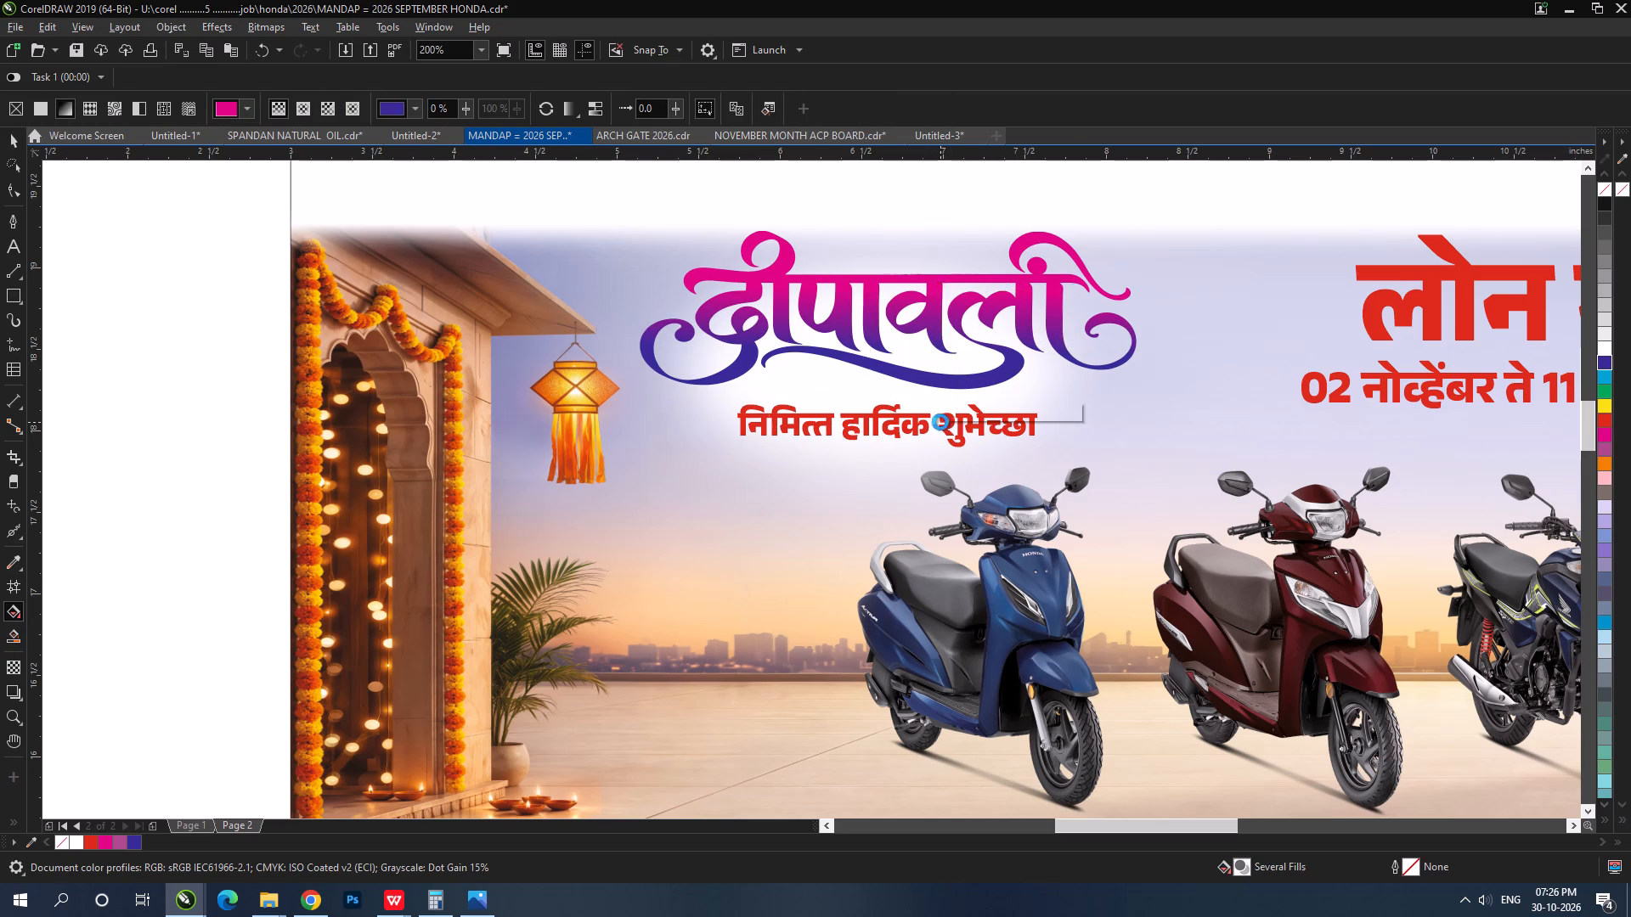
drag(940, 284, 937, 268)
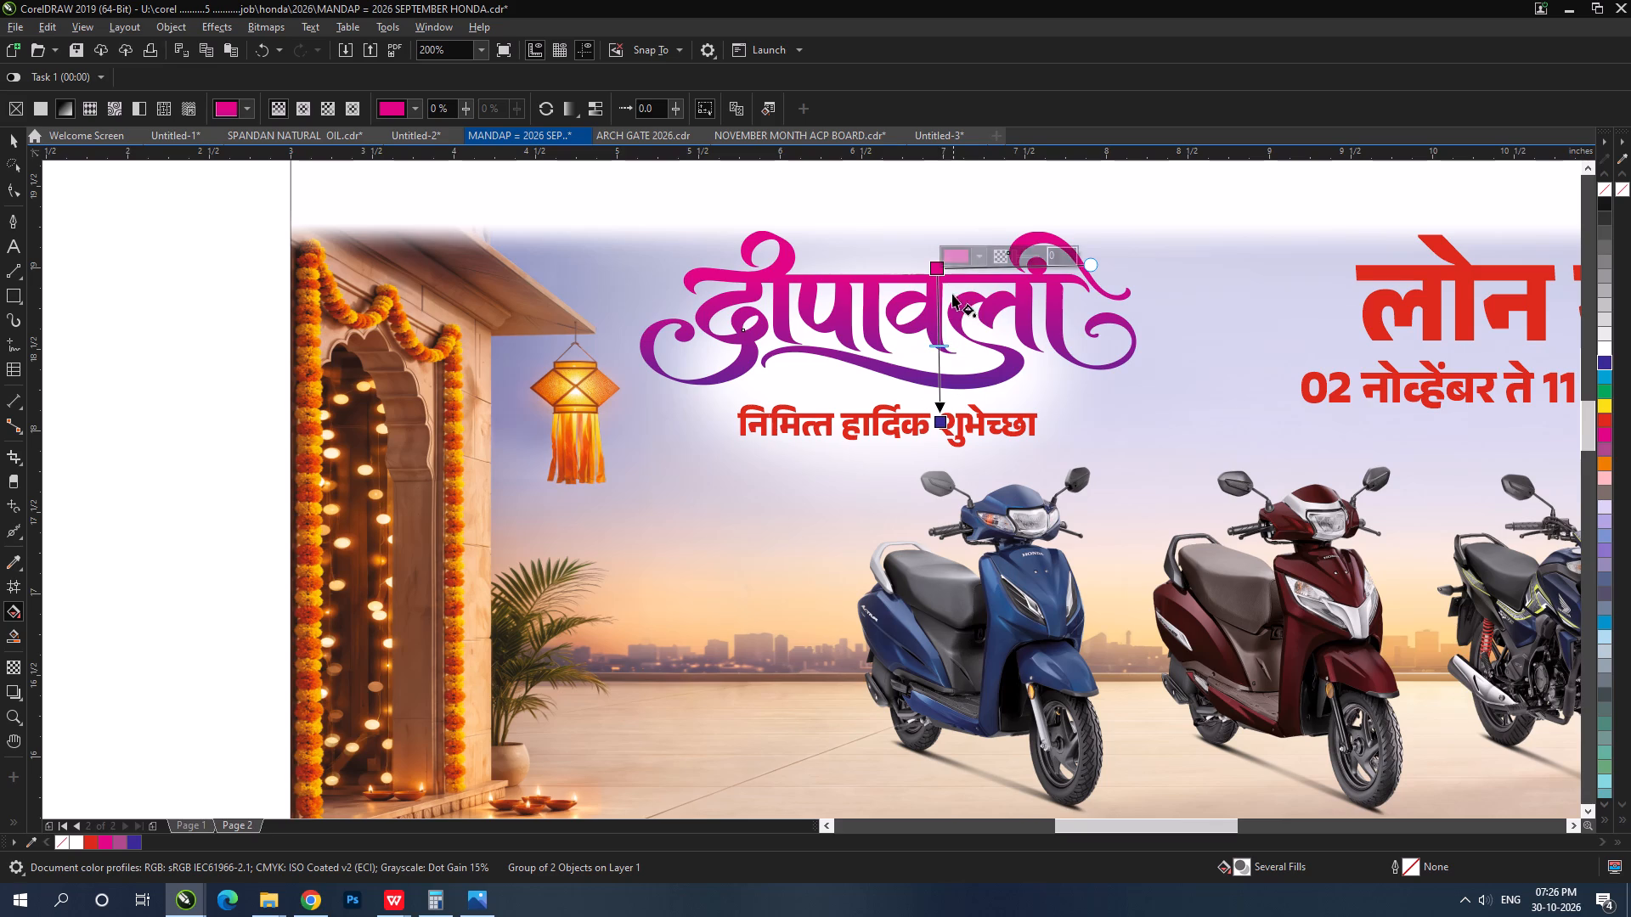
drag(940, 270, 937, 313)
Repeat the magenta-to-blue gradient fill on the निमित्त हार्दिक शुभेच्छा line.
click(906, 418)
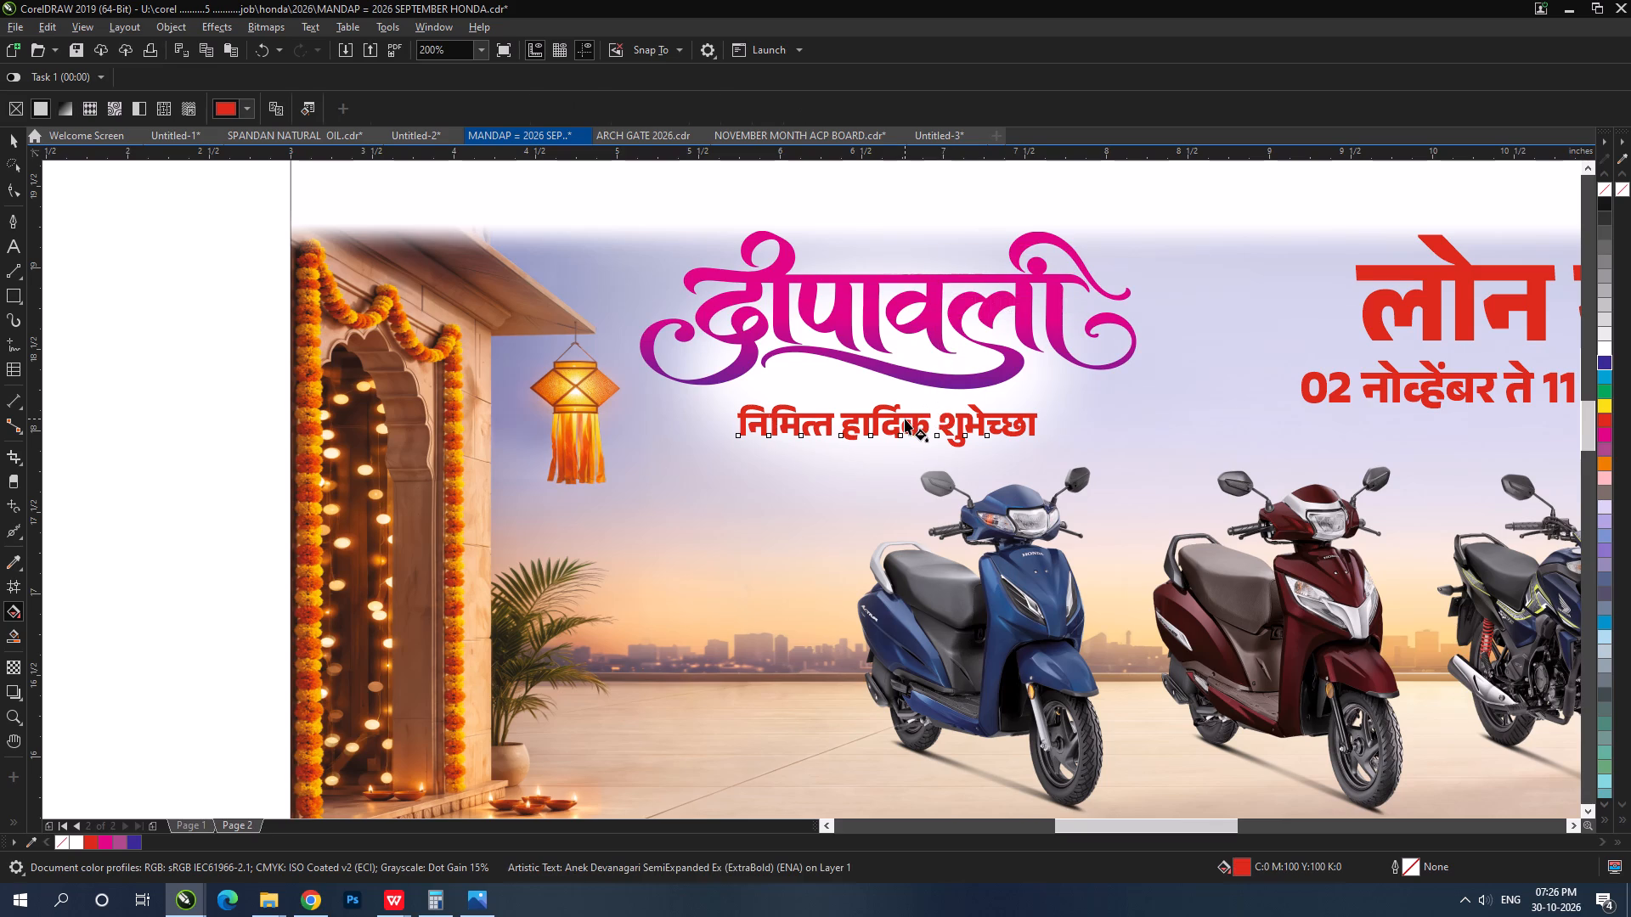
key(ctrl+r)
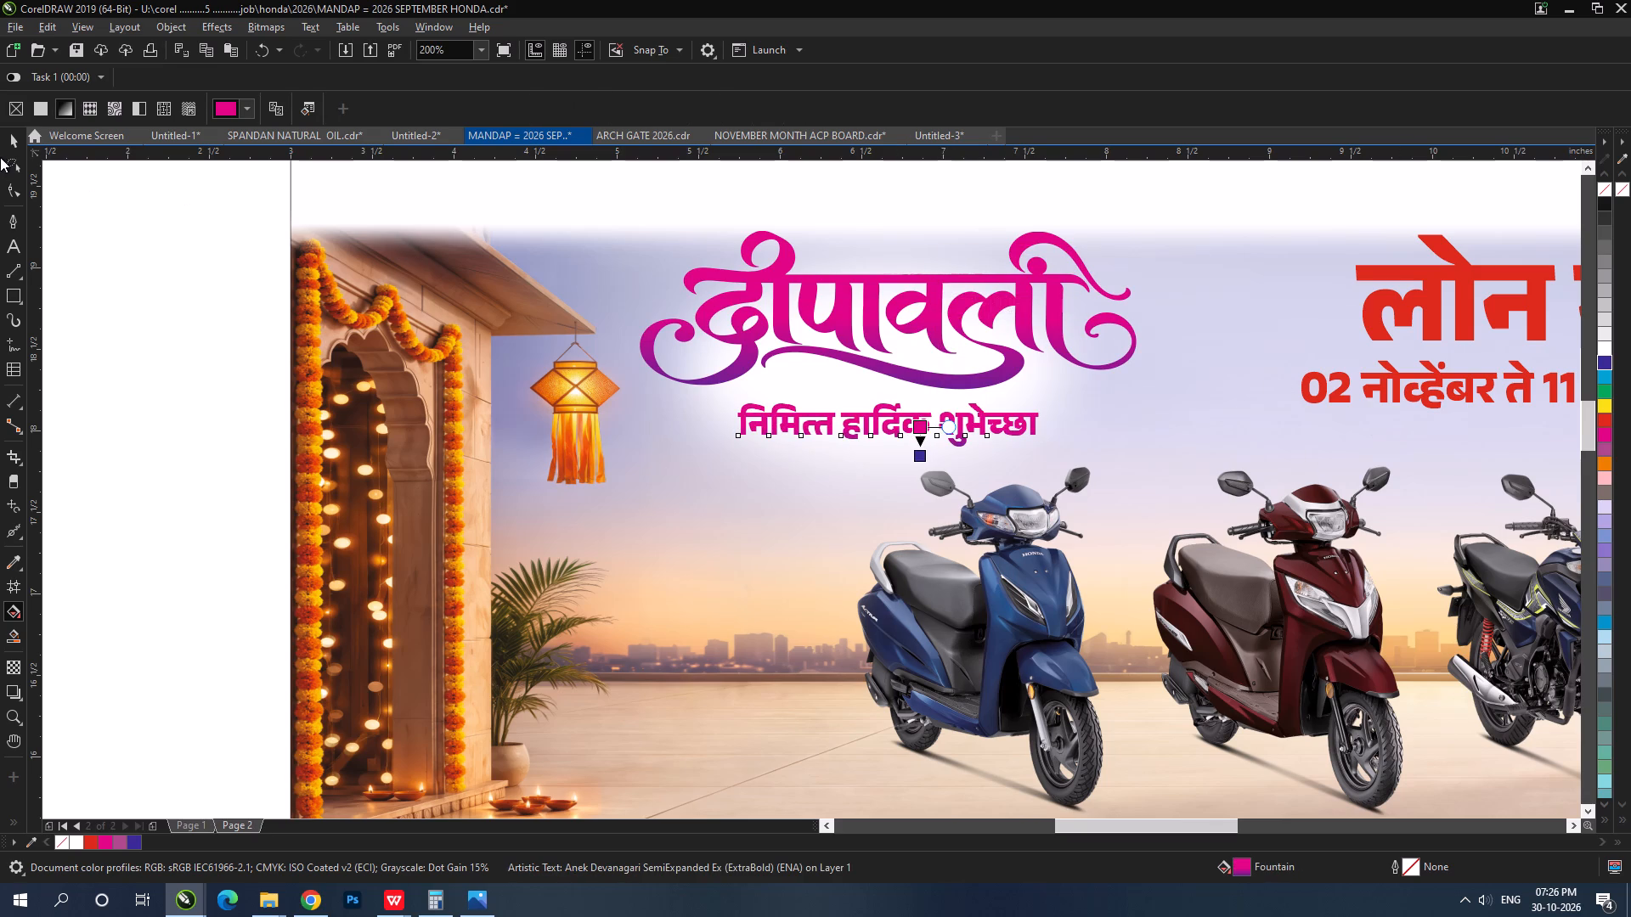
click(13, 140)
Delete the old दीपावली lettering and हार्दिक शुभेच्छा calligraphy from the middle banner, keeping the white glow.
scroll(838, 384, down, 2)
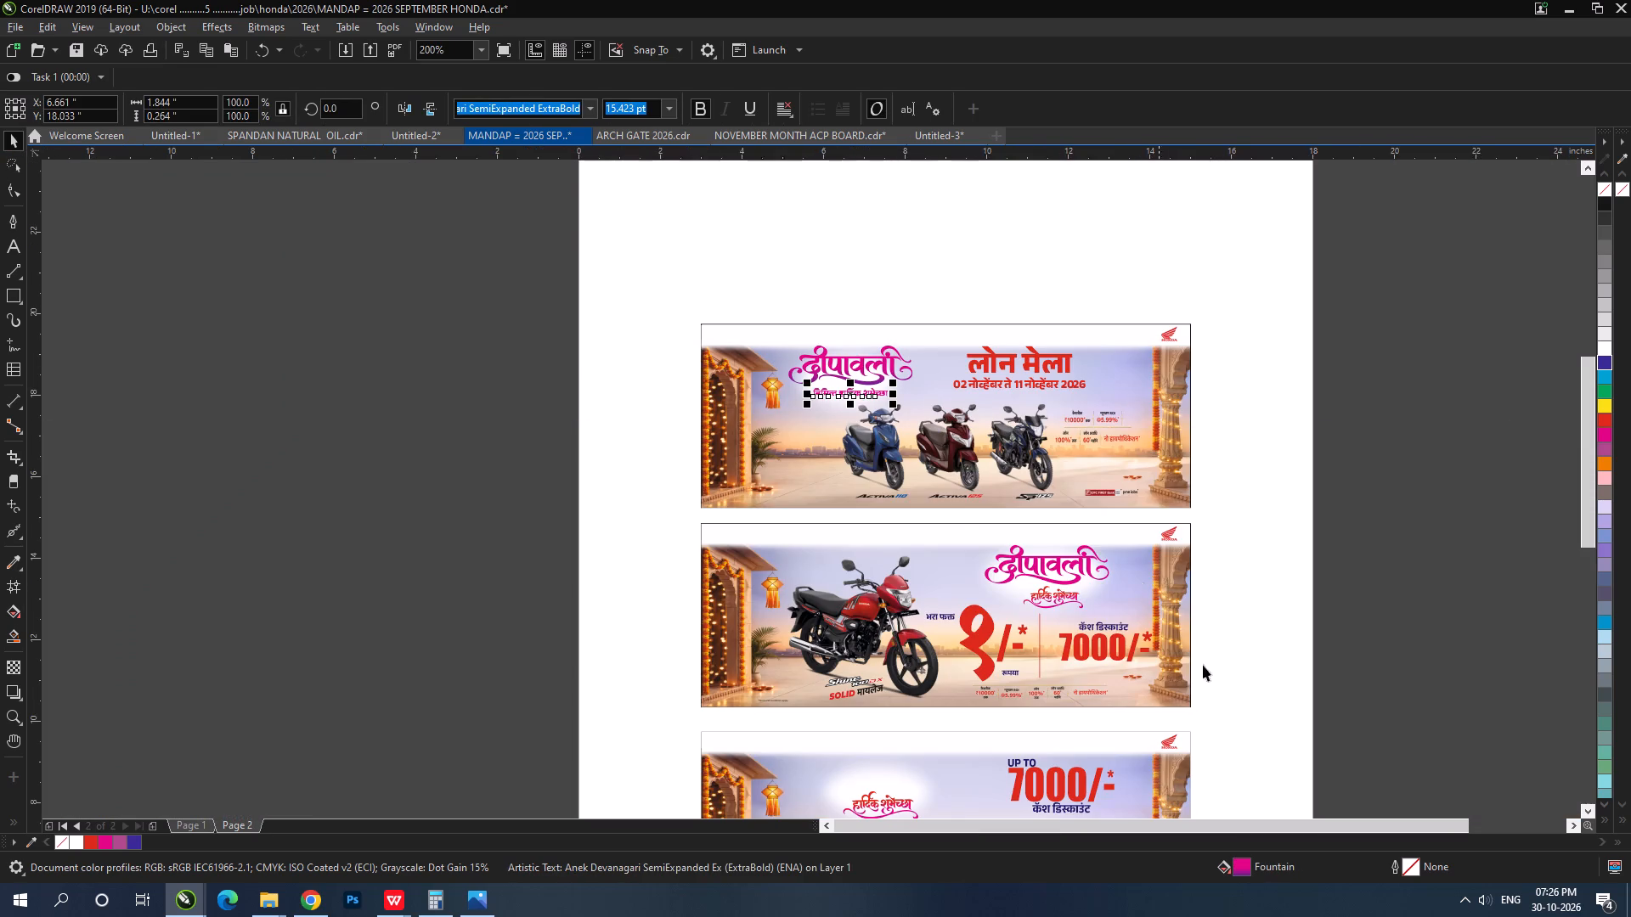
click(1063, 578)
scroll(1064, 579, up, 1)
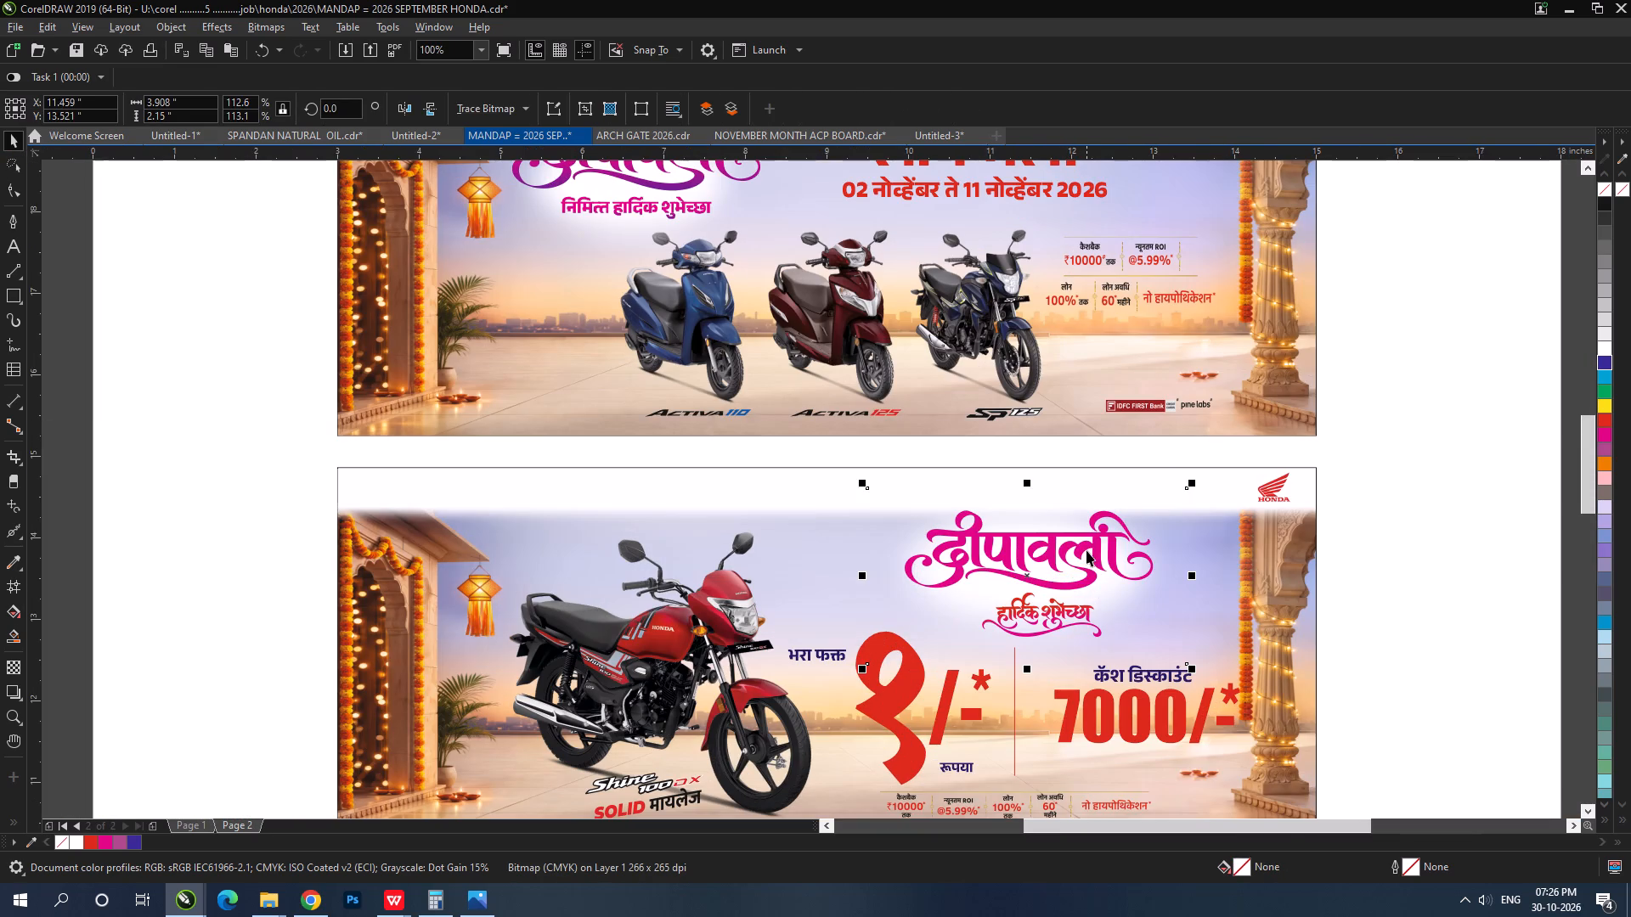
click(1071, 615)
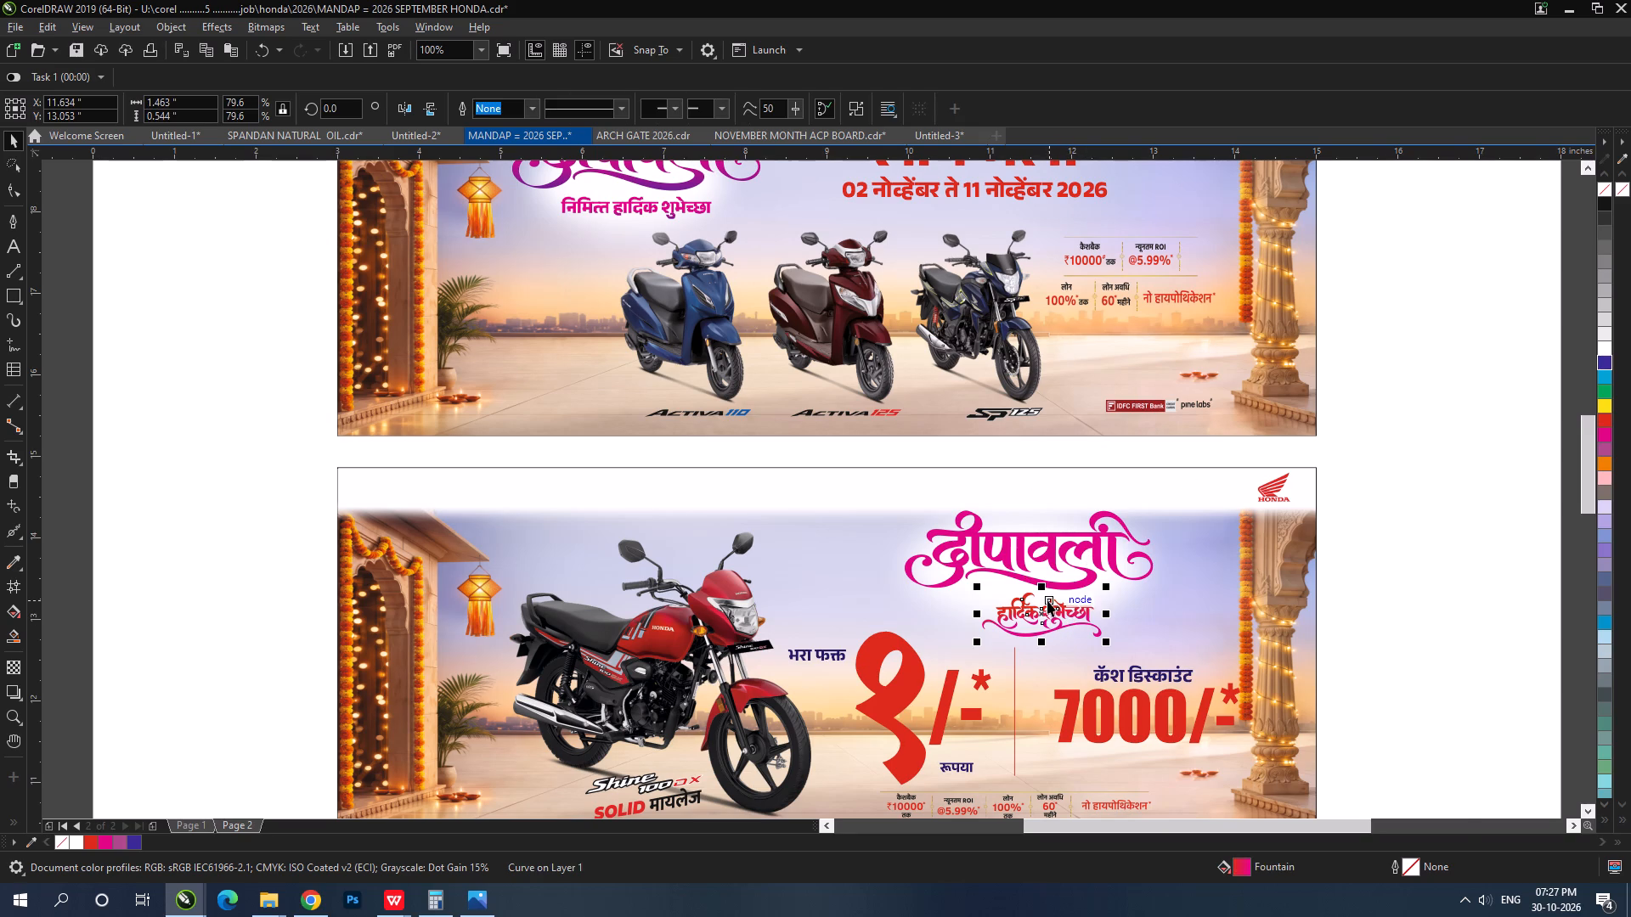
scroll(1047, 600, down, 1)
drag(1259, 633, 967, 559)
key(Delete)
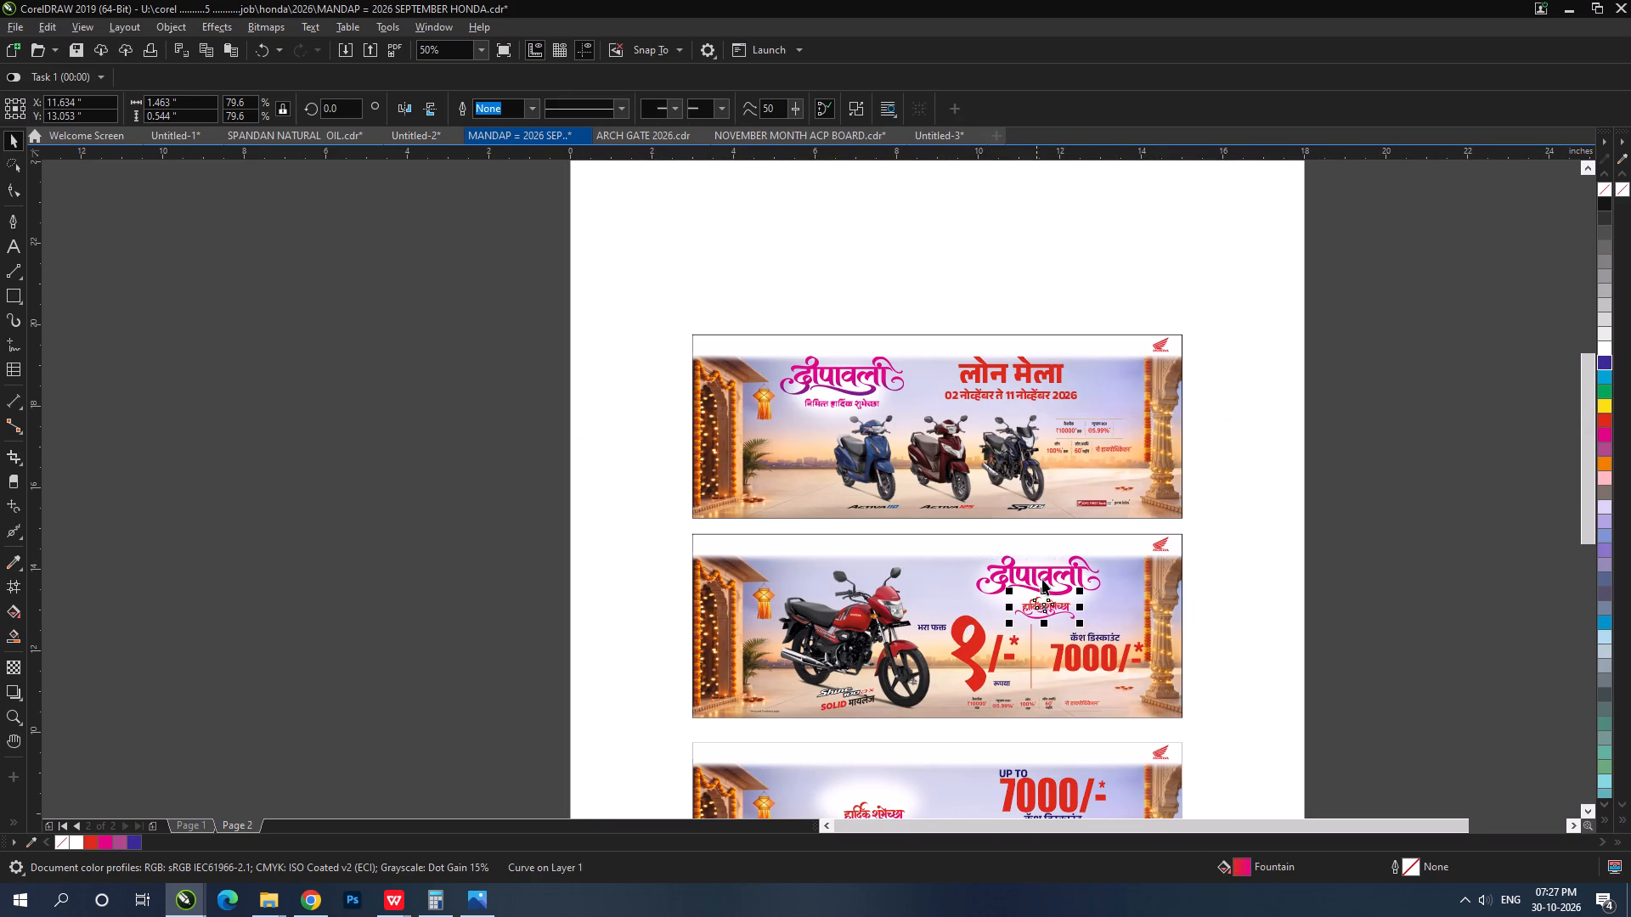
click(1049, 571)
key(Delete)
Copy the top banner's दीपावली lettering and greeting line onto the middle banner's white glow, at about X 11.49, Y 13.54 in.
click(847, 374)
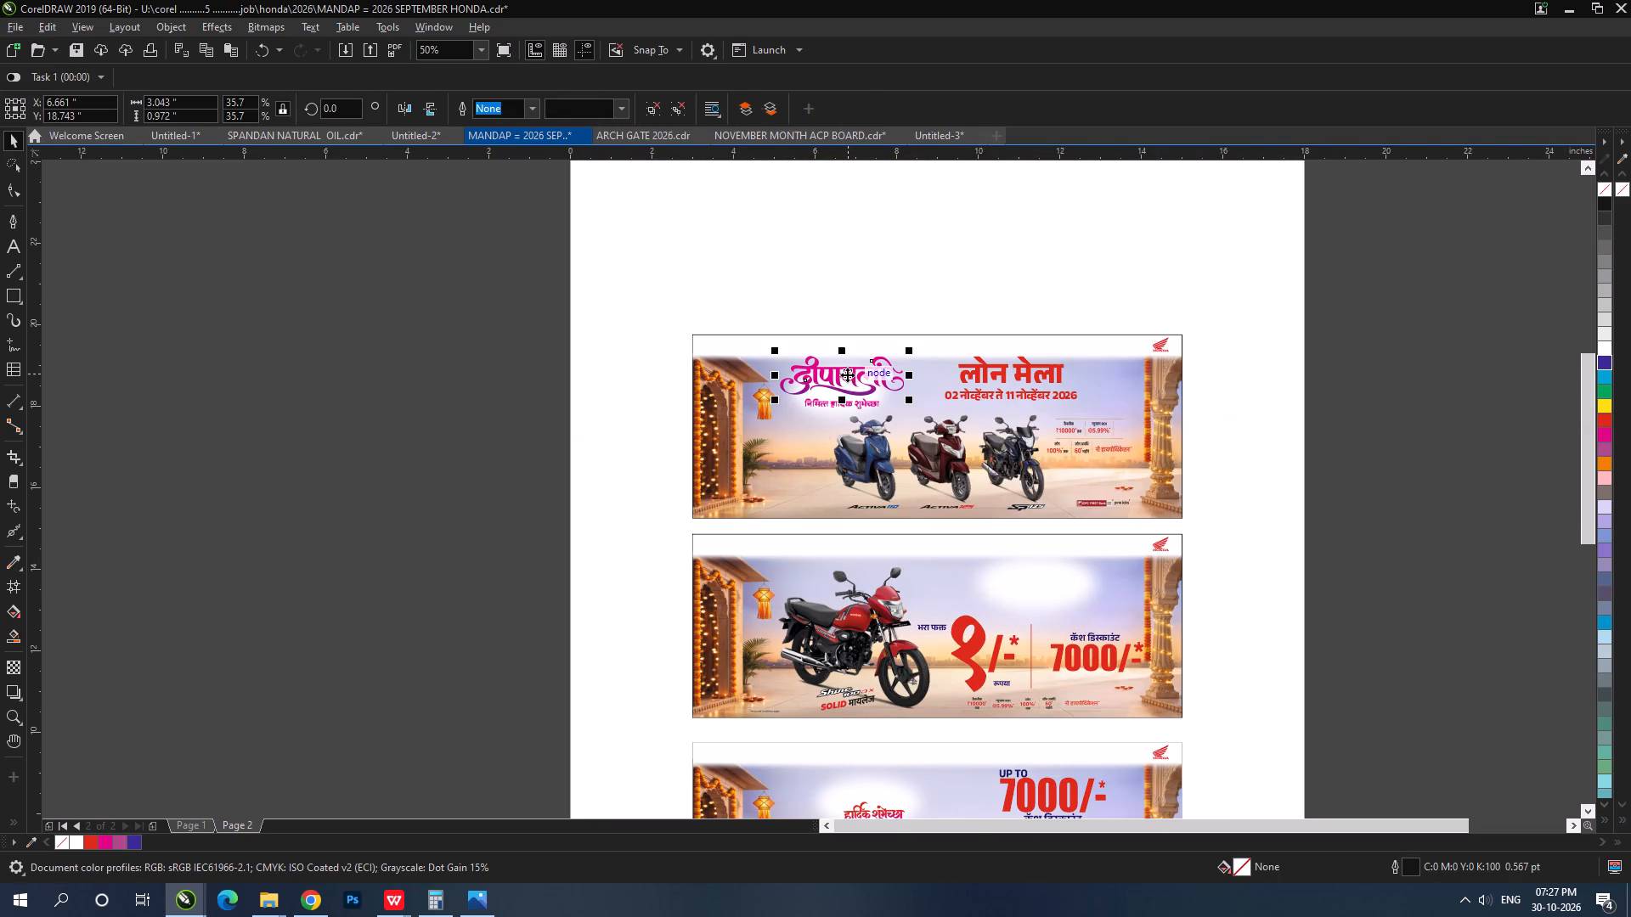
scroll(854, 400, up, 1)
shift+click(856, 408)
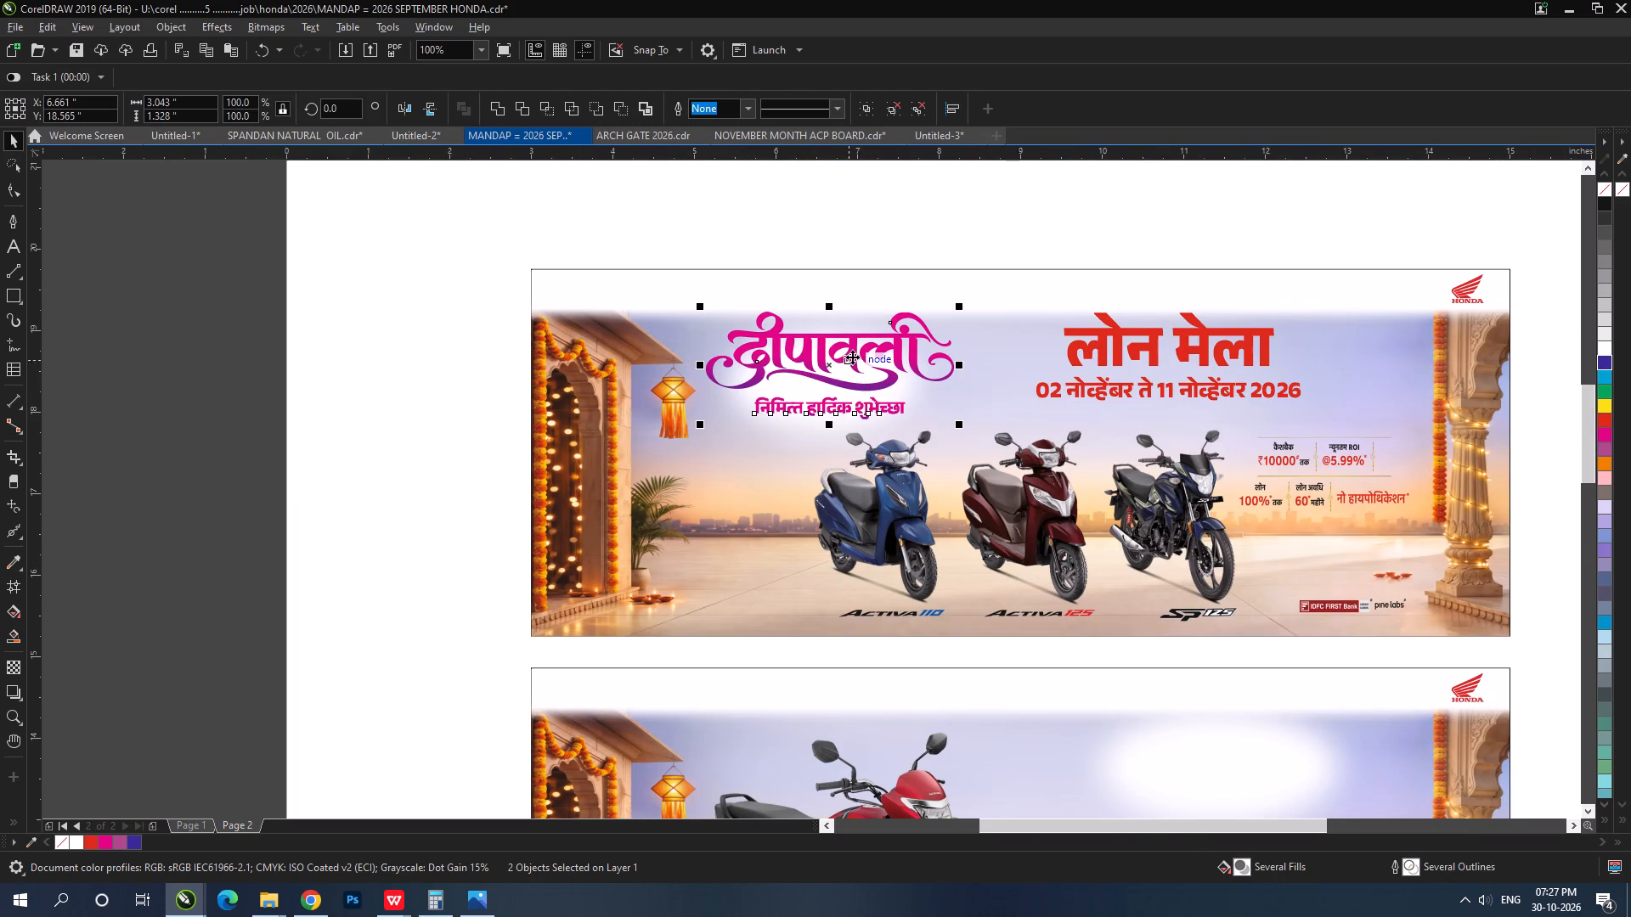
drag(852, 355, 1250, 758)
right_click(1250, 758)
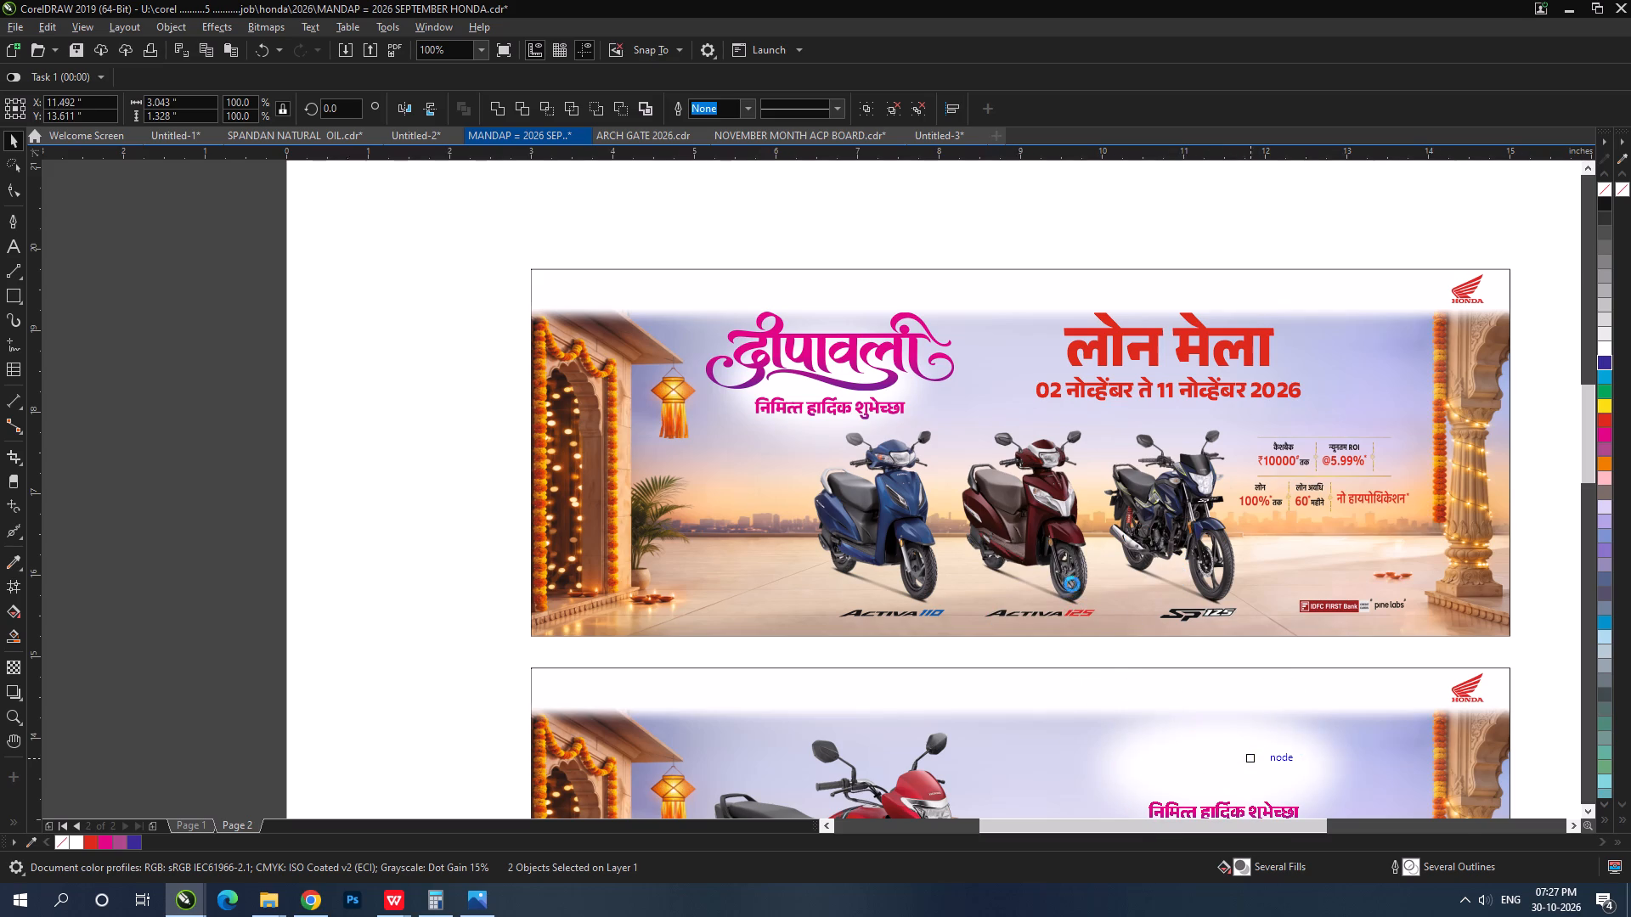
scroll(949, 458, down, 1)
scroll(1106, 627, up, 2)
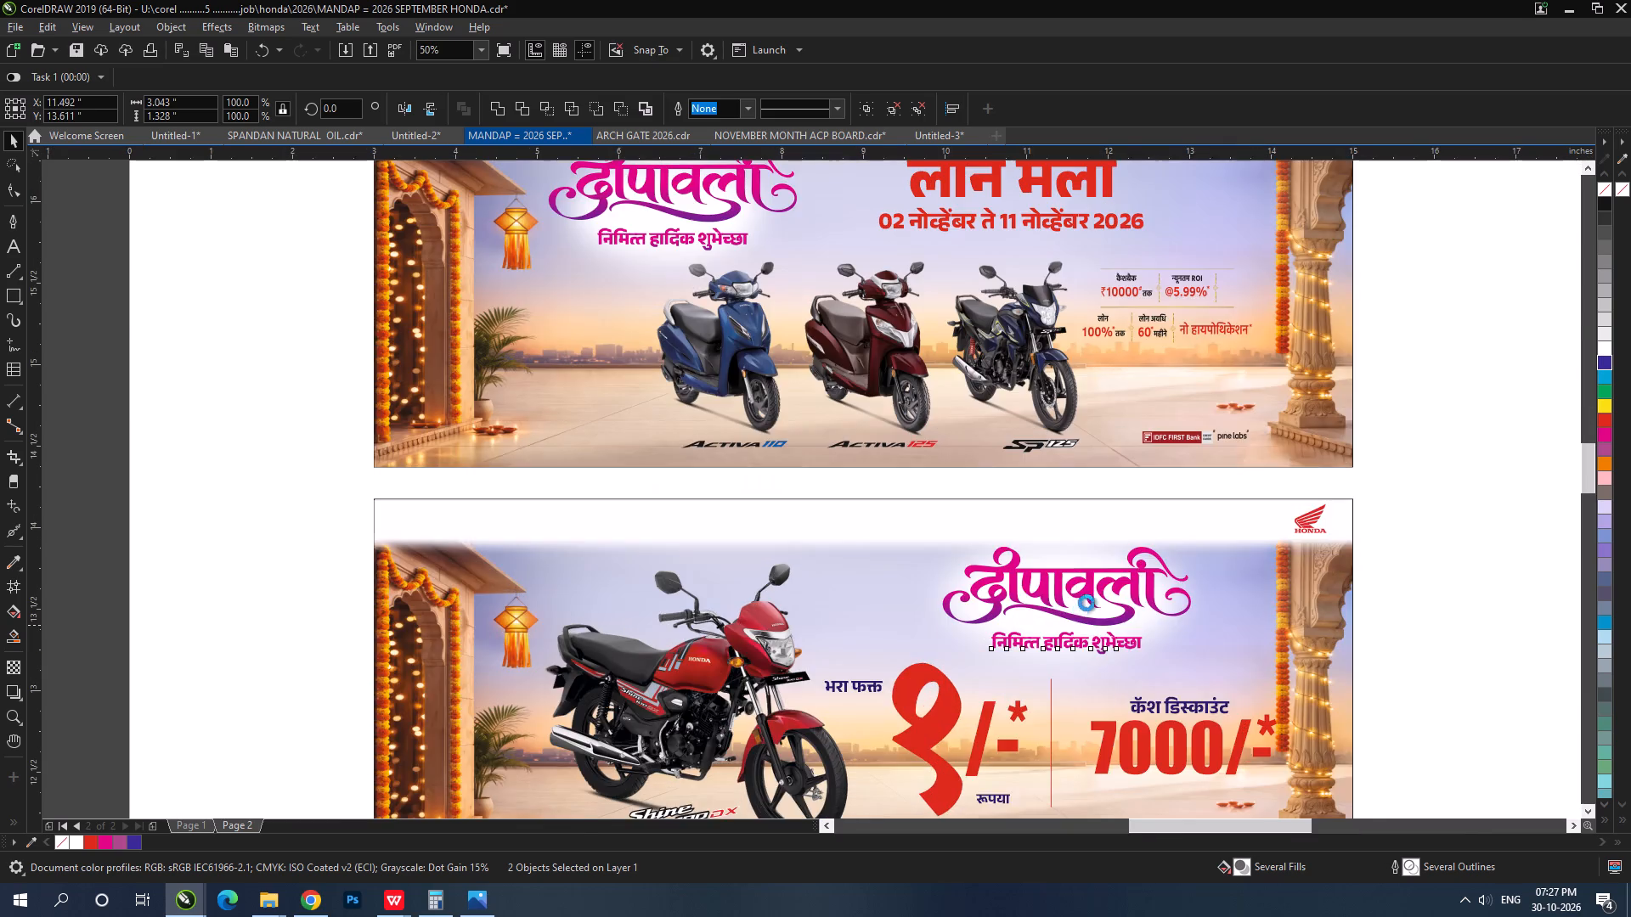
drag(1094, 571, 1092, 582)
Delete the old हार्दिक शुभेच्छा calligraphy from the bottom banner.
scroll(1090, 583, down, 3)
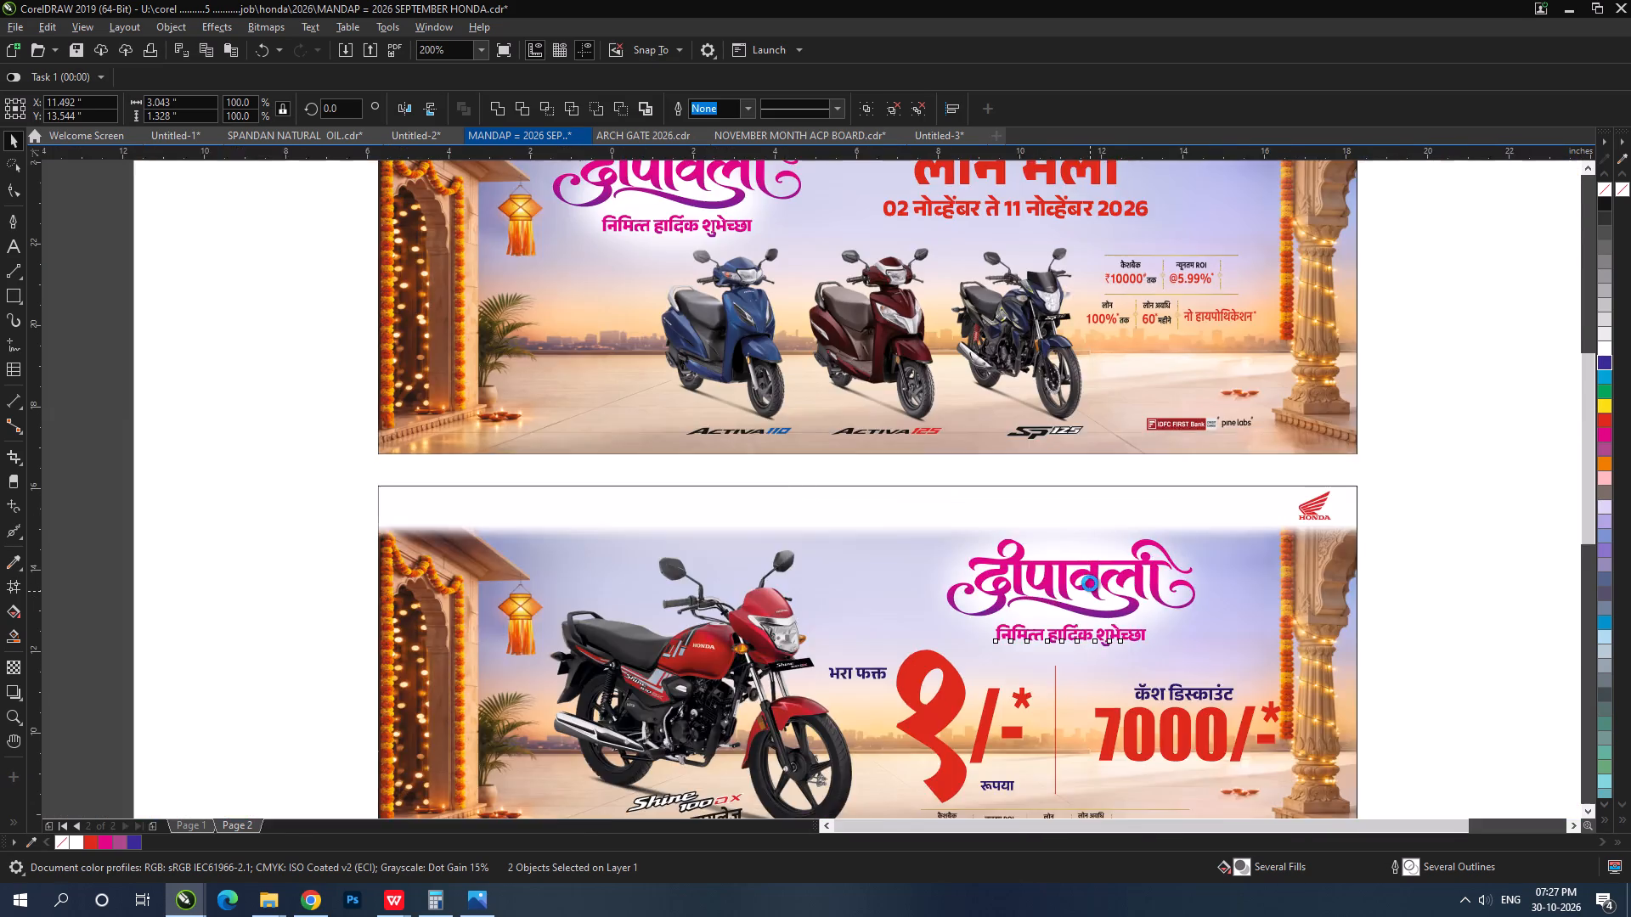
scroll(1090, 583, down, 1)
scroll(1063, 742, up, 1)
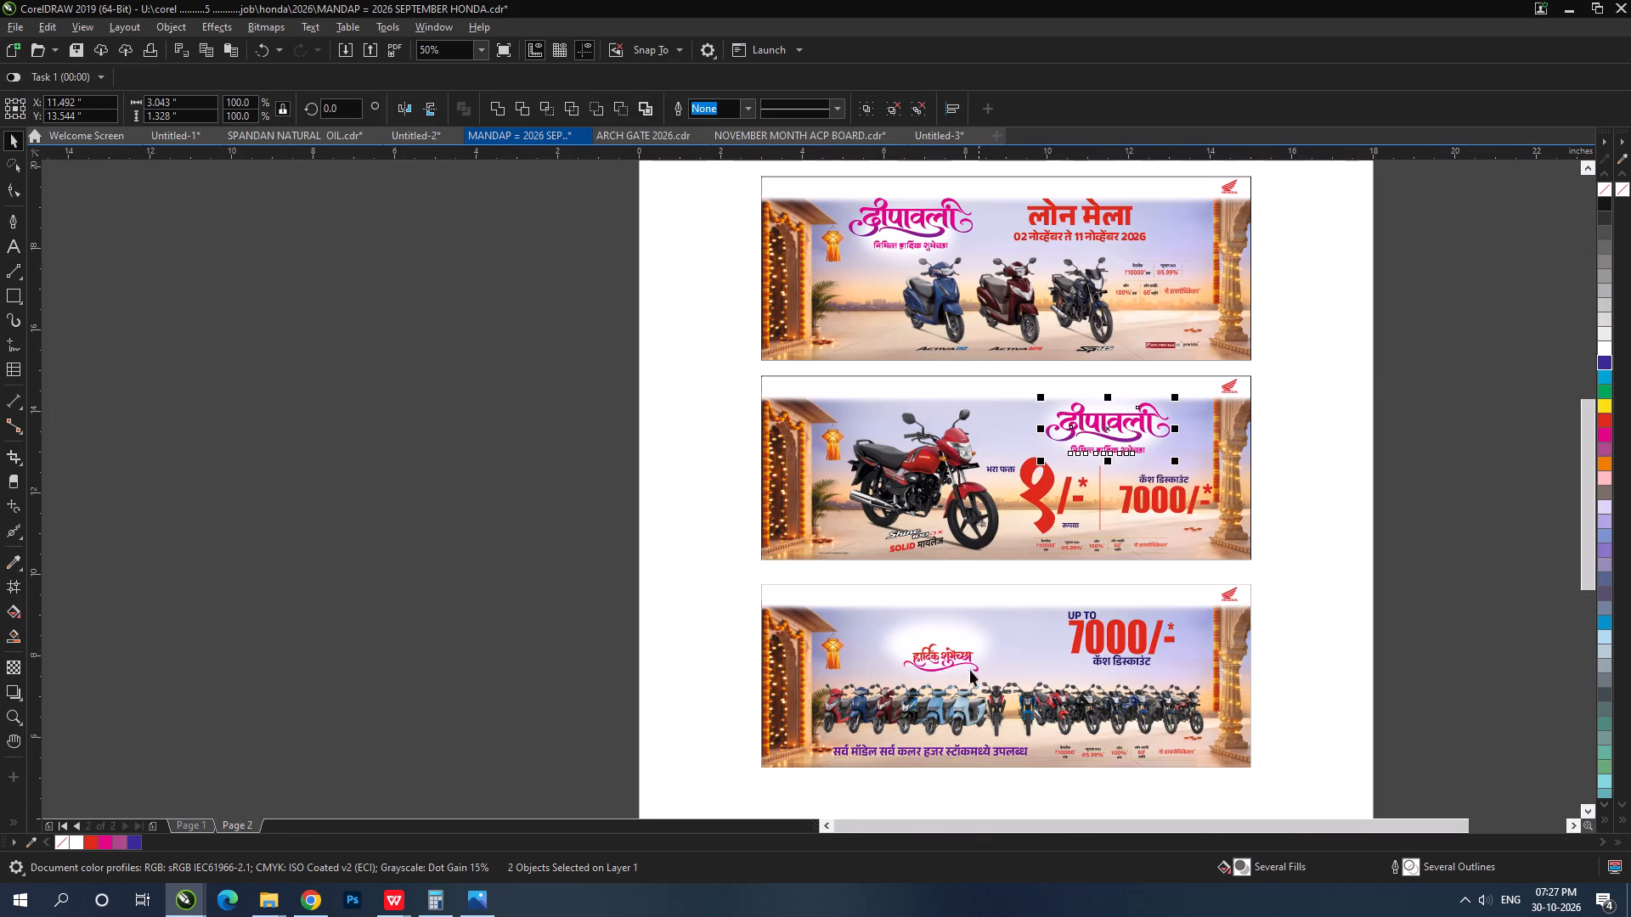
click(954, 652)
scroll(947, 667, up, 1)
key(Delete)
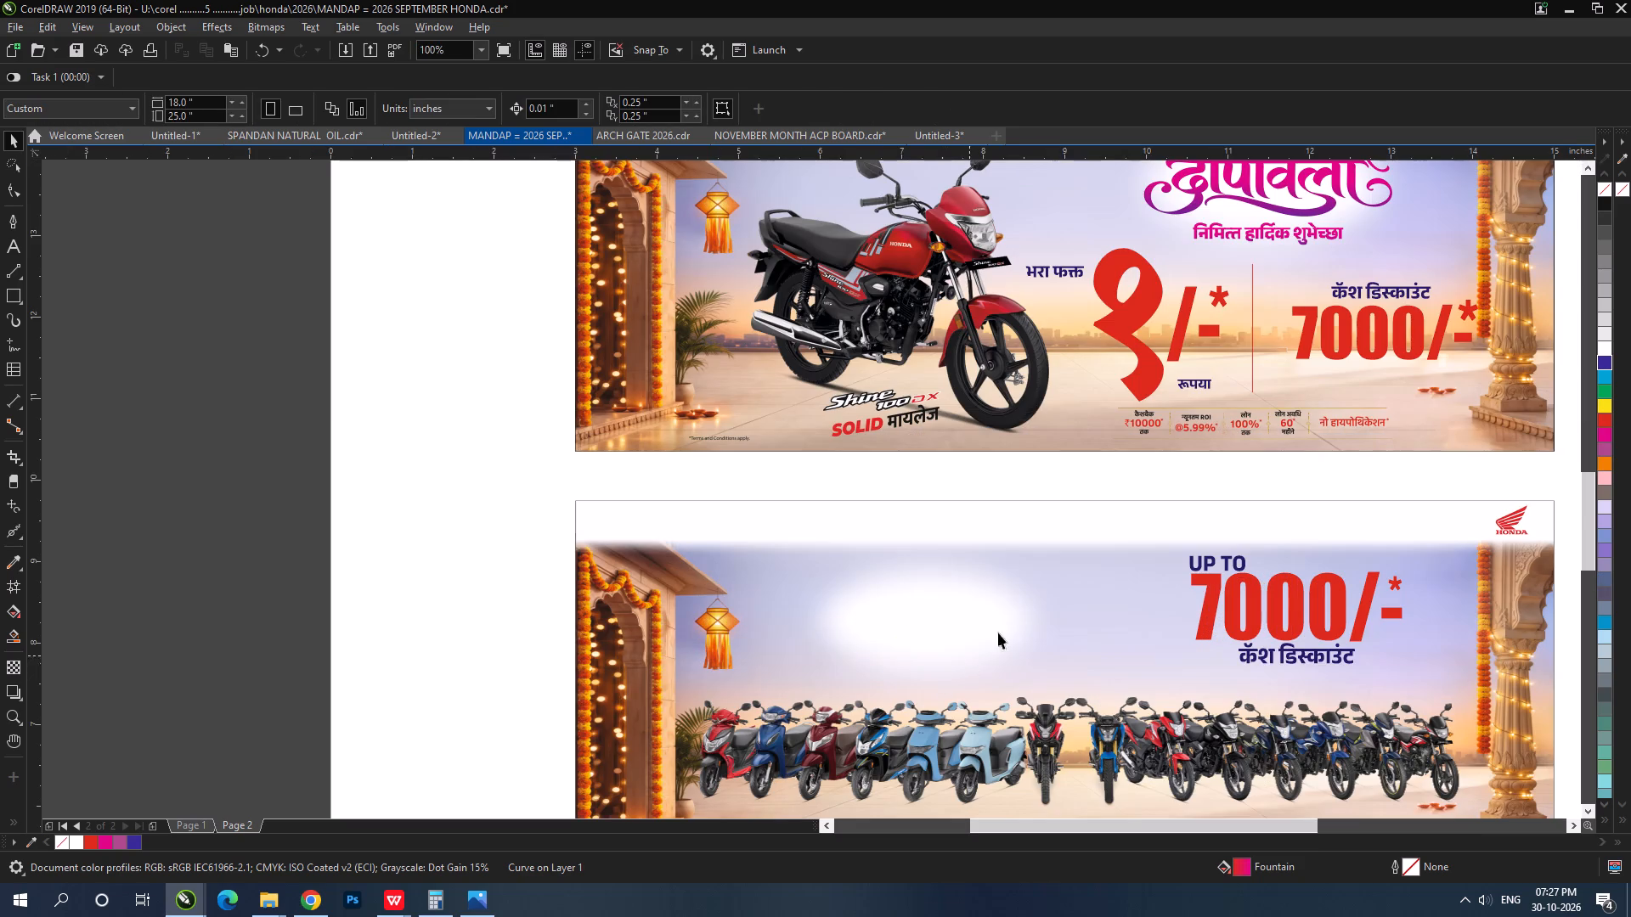
Copy the middle banner's दीपावली lettering and greeting line onto the bottom banner's white glow, at about X 7.31, Y 8.27 in.
click(1235, 233)
shift+click(1216, 175)
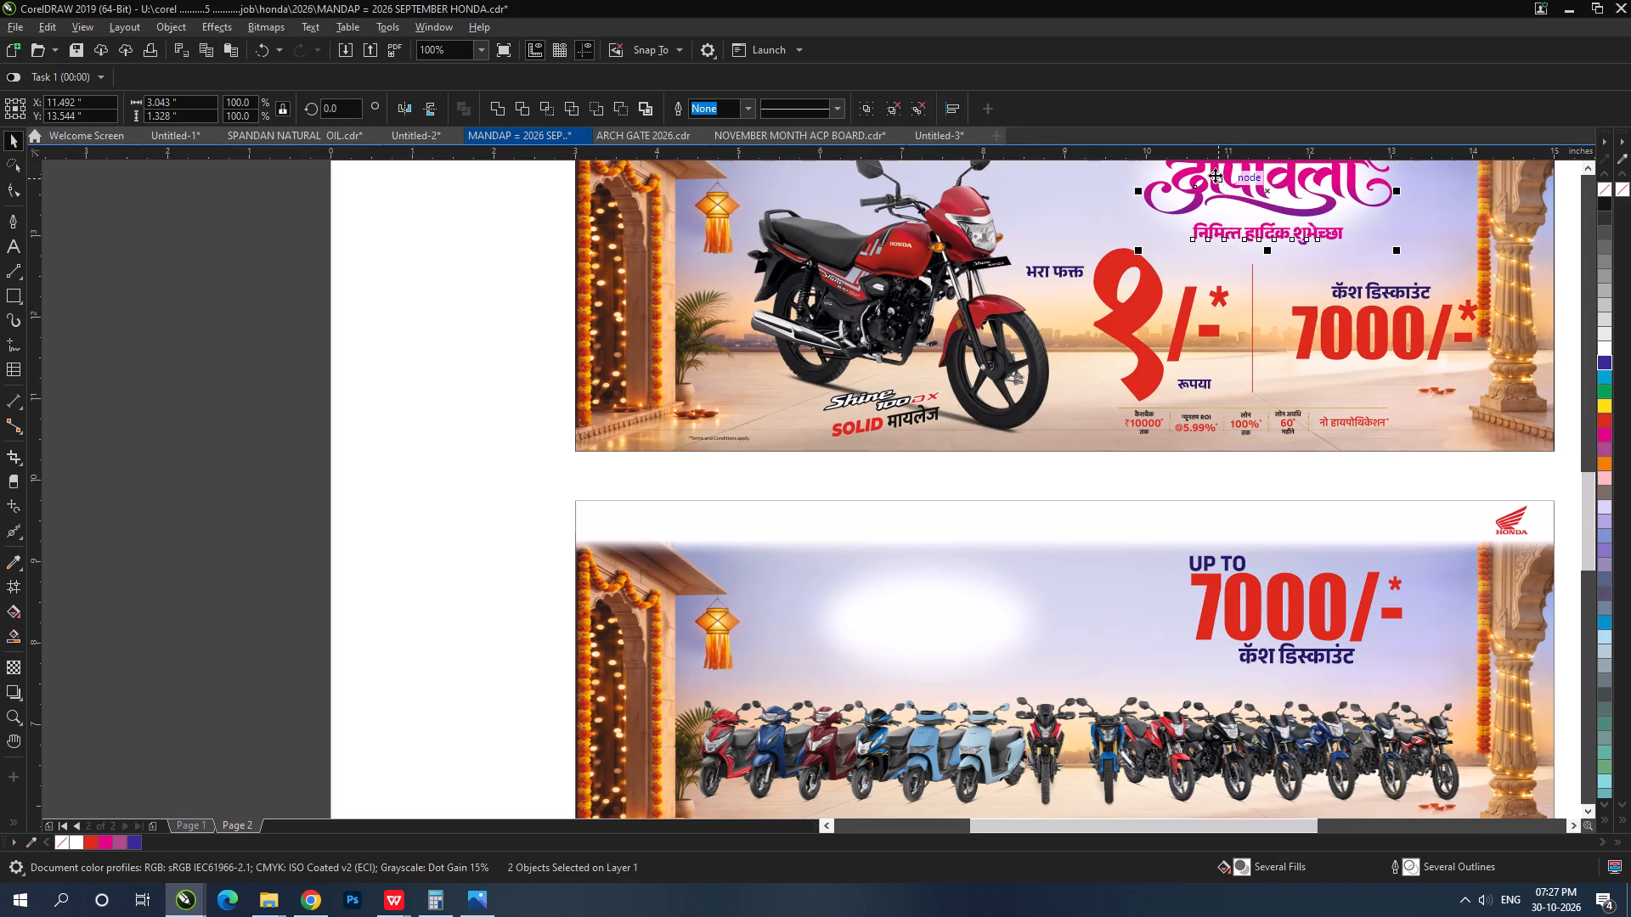
drag(1213, 183, 867, 612)
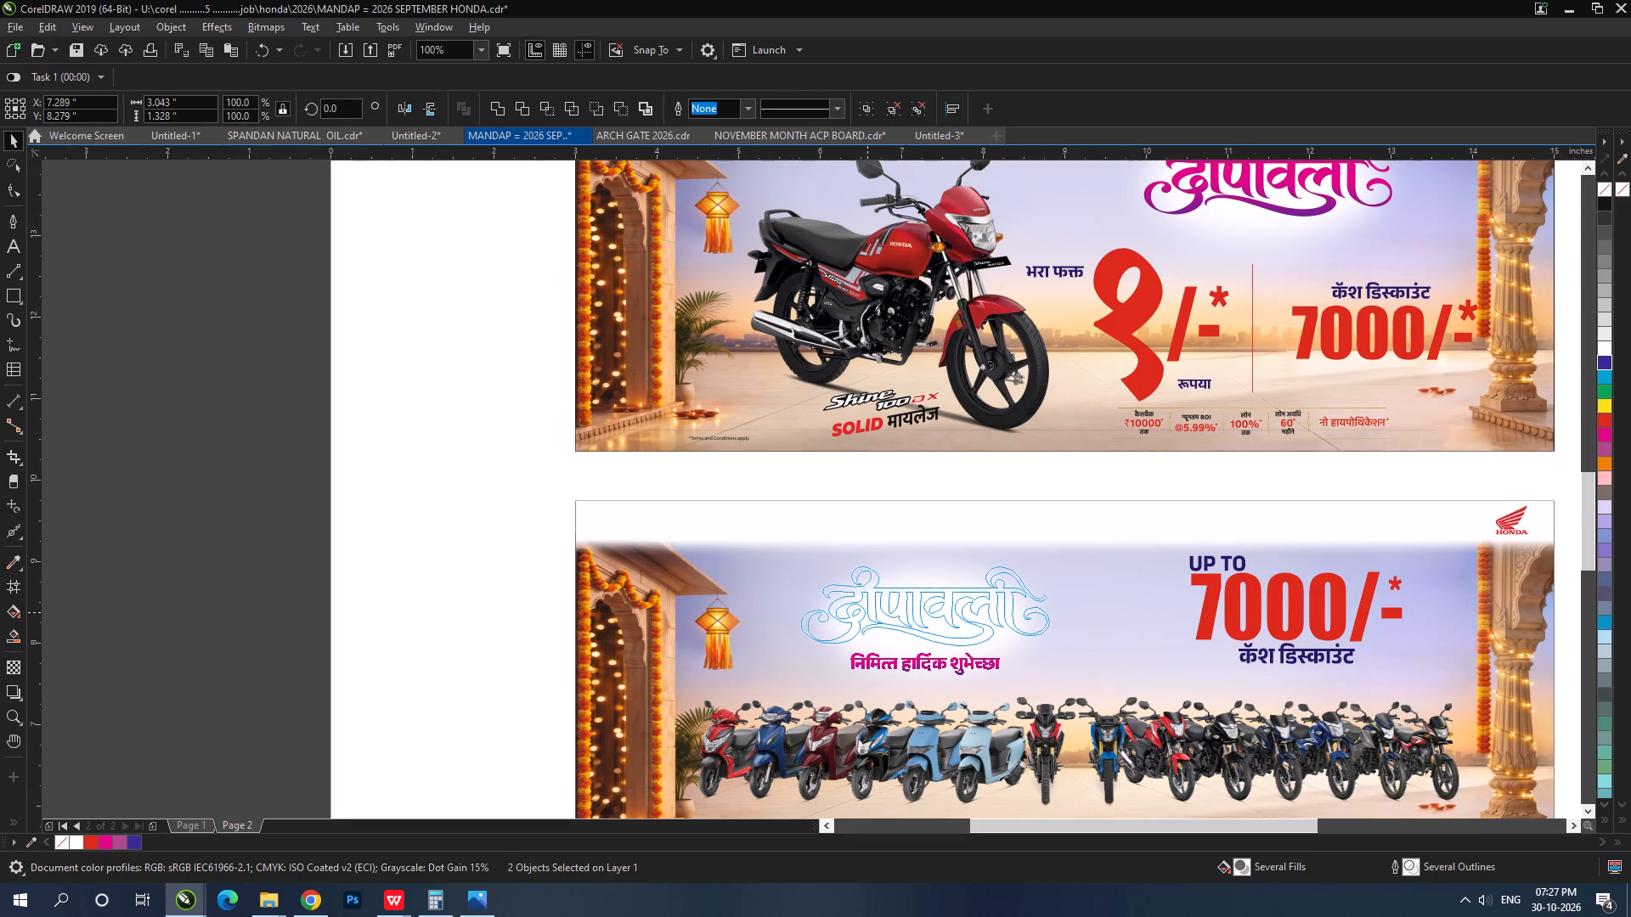
drag(867, 612, 869, 613)
right_click(869, 613)
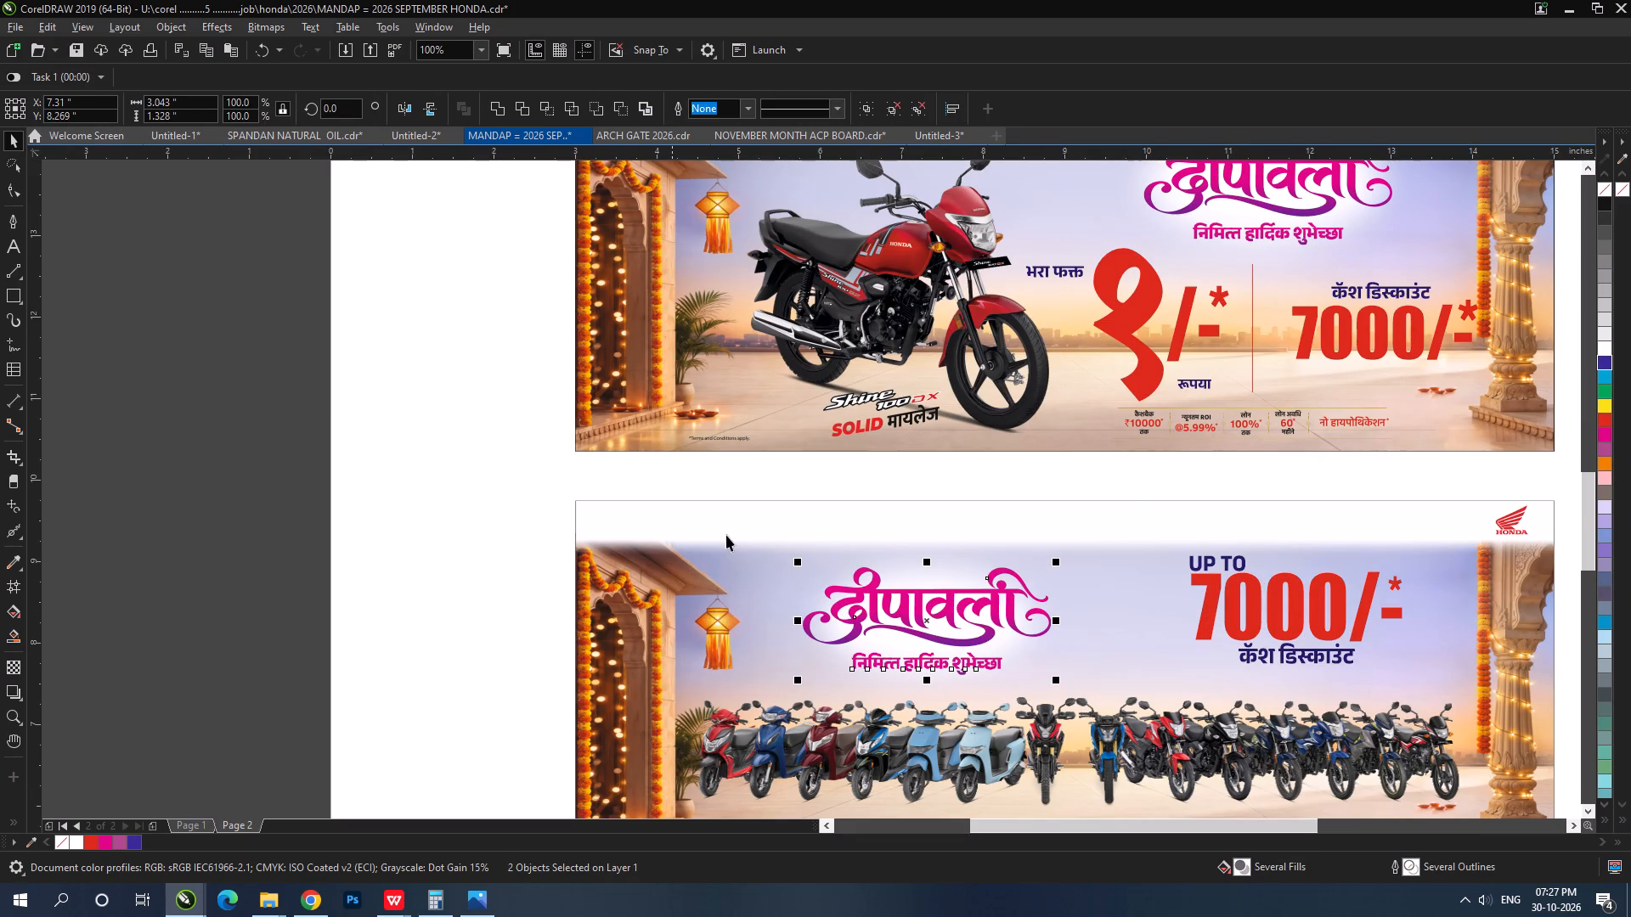
scroll(965, 451, down, 1)
click(711, 523)
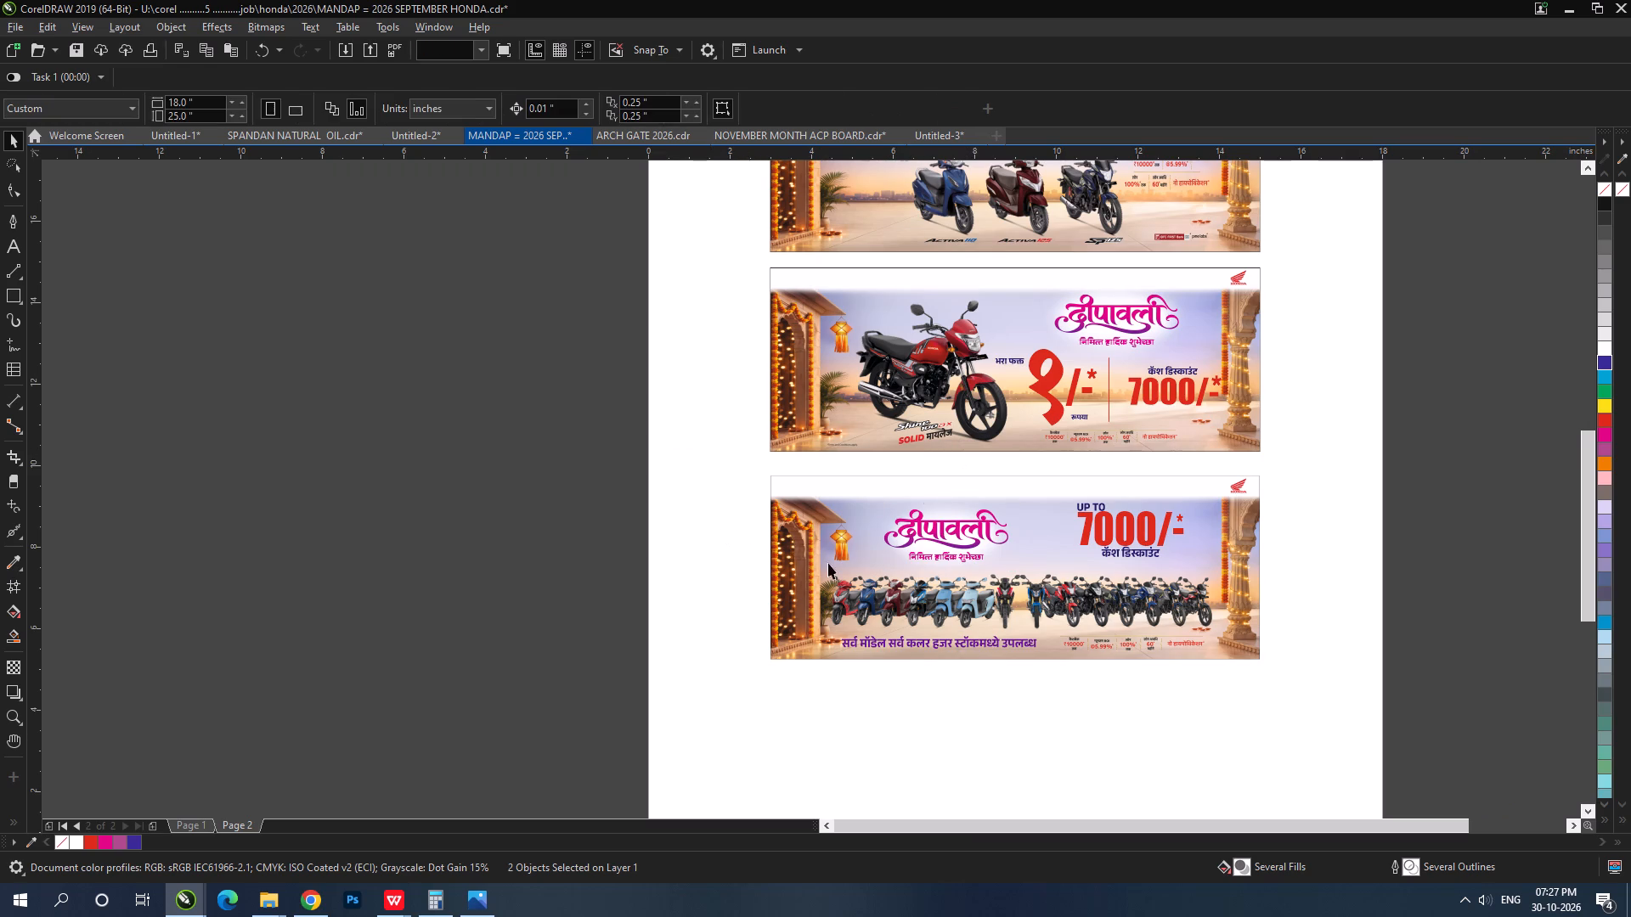
Draw a rectangle about 13.58 x 15.5 in around all three banners and centre it on the page.
scroll(968, 626, down, 1)
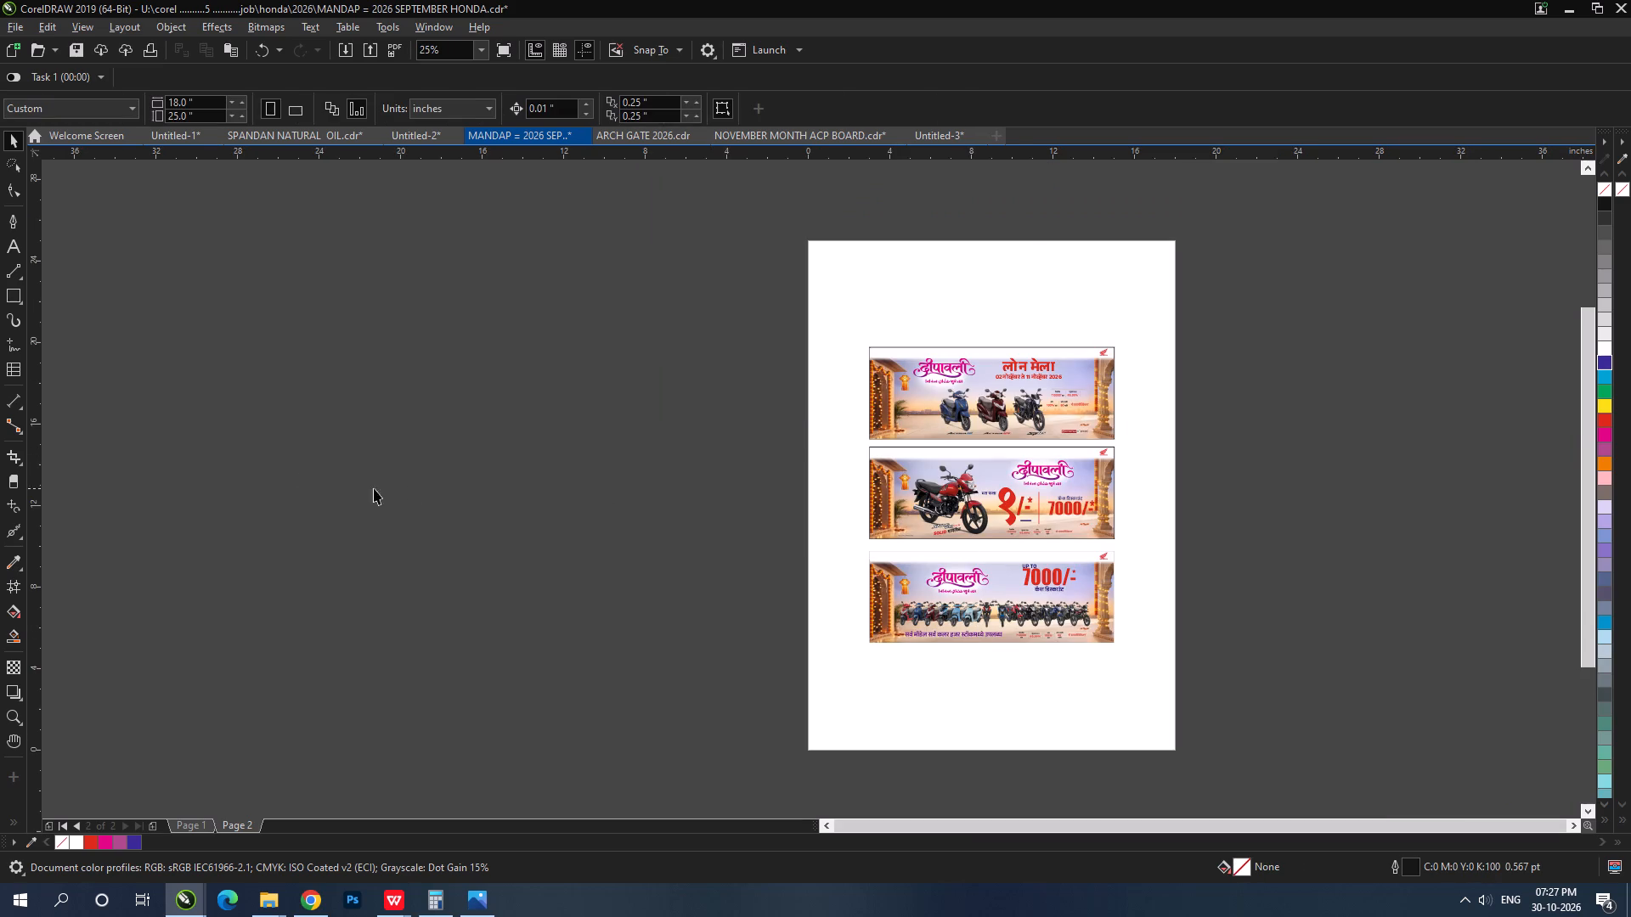
click(3, 289)
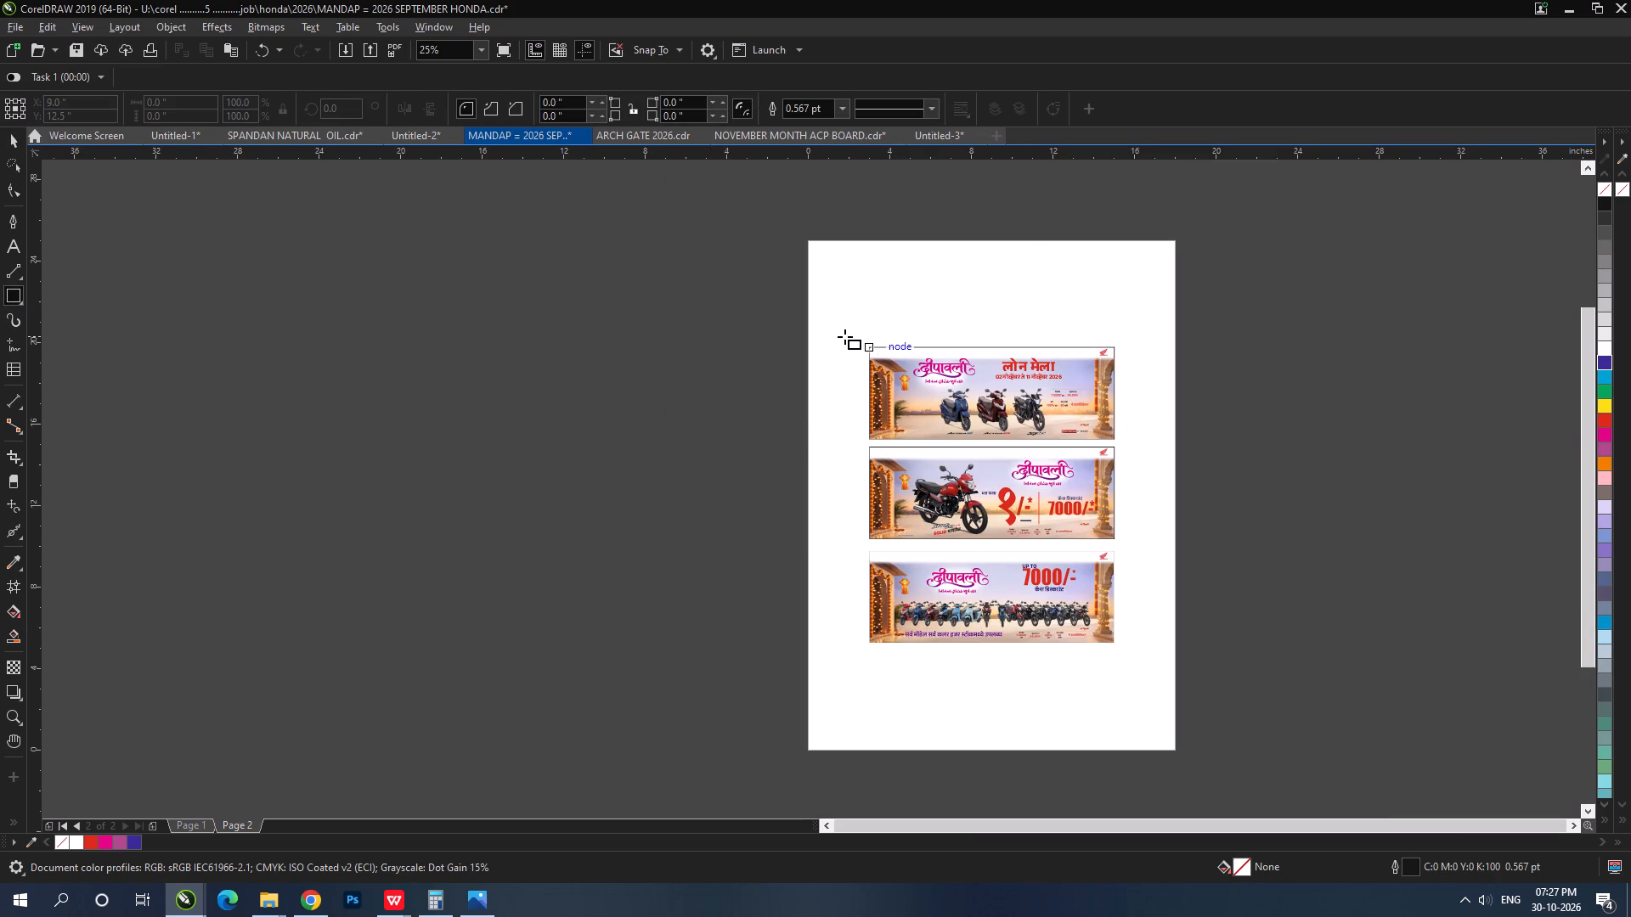
drag(851, 336, 1128, 652)
key(p)
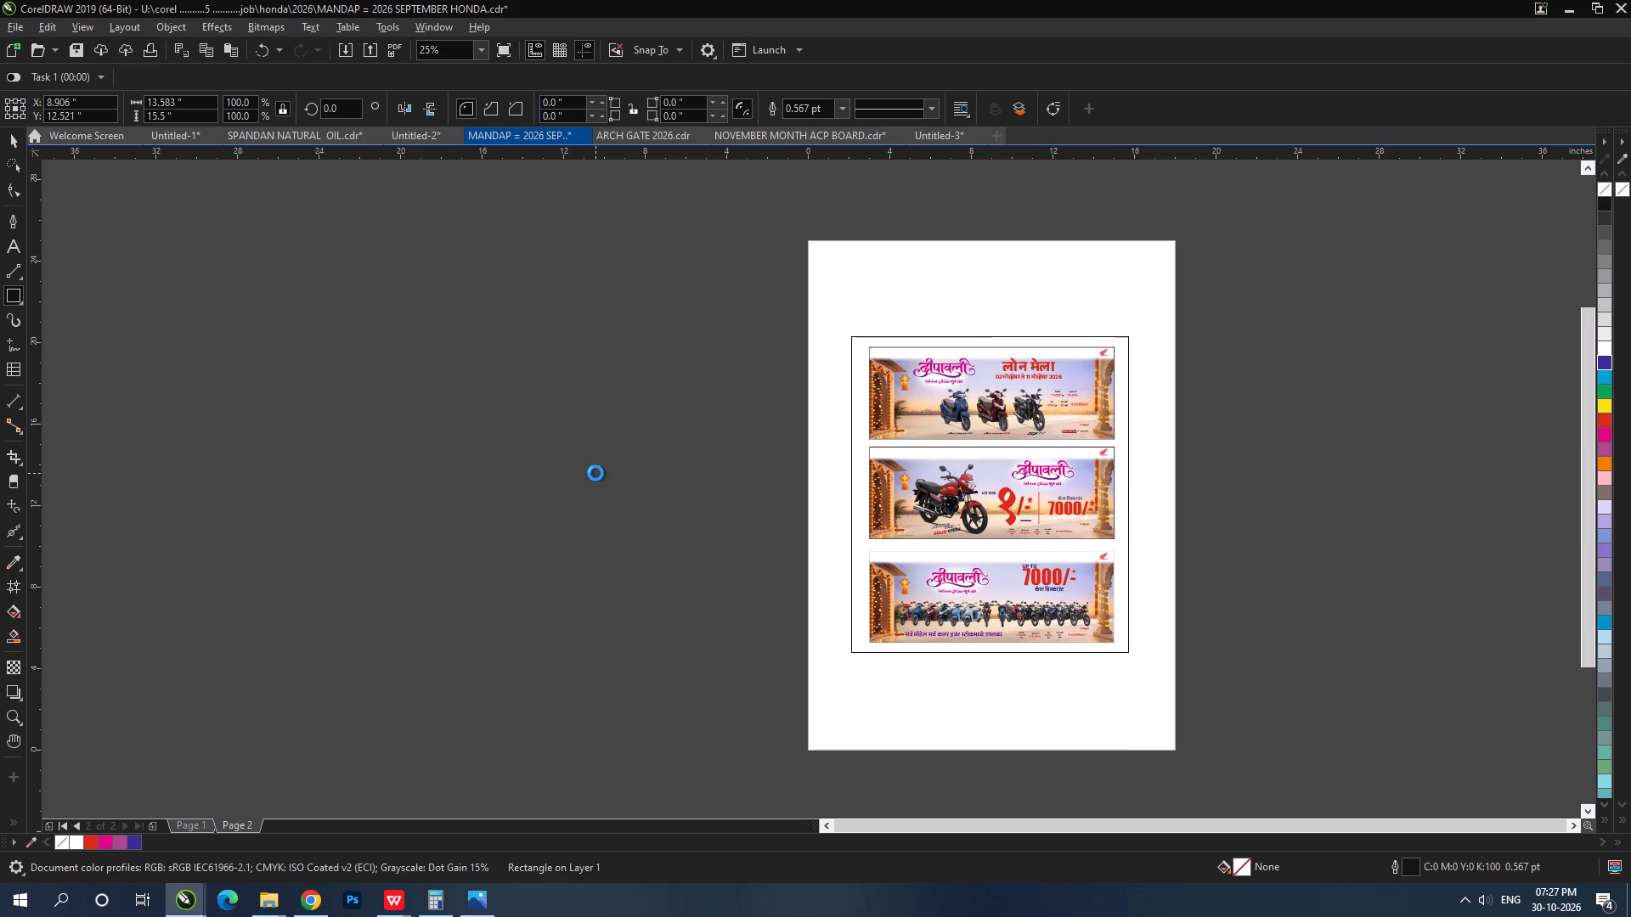
click(11, 140)
Export all the artwork as a JPG in RGB colour mode, replacing the existing MANDAP = 2026 SEPTEMBER HONDA file.
key(ctrl+a)
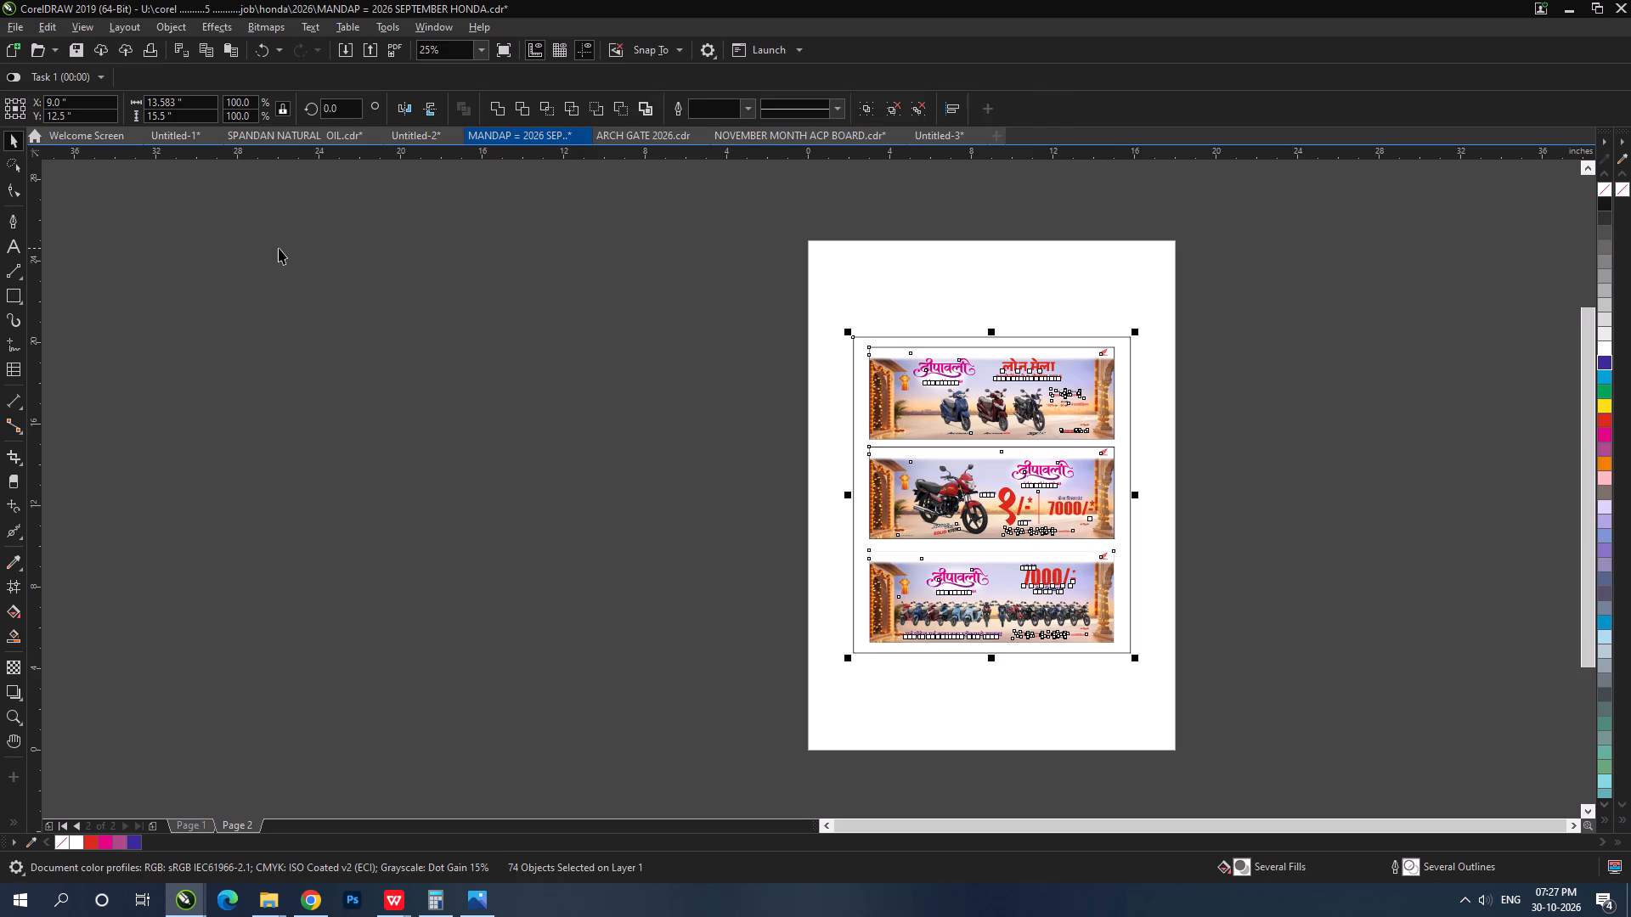
key(ctrl+e)
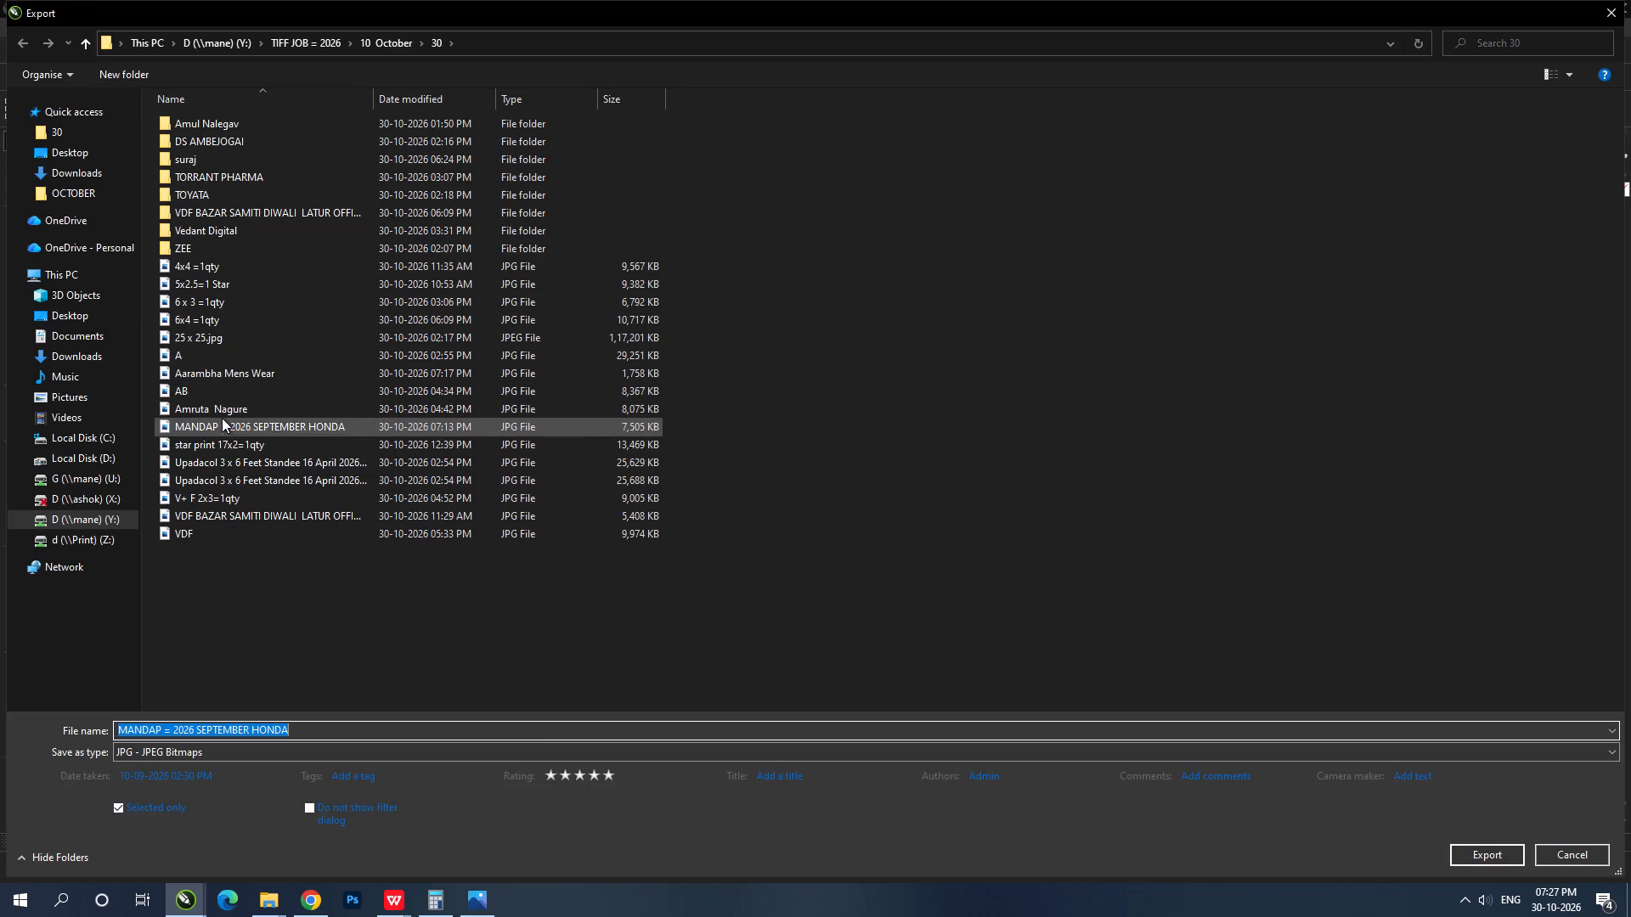
click(222, 418)
click(1484, 855)
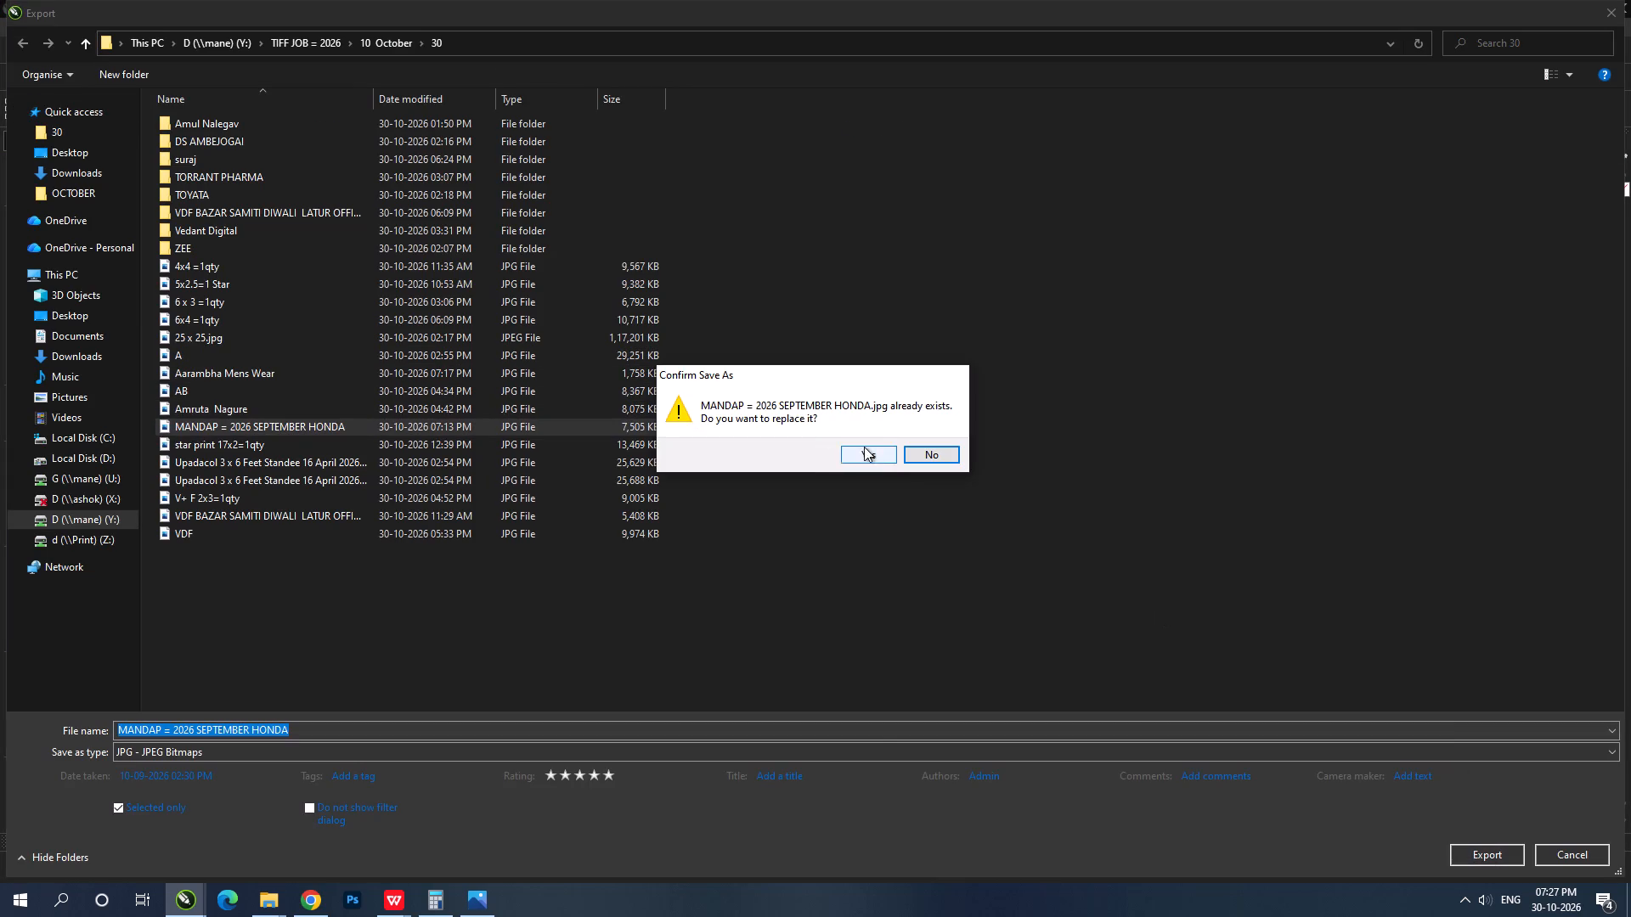
click(872, 457)
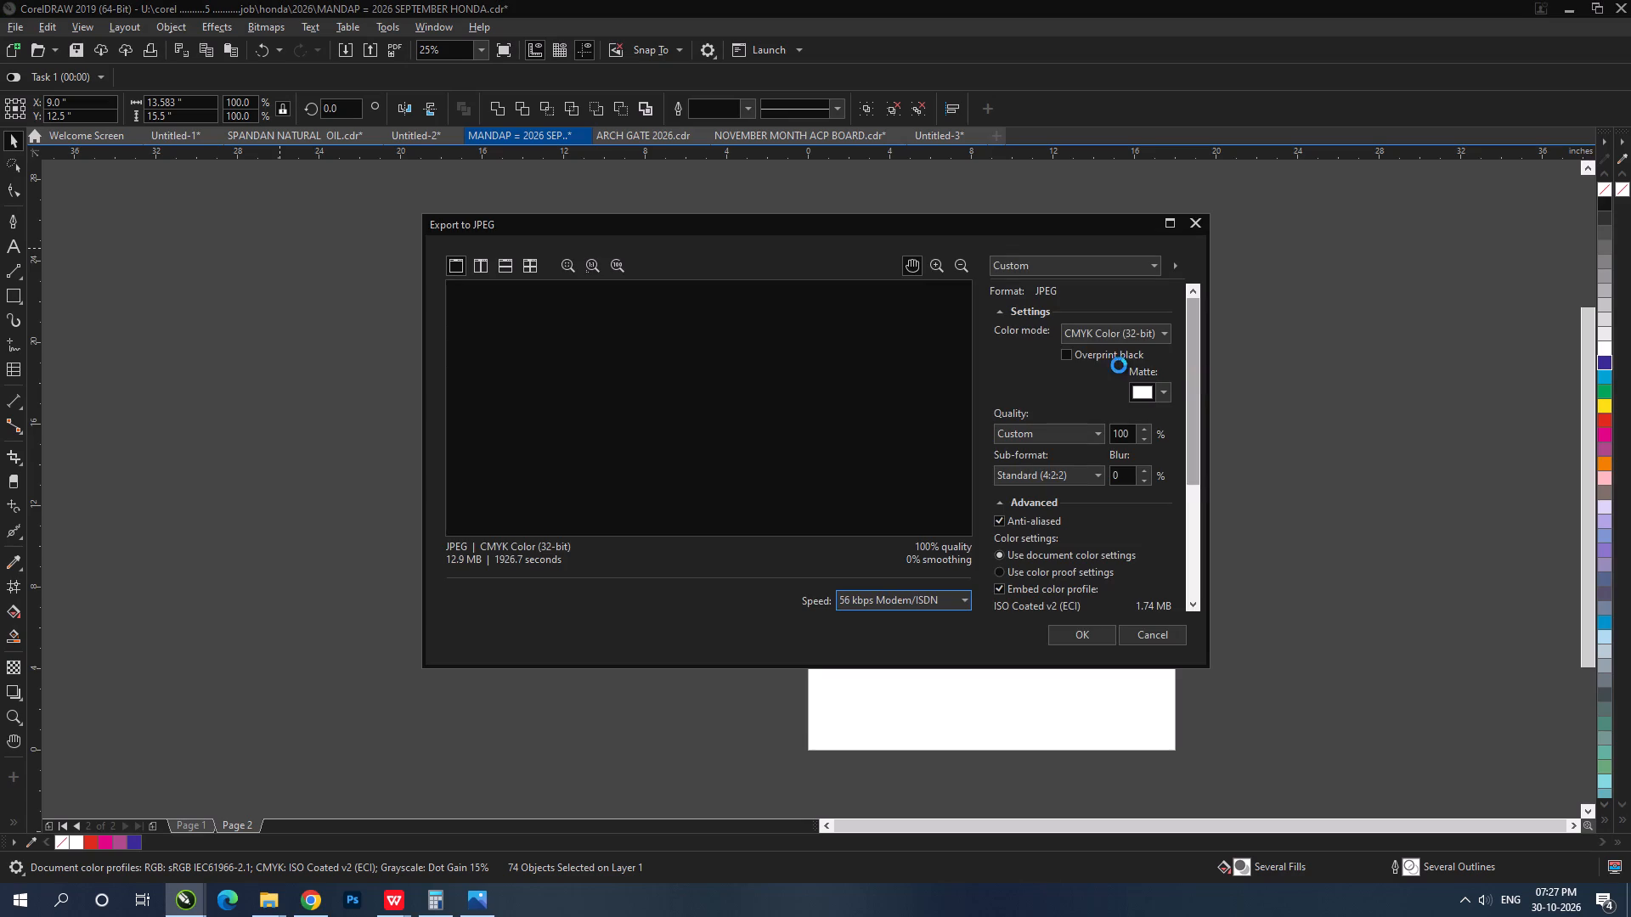
click(1122, 330)
click(1106, 358)
drag(1195, 348, 1208, 481)
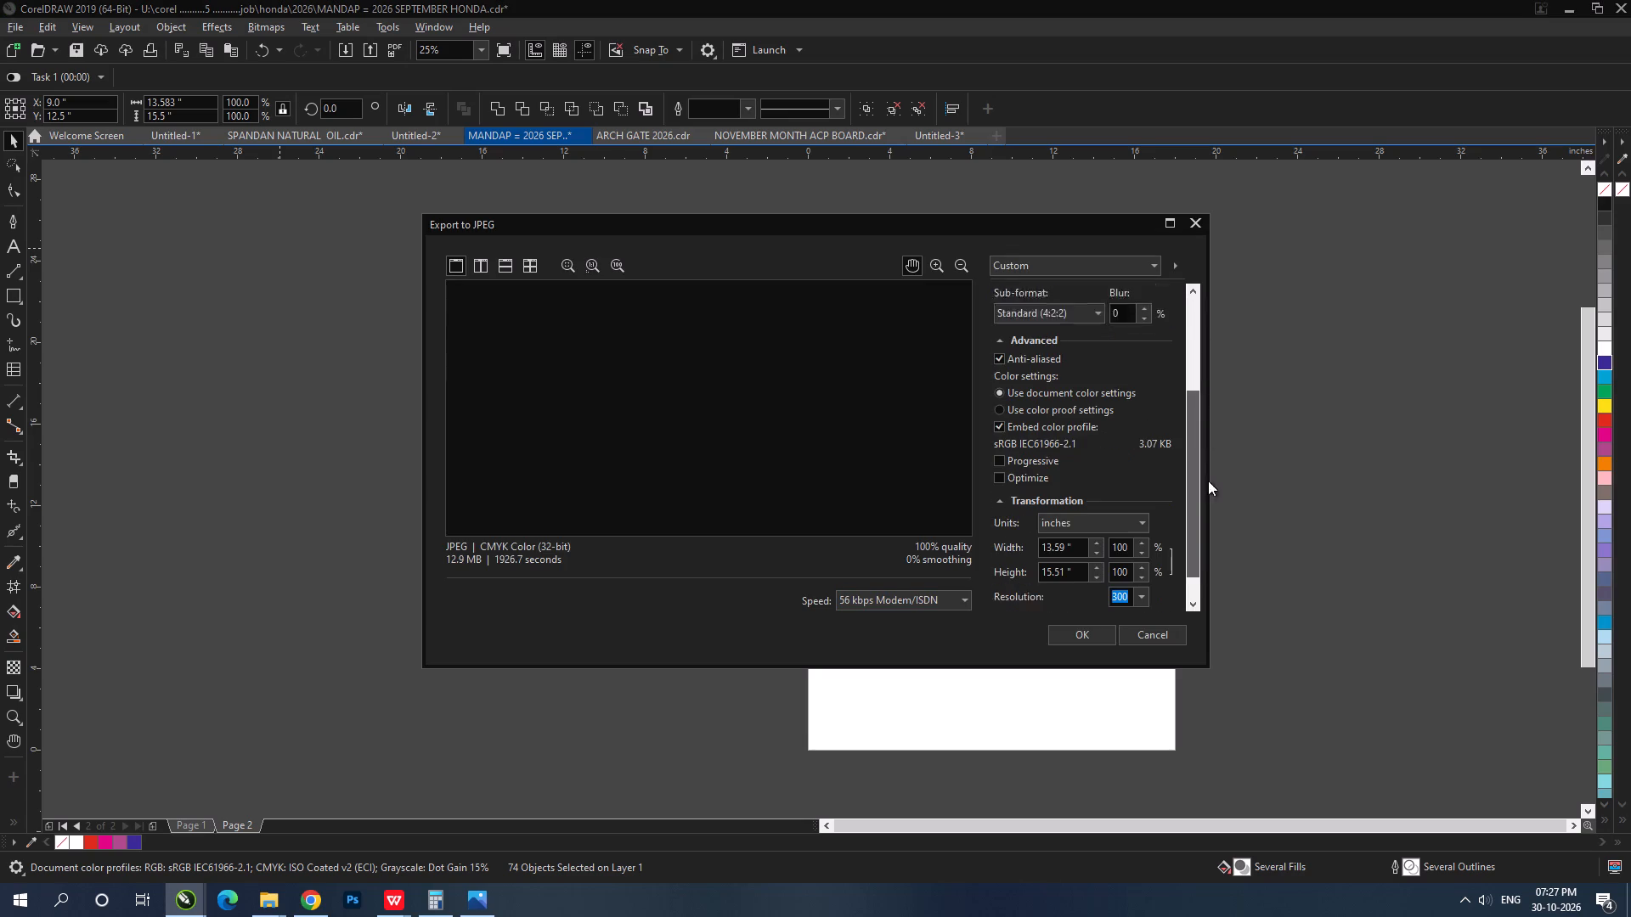
drag(1208, 481, 1191, 534)
click(1092, 635)
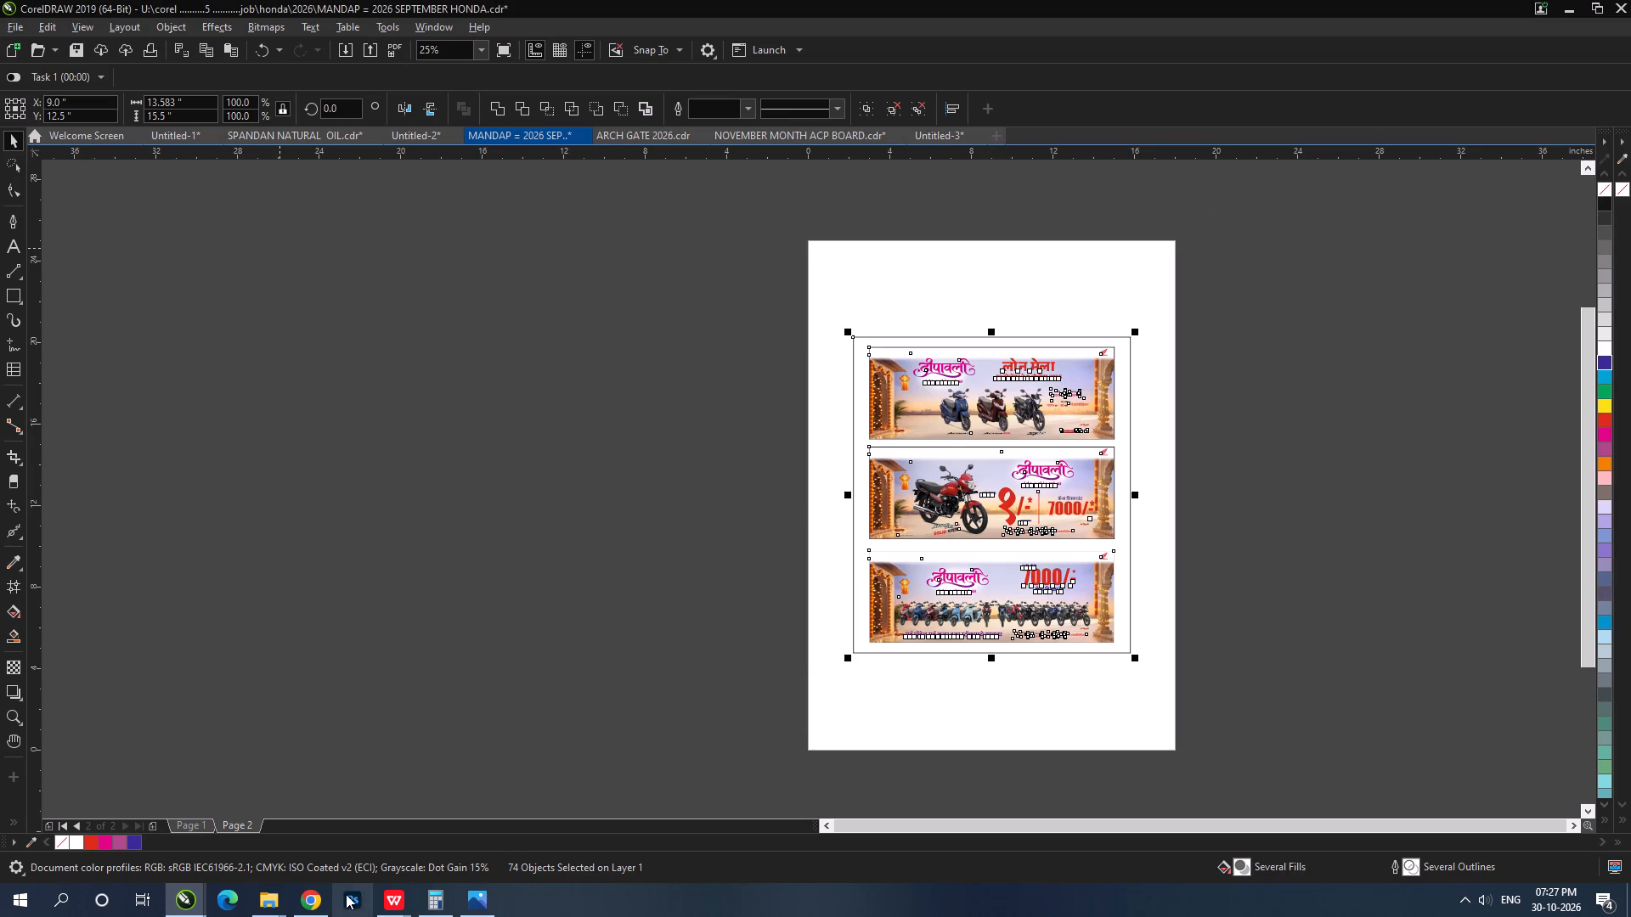
Switch to the Photos app and close the open image of the handwritten notes.
click(492, 916)
click(1630, 8)
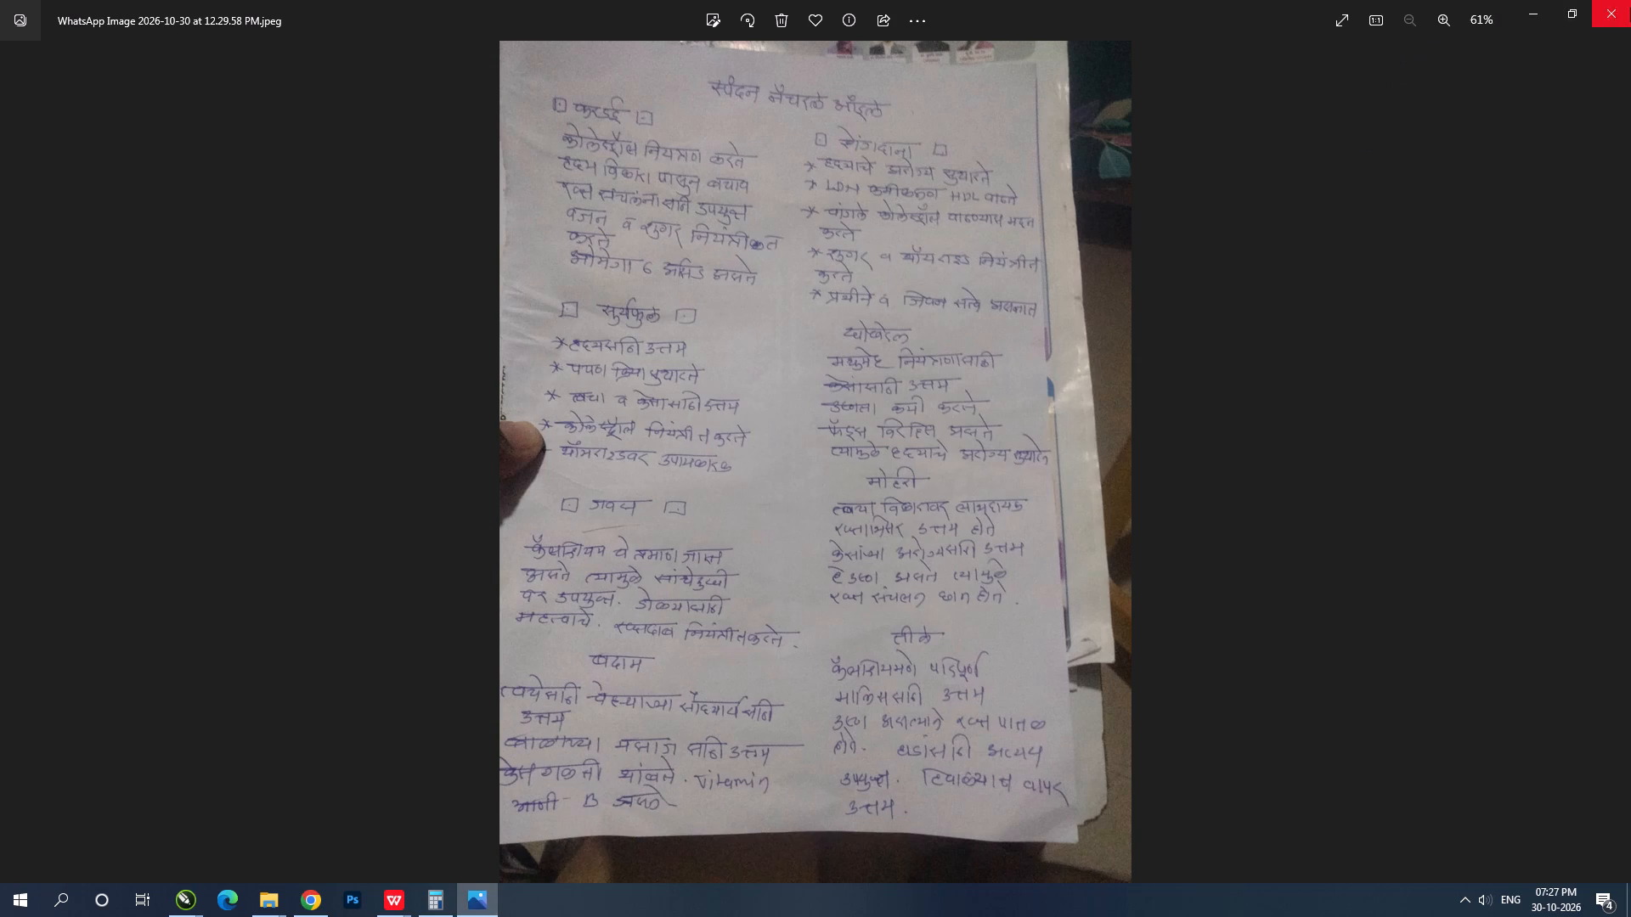
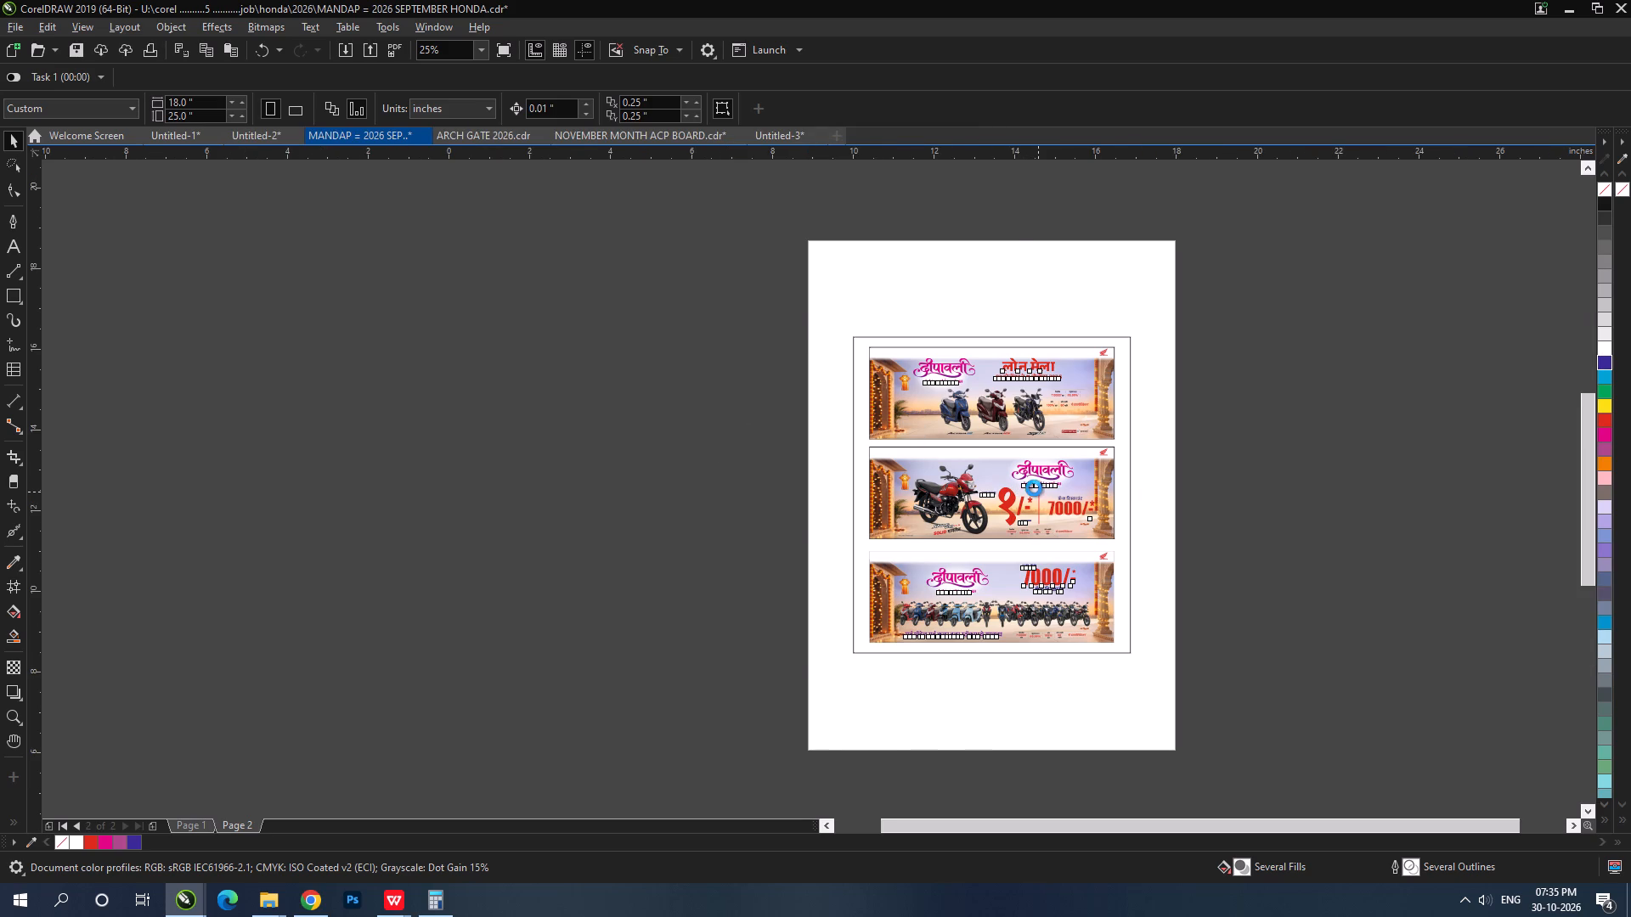
Return to the banner document and check the sheet with all three Honda banners in full-screen preview.
key(F9)
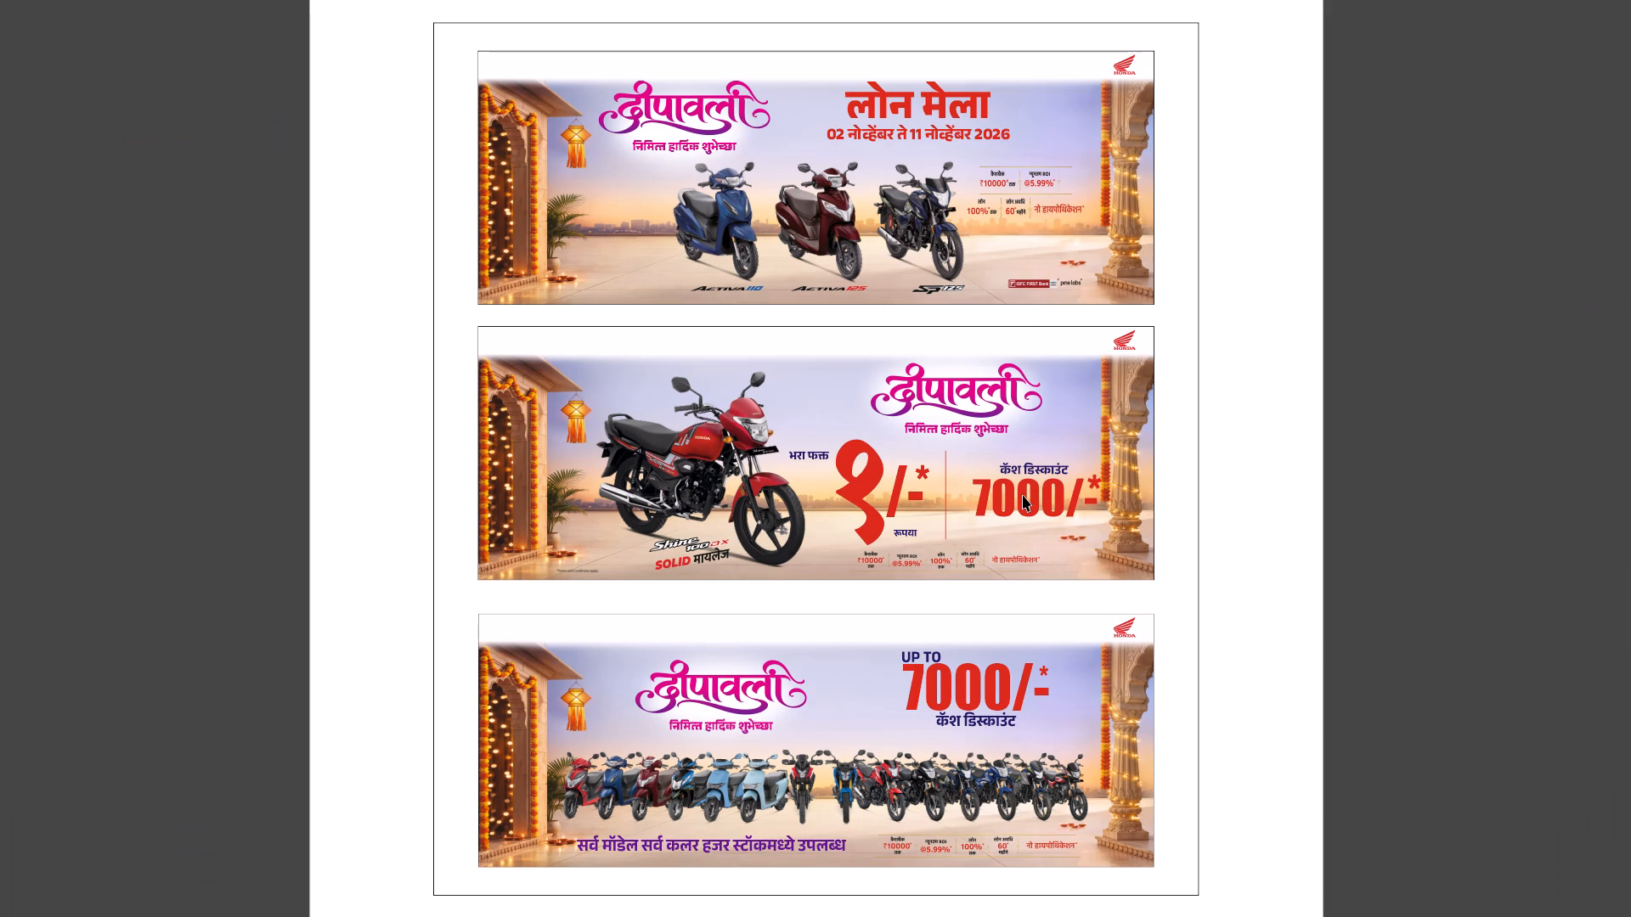
click(1027, 292)
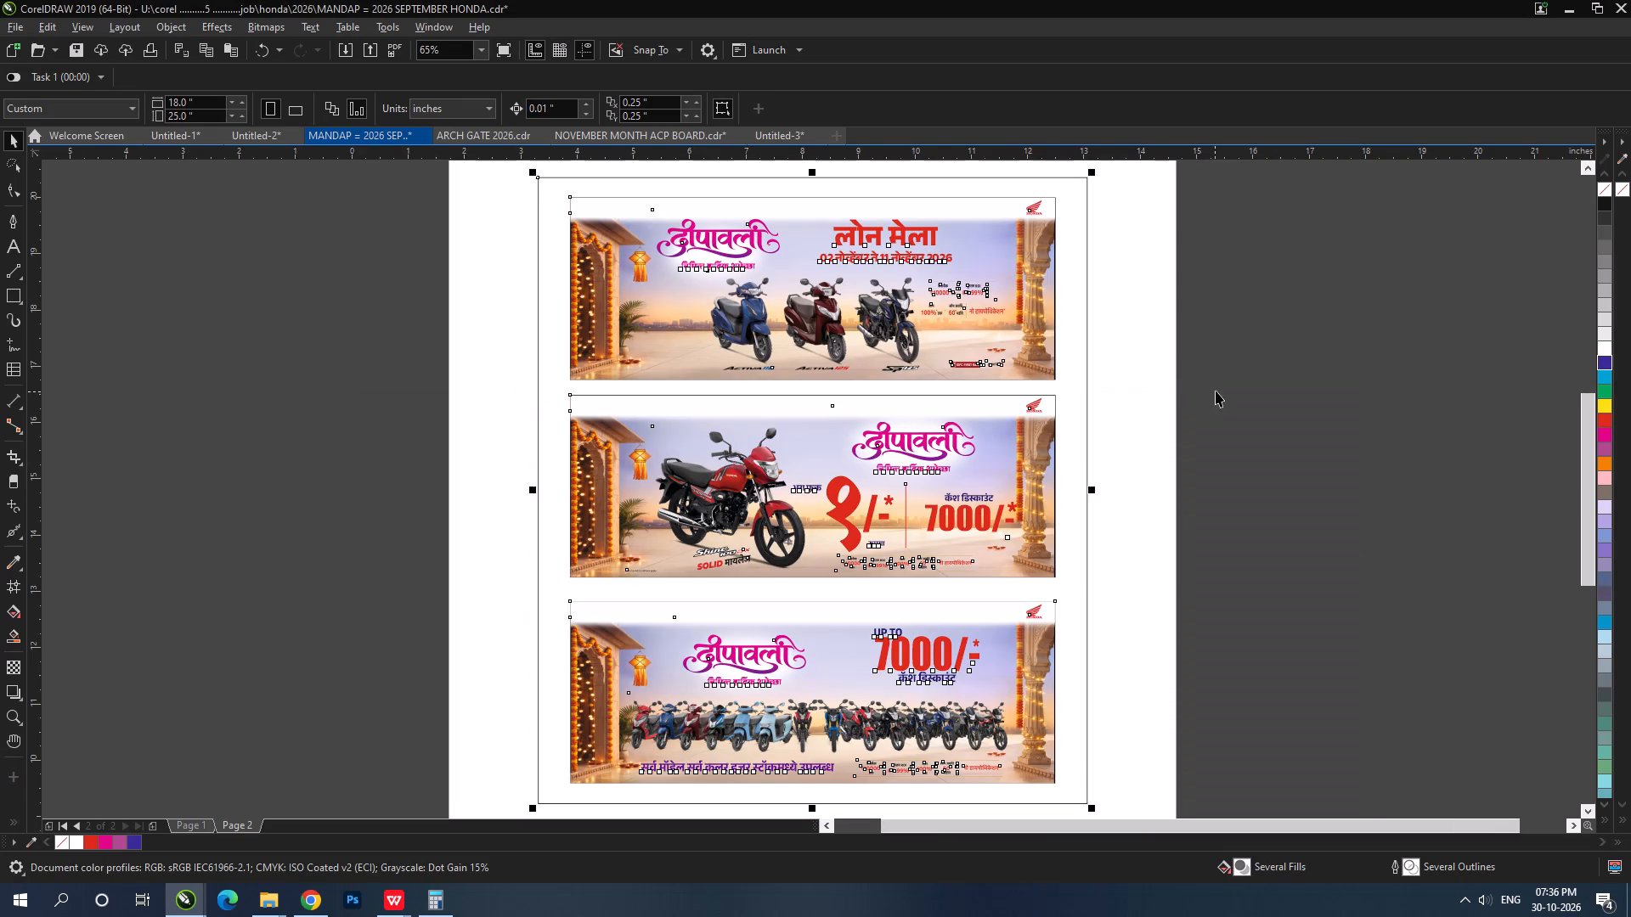
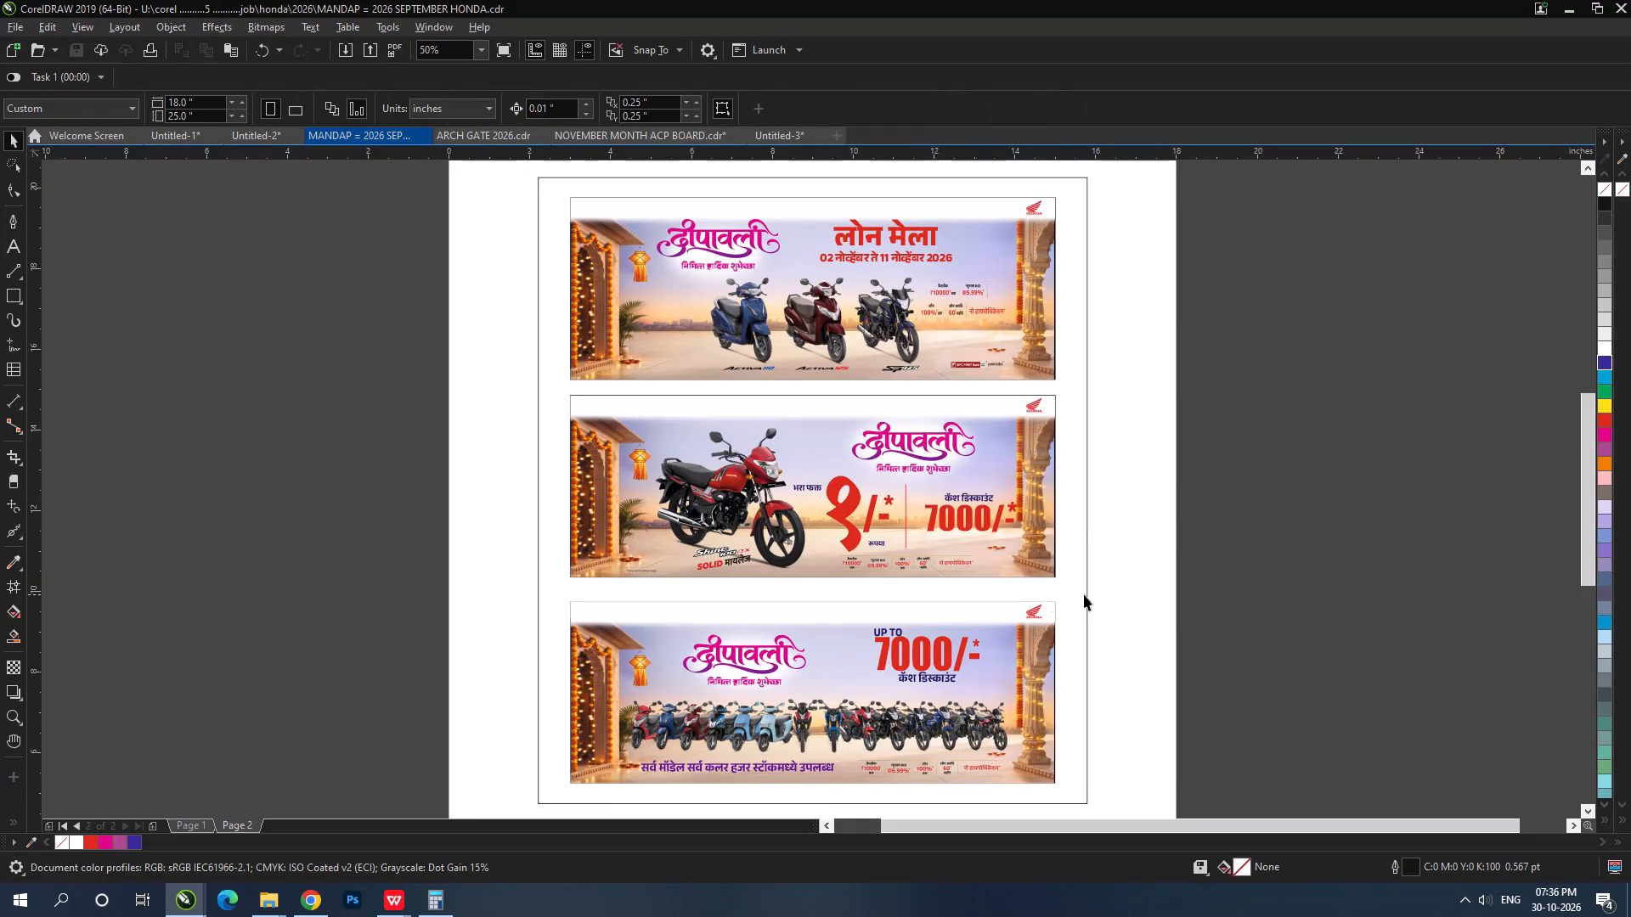
Delete the large rectangular border surrounding the three Honda banners.
click(1103, 591)
click(1013, 578)
click(1199, 608)
click(1085, 584)
key(Delete)
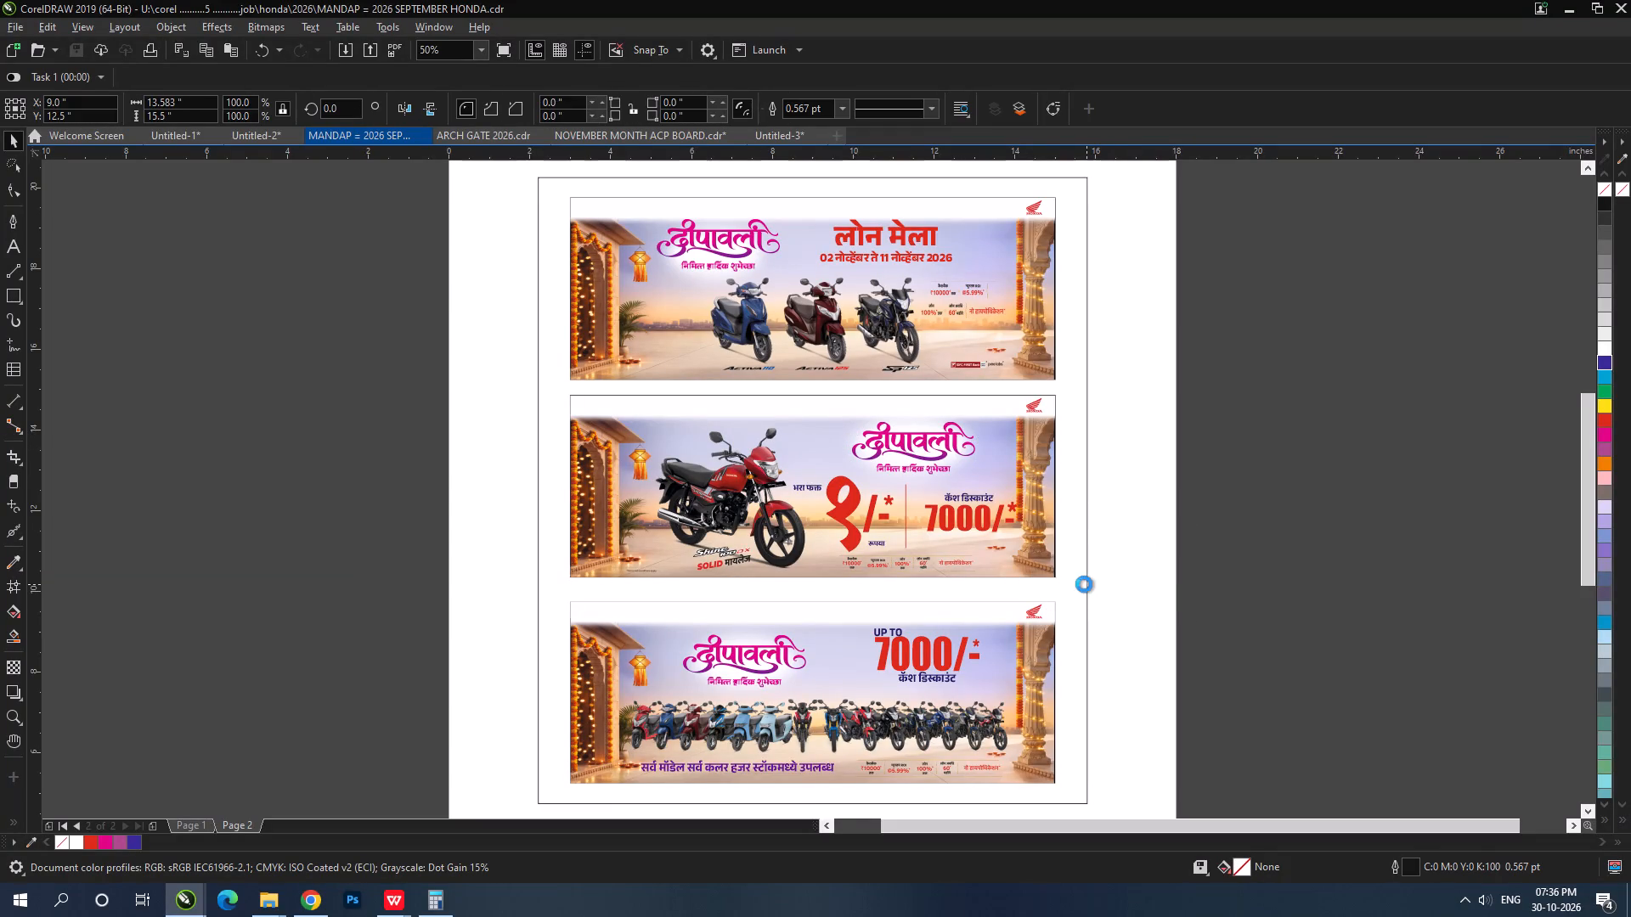
Group the objects of the middle, top and bottom banners into one group per banner and save the document.
click(1169, 577)
drag(1180, 586, 445, 384)
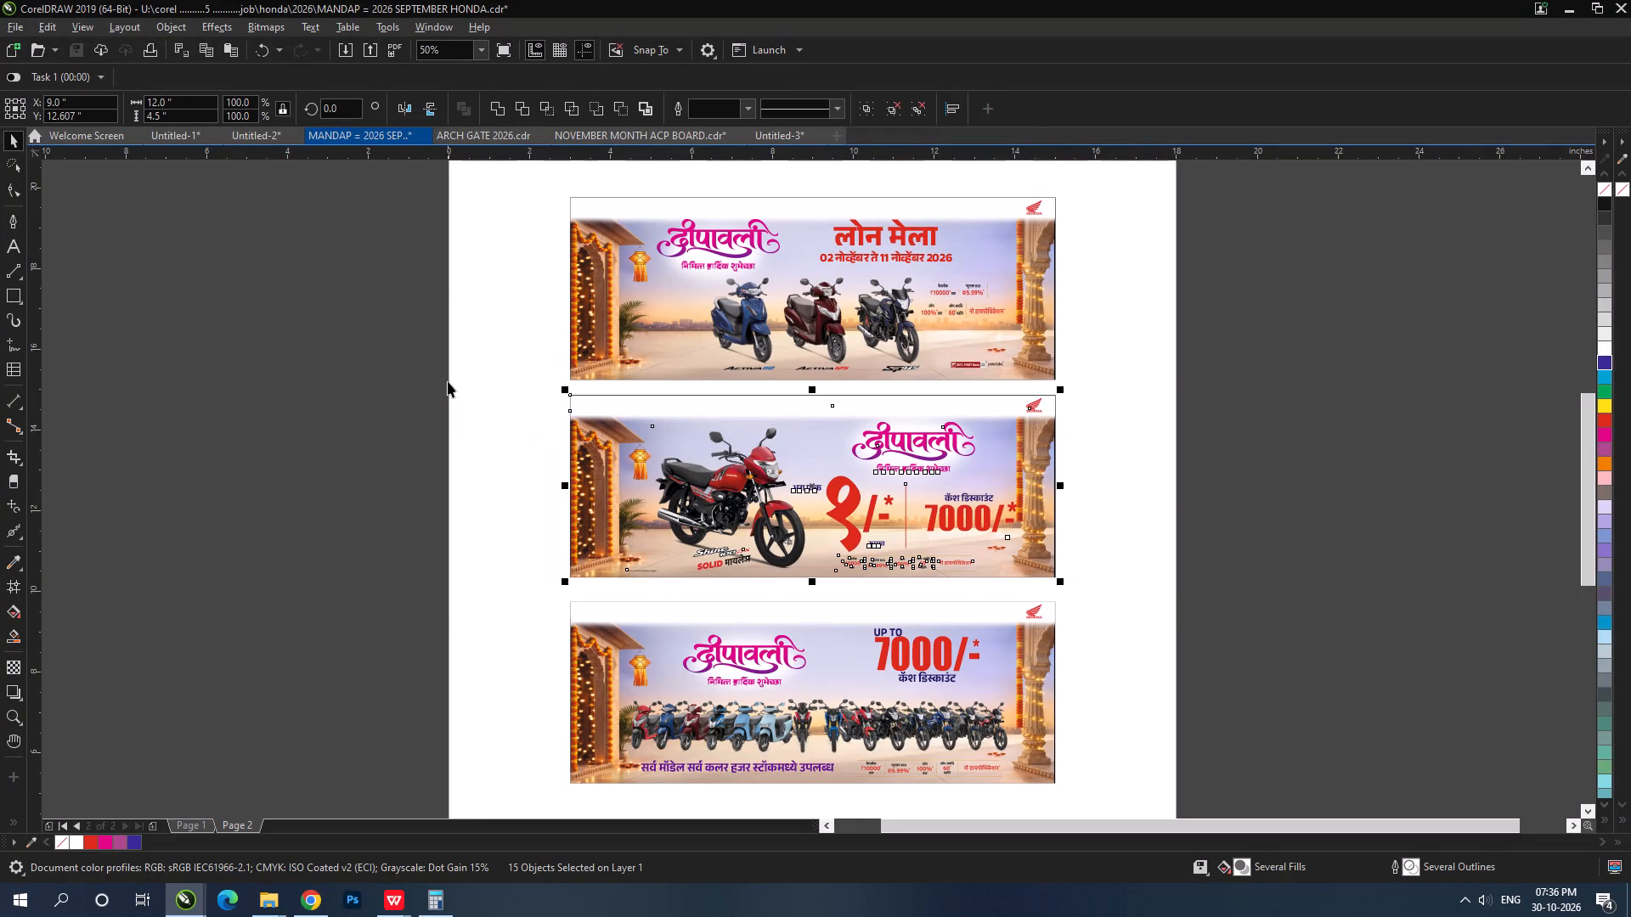
key(ctrl+g)
drag(1143, 402, 320, 162)
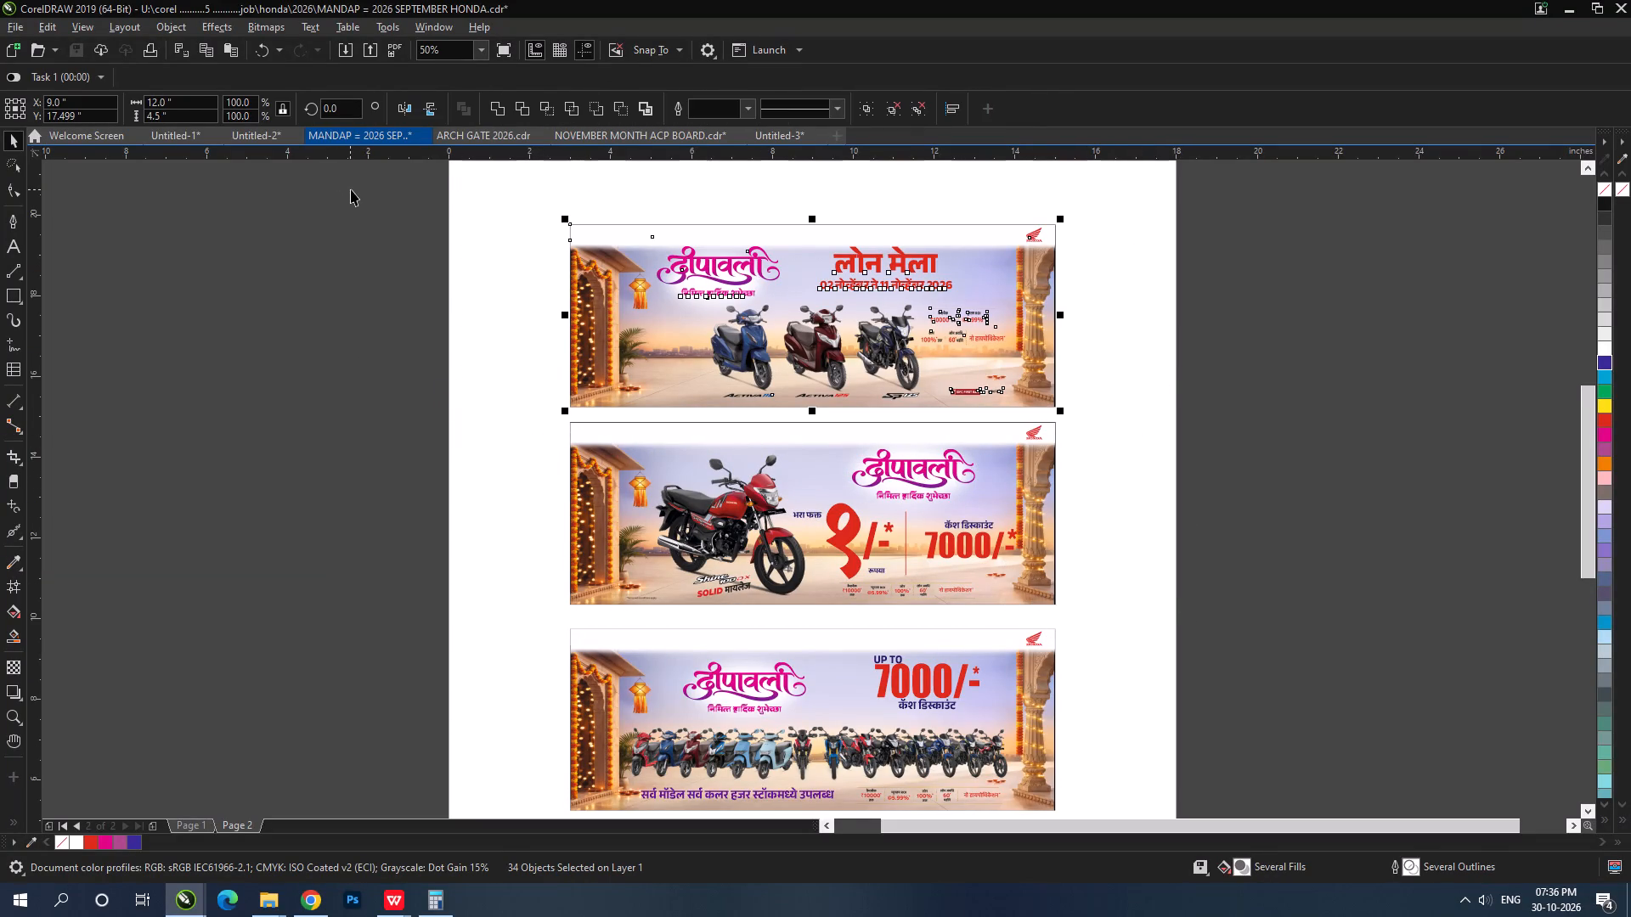
key(ctrl+g)
drag(529, 624, 1161, 854)
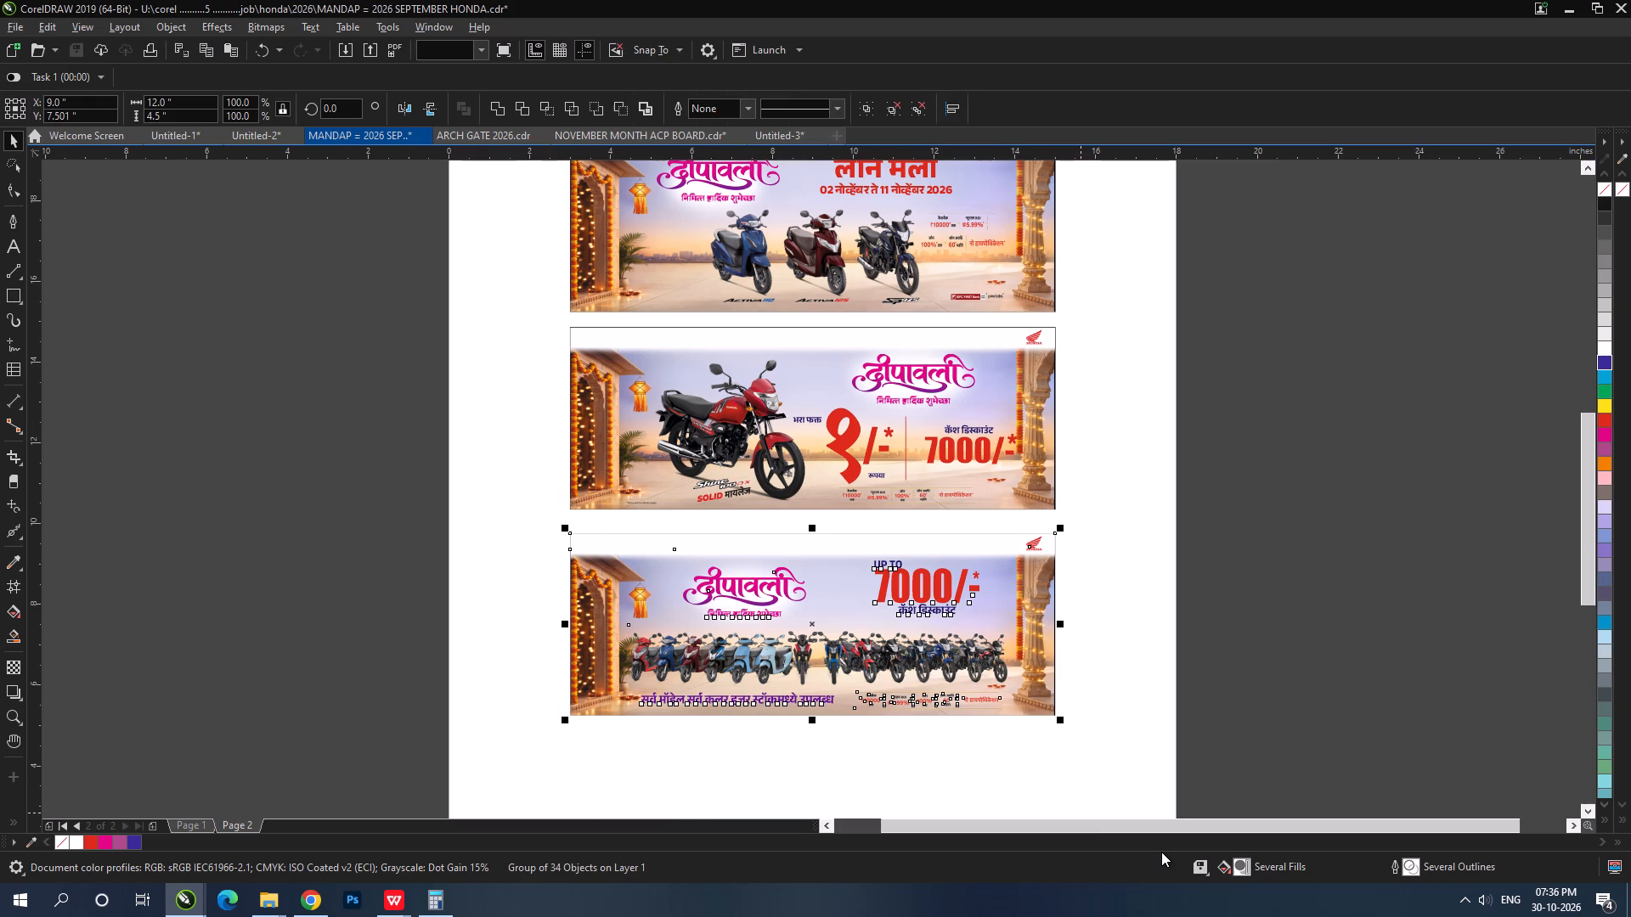
key(ctrl+g)
key(ctrl+s)
Check all three banners together and individually to see that each one selects as a single group.
click(845, 659)
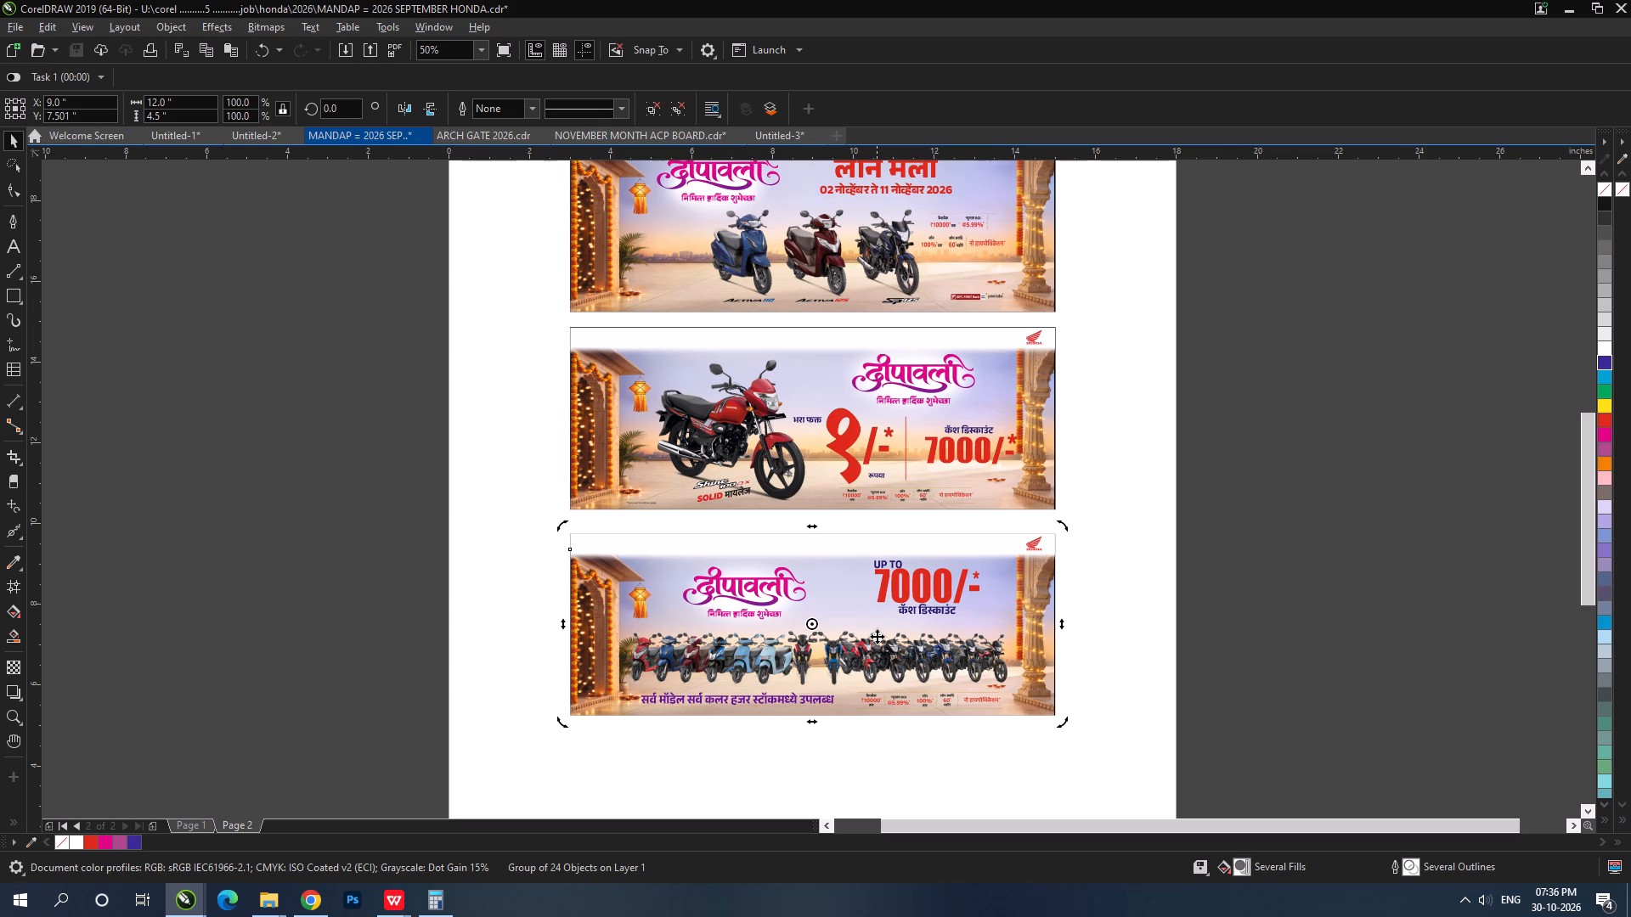
click(1150, 513)
key(ctrl+a)
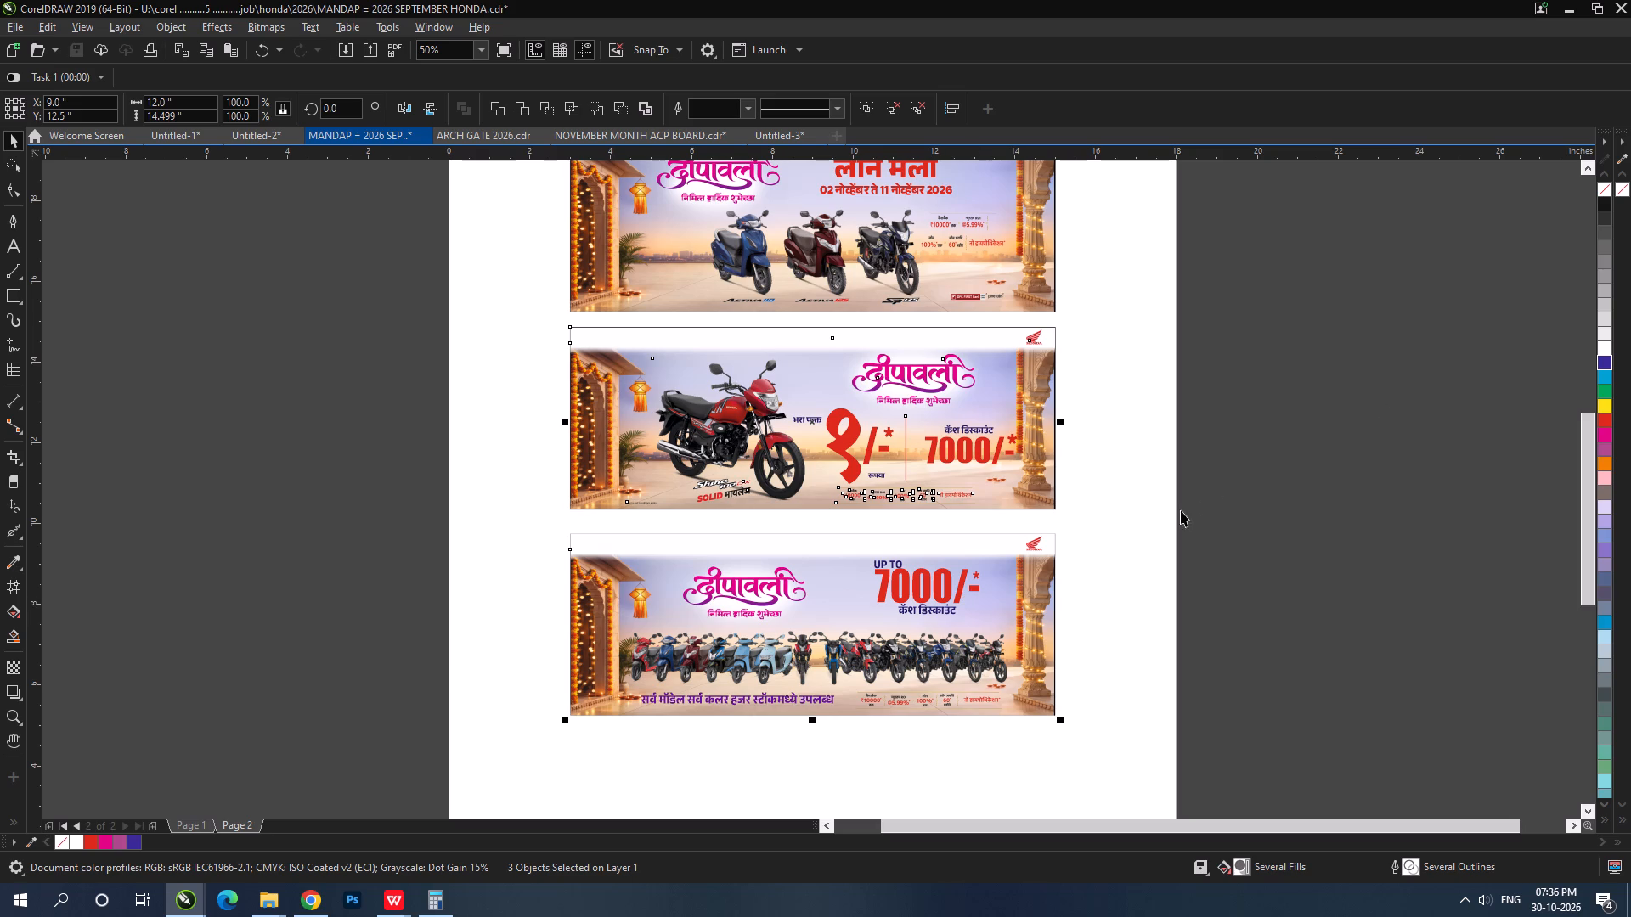
key(shift+F2)
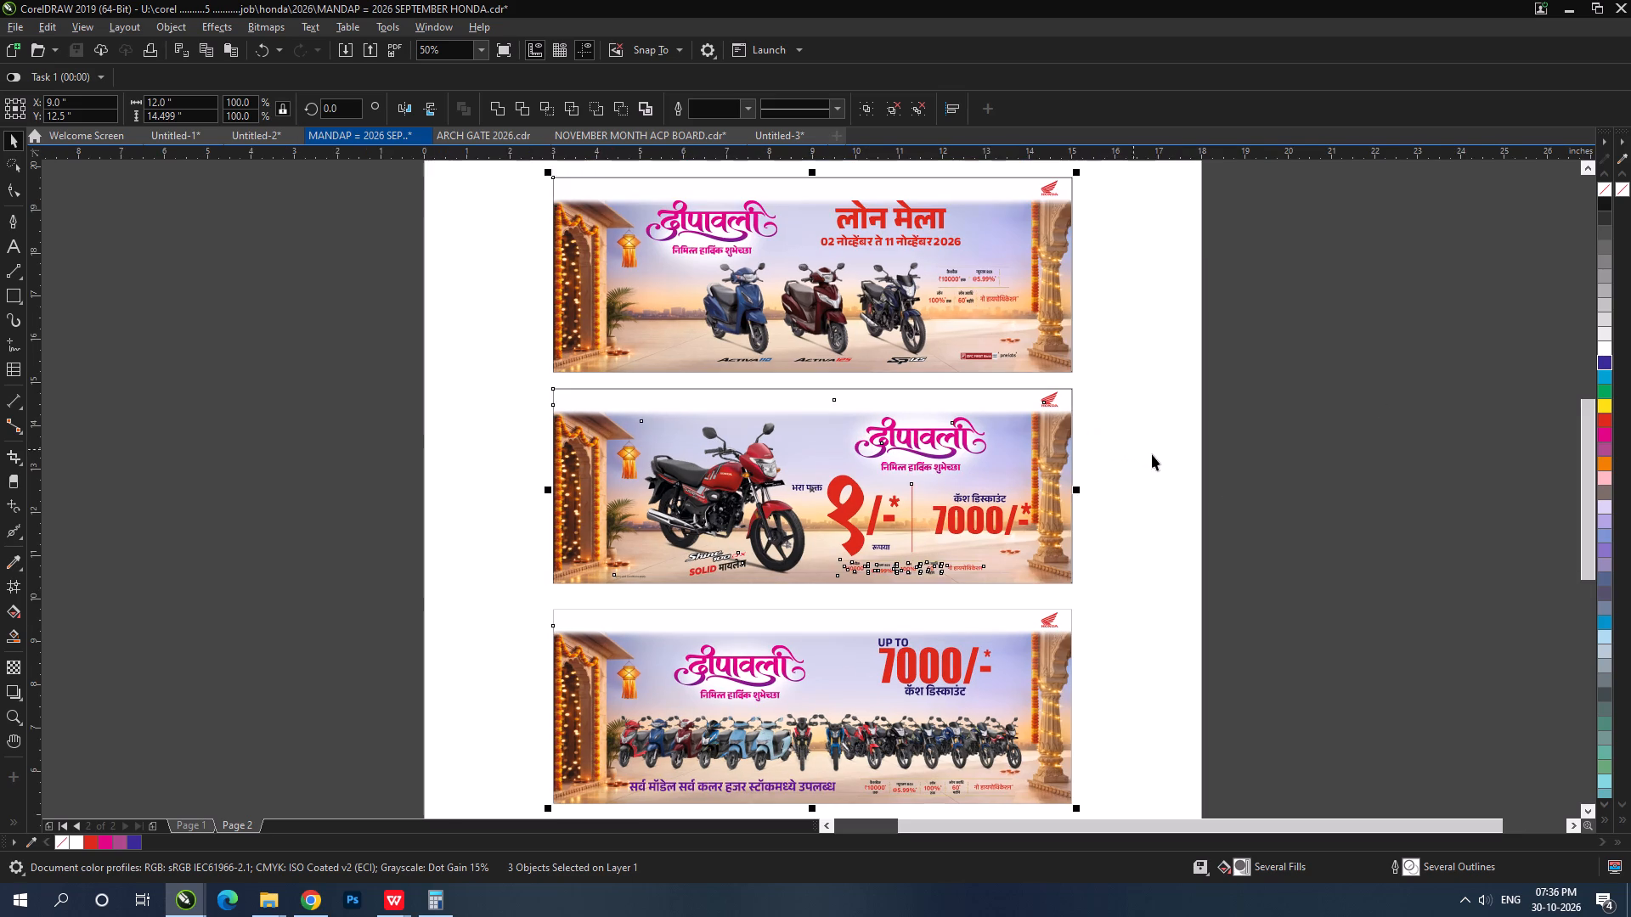
click(1156, 456)
click(1007, 419)
click(1183, 462)
click(895, 453)
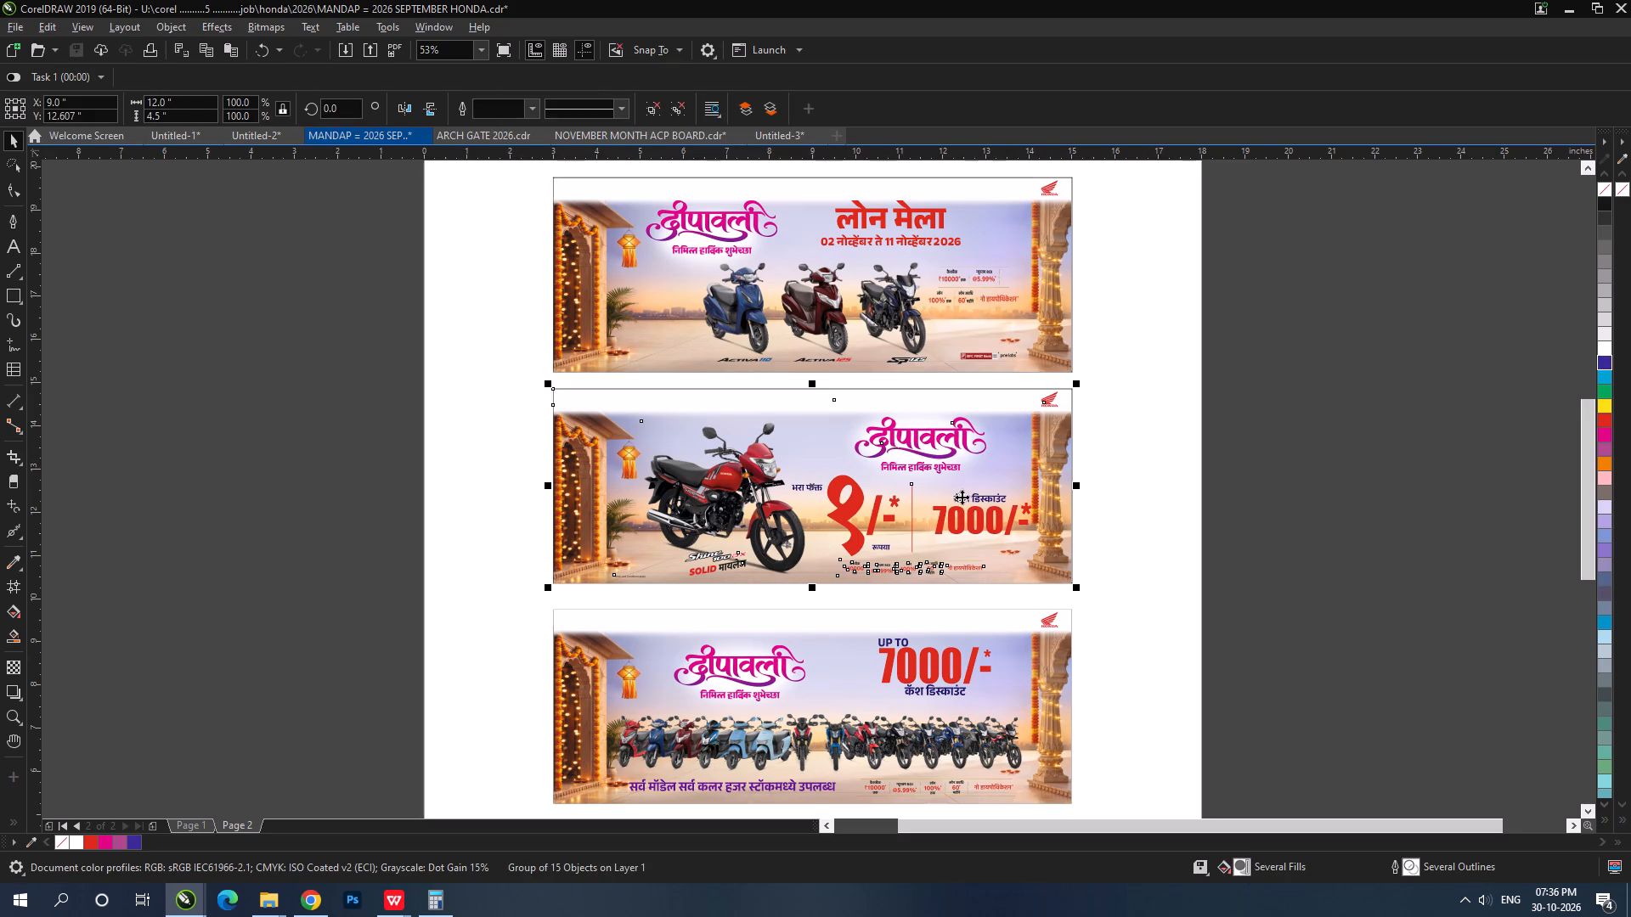
click(913, 672)
click(1154, 700)
click(787, 682)
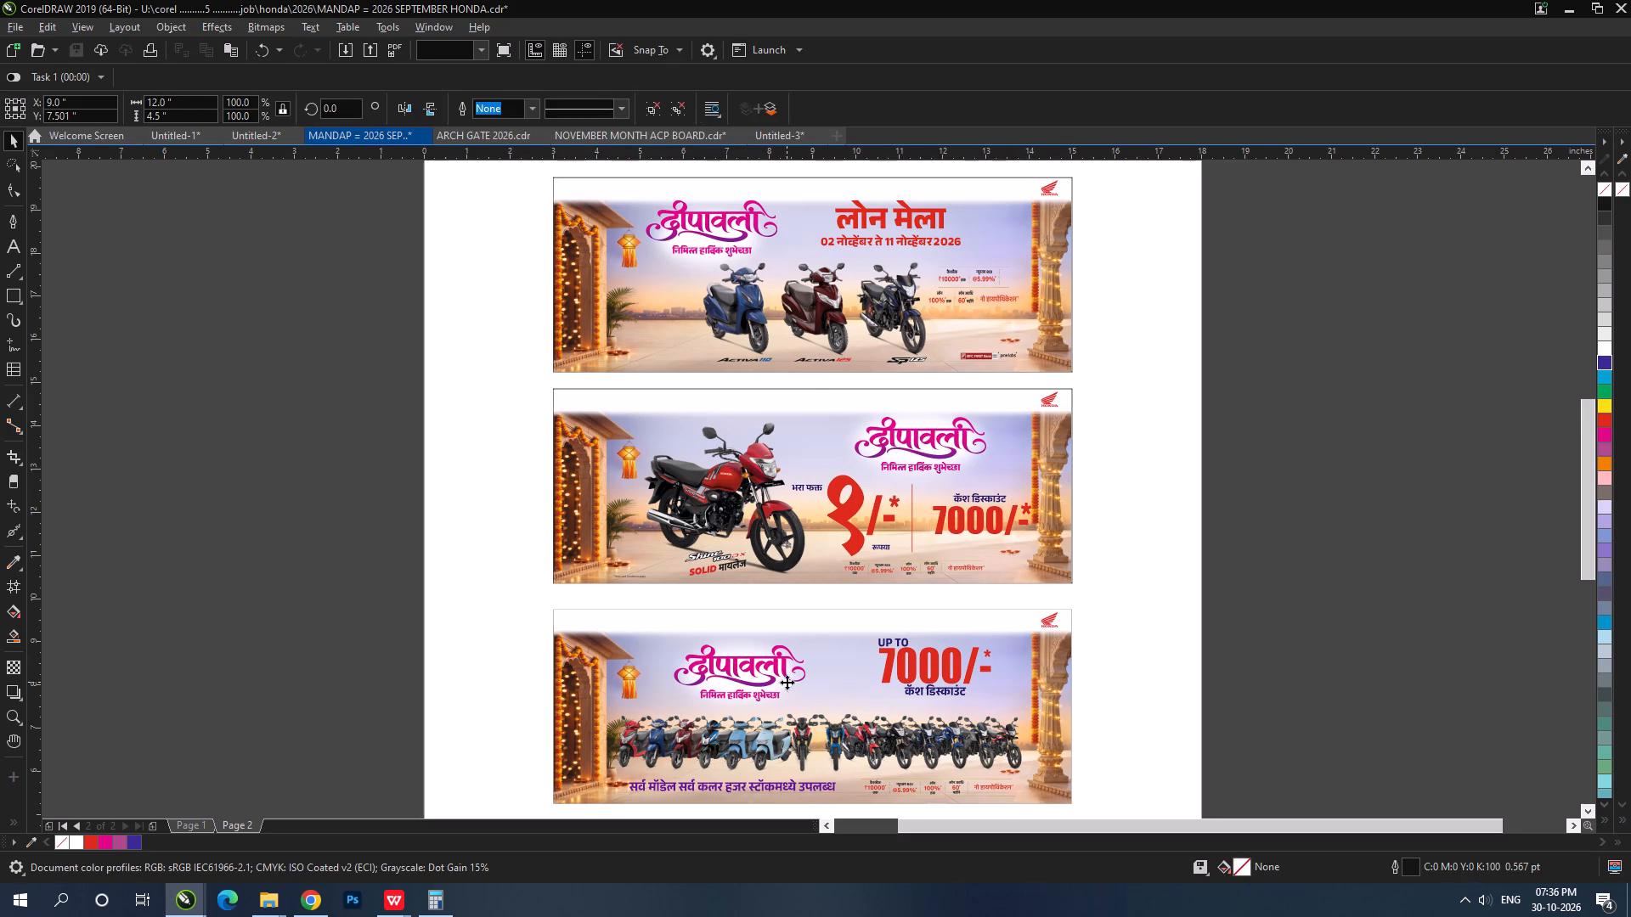
click(742, 695)
click(806, 493)
click(808, 481)
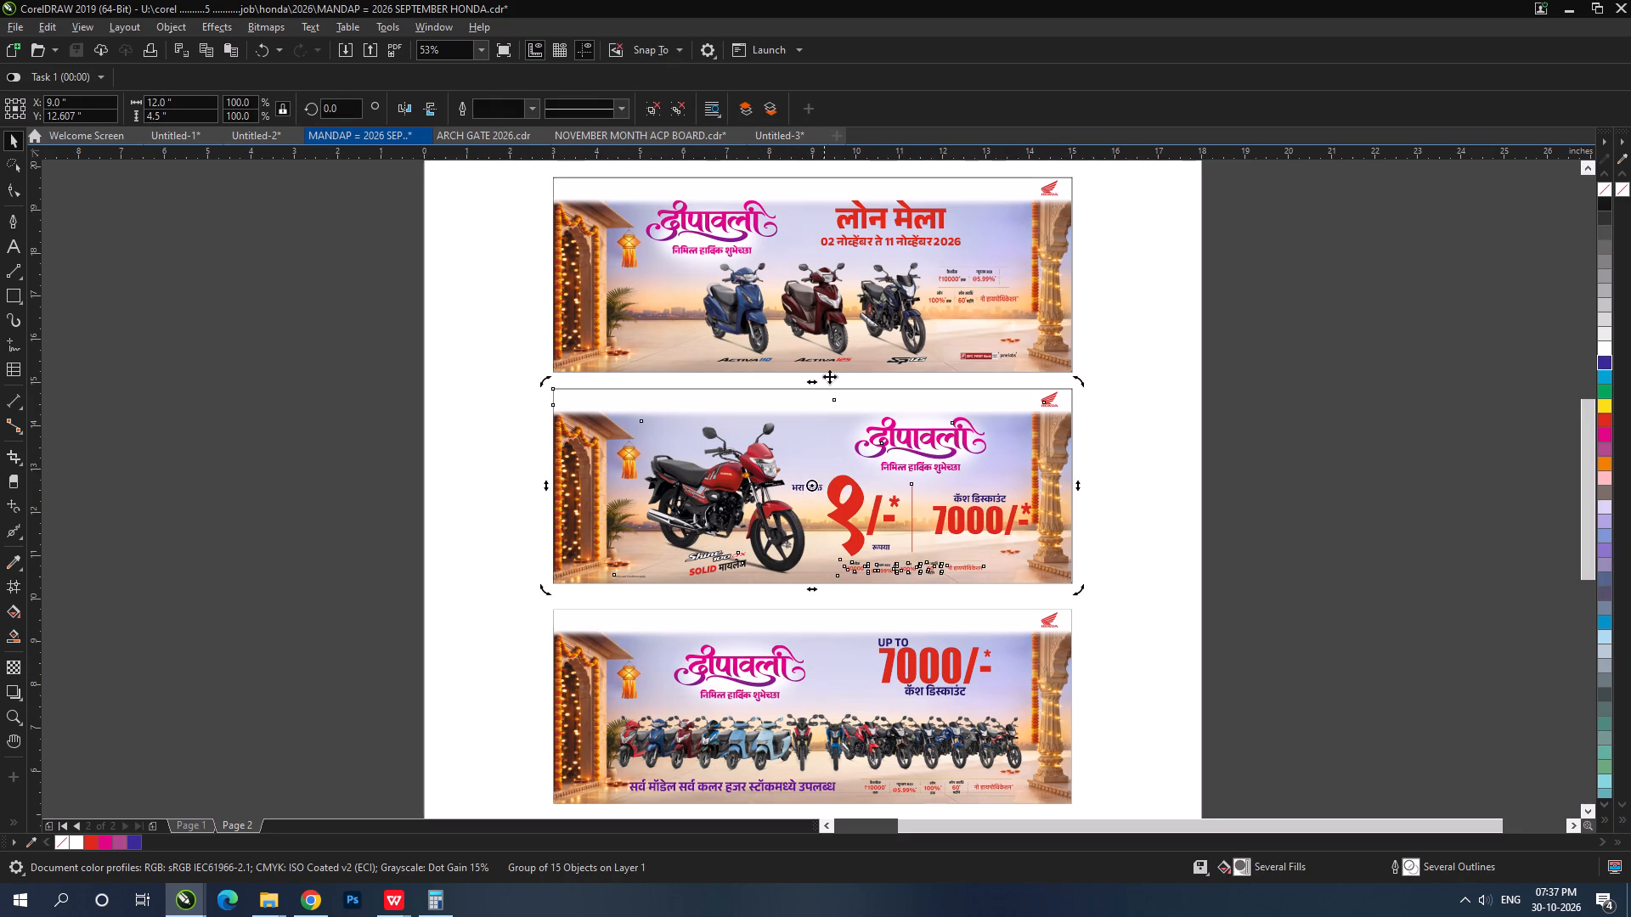
click(831, 345)
click(829, 371)
click(882, 228)
Save the banner document with the three grouped banners, rechecking the top, middle and bottom groups.
key(ctrl+s)
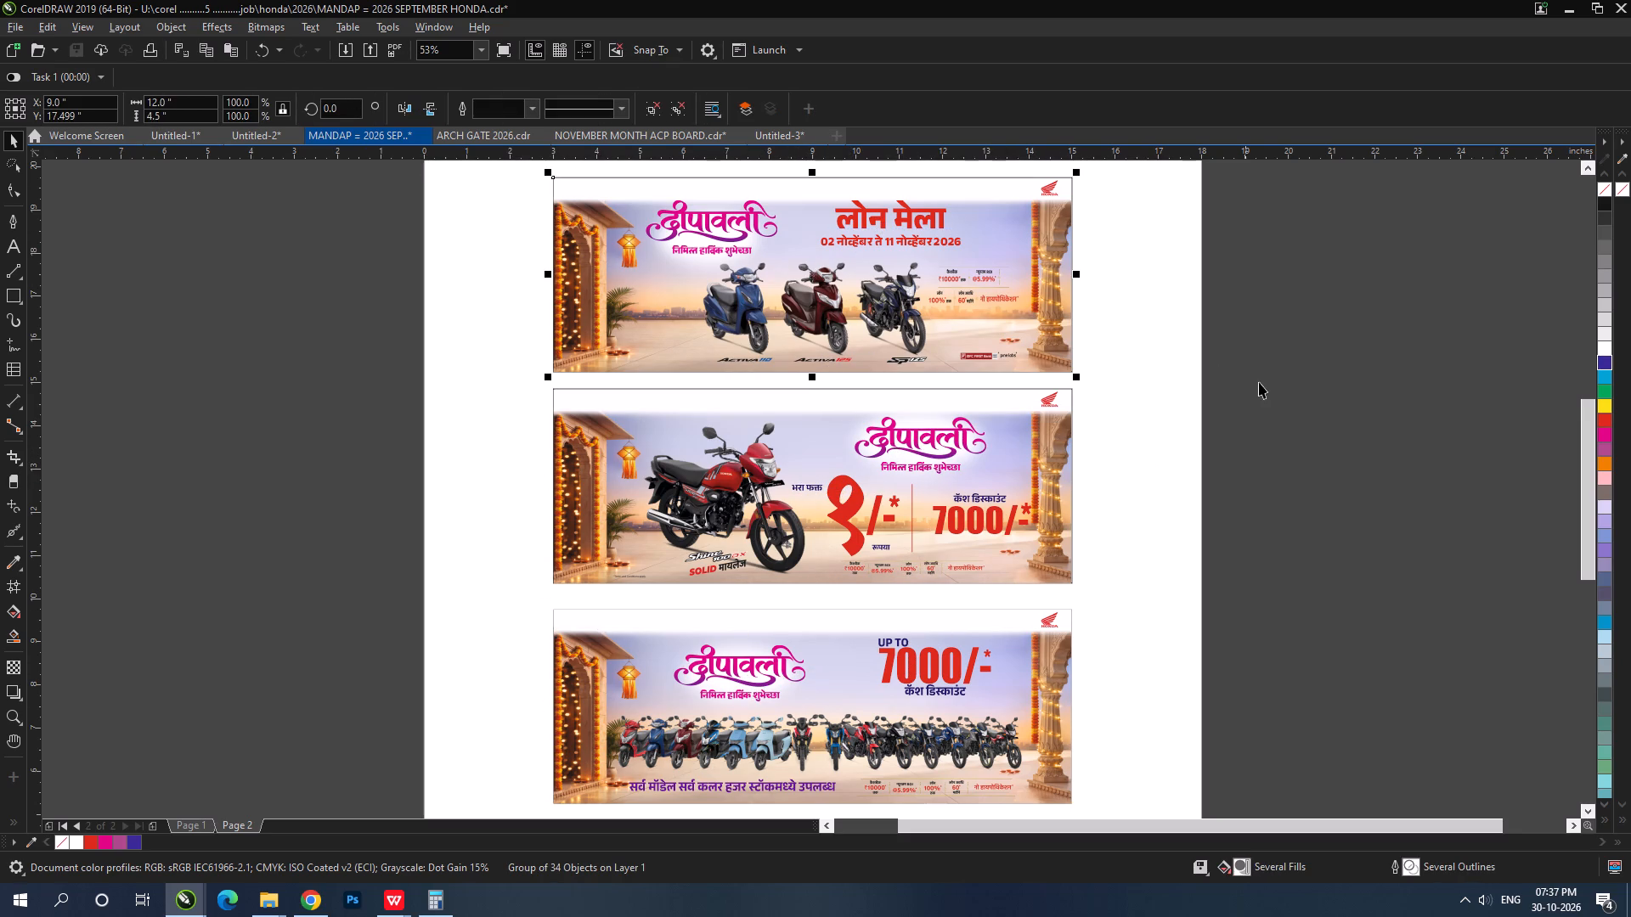
click(1259, 382)
click(1005, 352)
key(ctrl+s)
click(1214, 401)
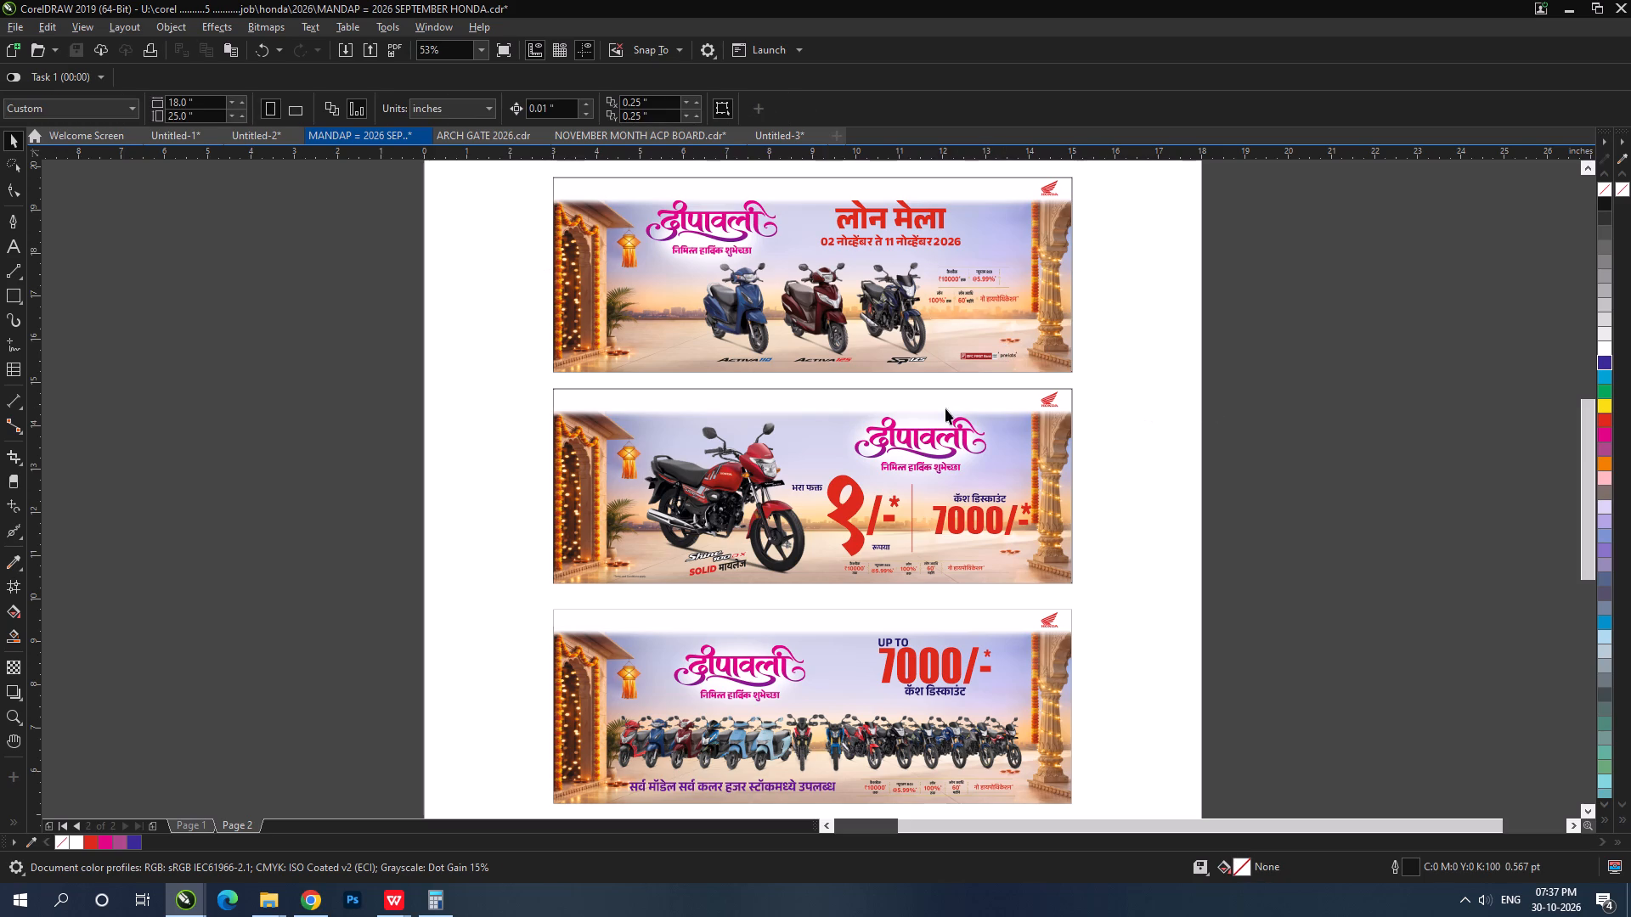
click(912, 436)
key(ctrl+s)
click(1131, 518)
click(918, 440)
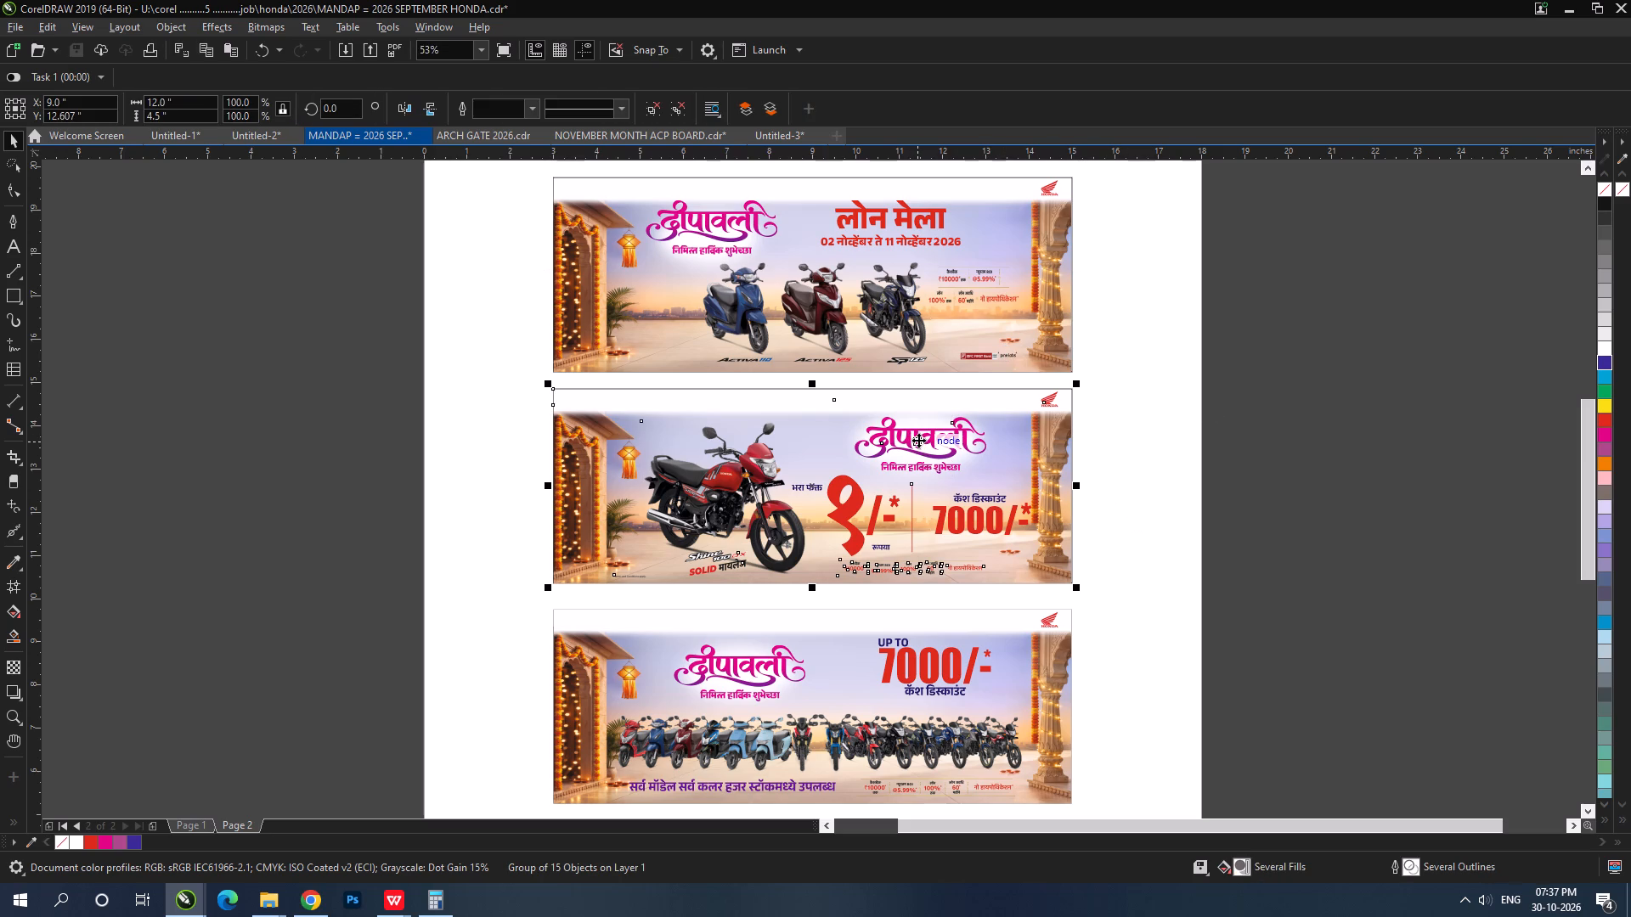
key(ctrl+s)
click(994, 548)
click(974, 522)
key(ctrl+s)
click(1183, 569)
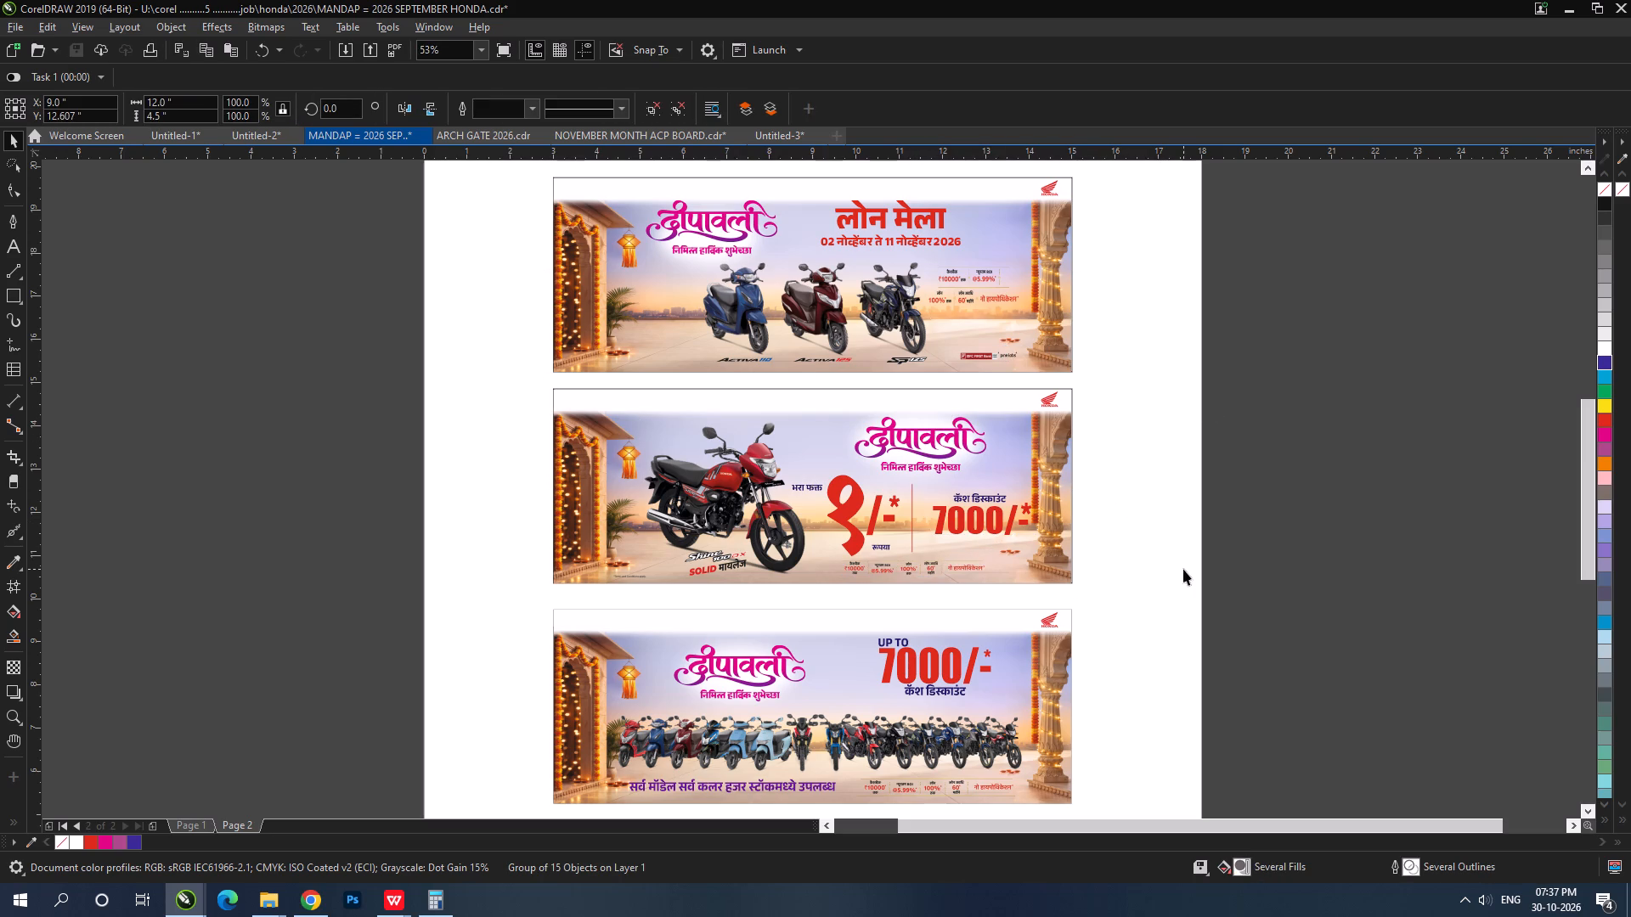
click(938, 527)
key(ctrl+s)
click(1191, 598)
click(940, 684)
key(ctrl+s)
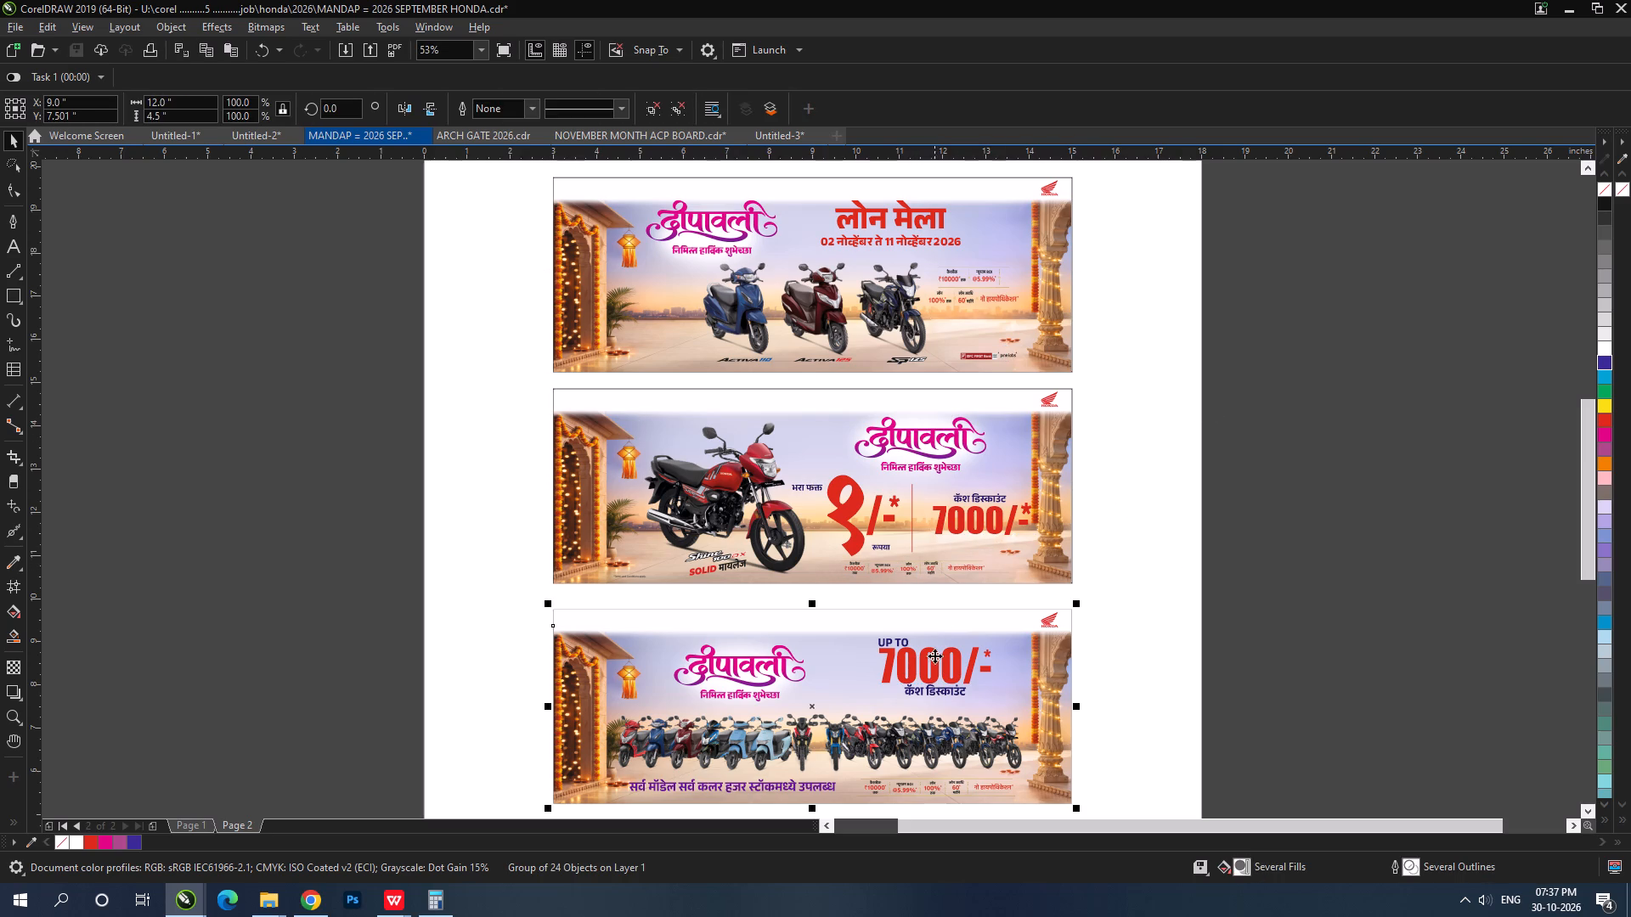
click(961, 519)
key(ctrl+s)
click(830, 337)
key(ctrl+s)
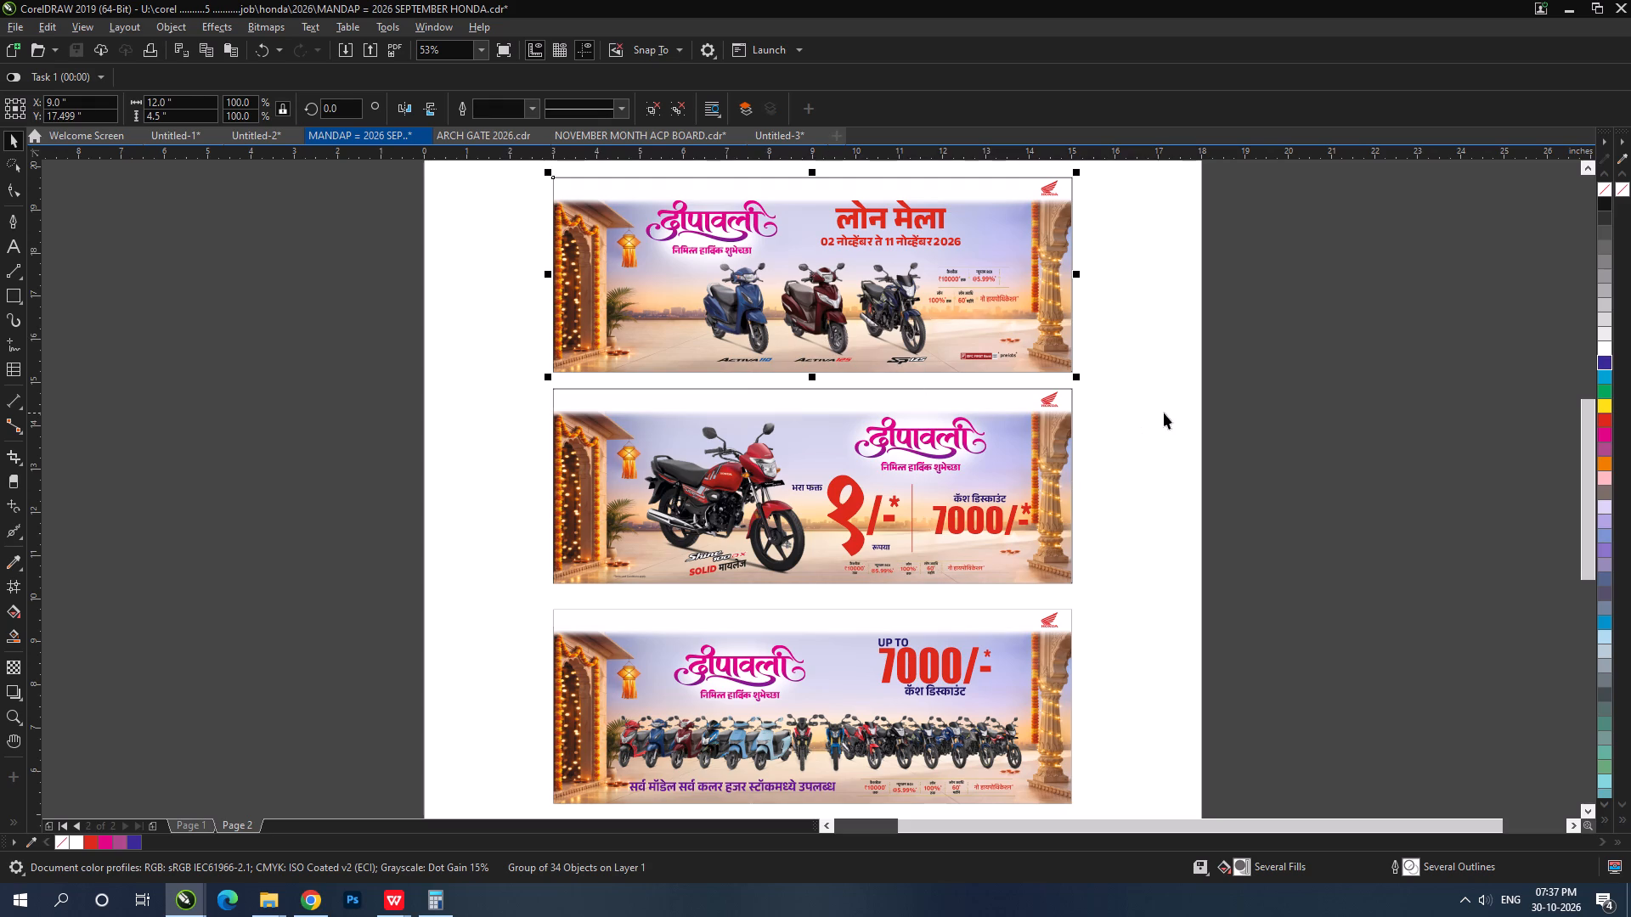
Recheck the middle and bottom banner groups and save the document again.
click(1164, 413)
drag(1146, 391, 460, 169)
click(441, 417)
drag(470, 390, 1067, 570)
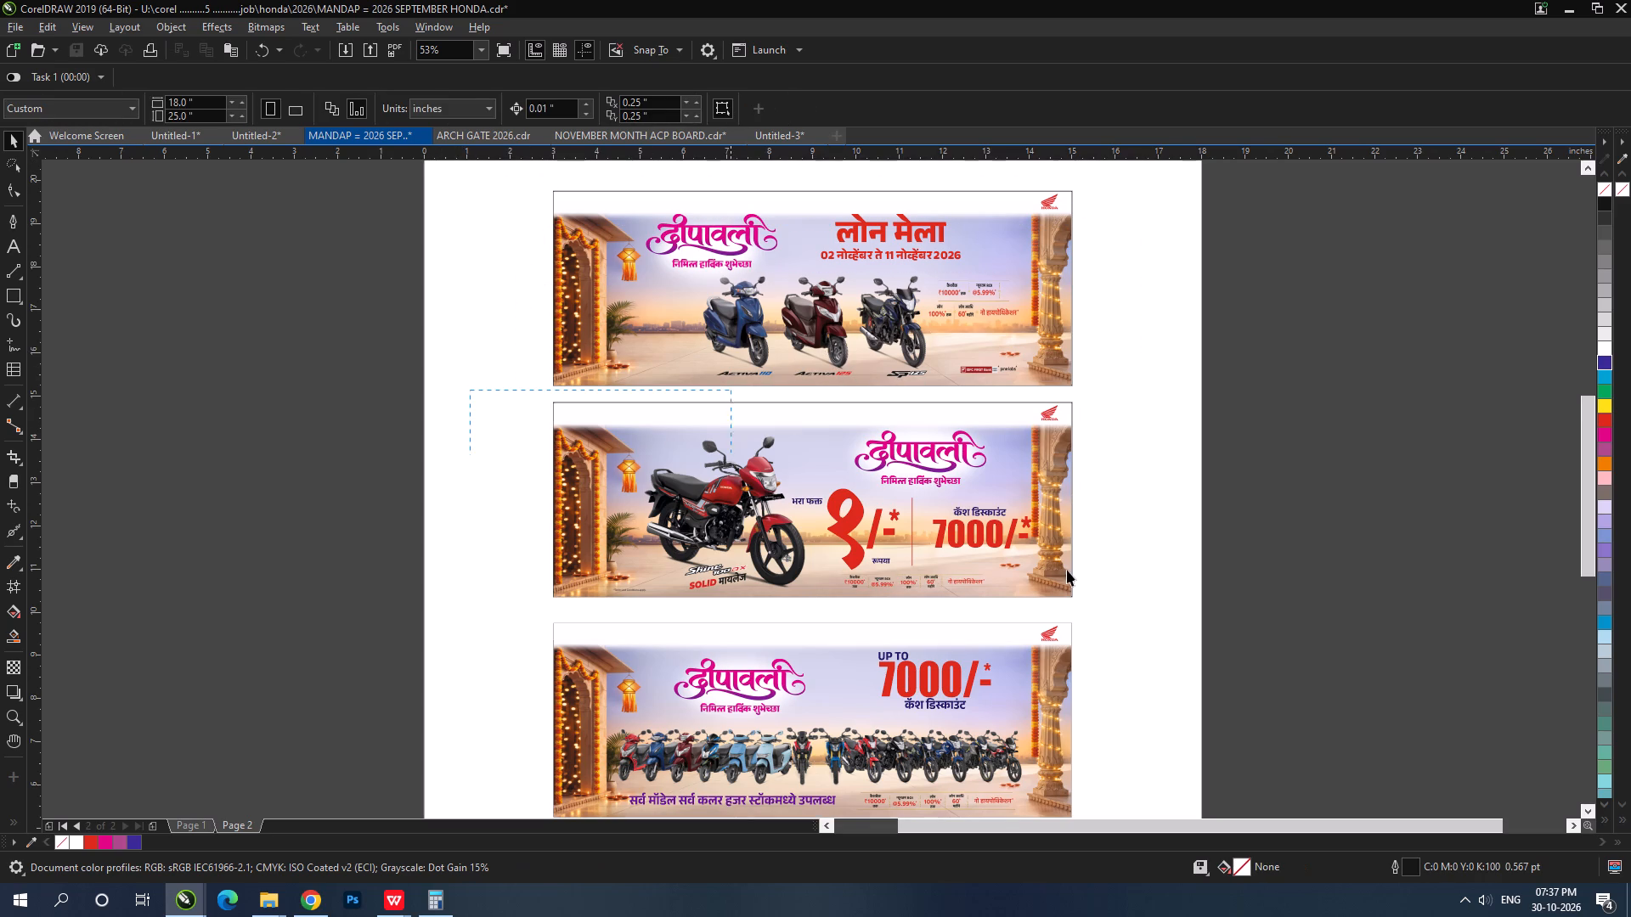
drag(1067, 570, 1163, 607)
click(1108, 634)
drag(1151, 623, 436, 414)
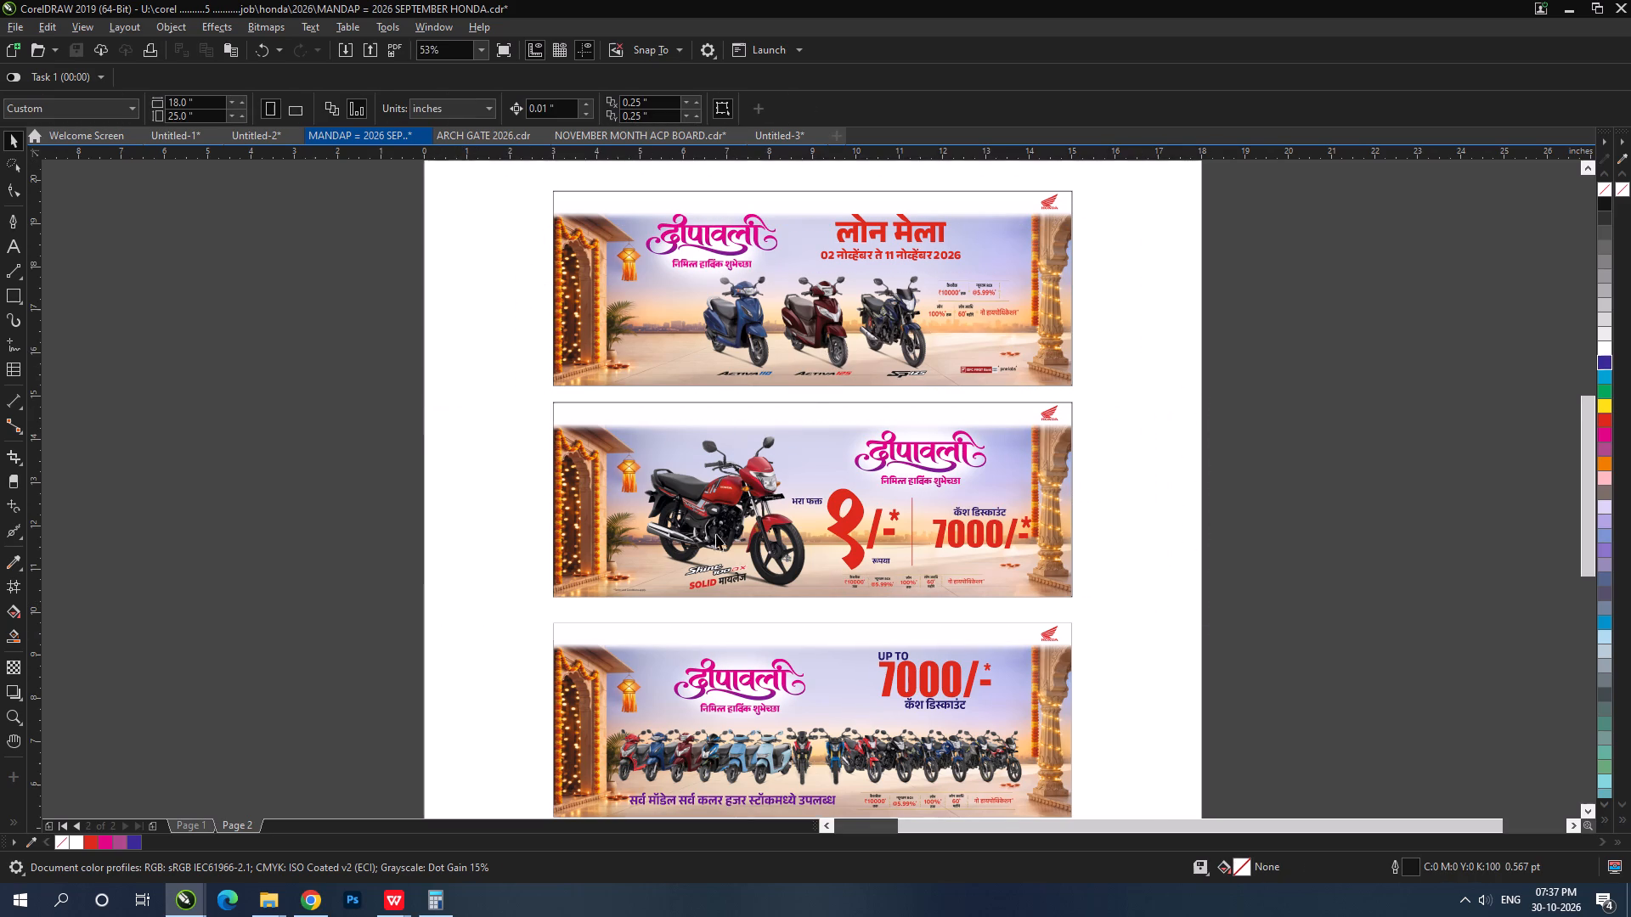
key(ctrl+s)
click(788, 668)
key(ctrl+s)
click(934, 689)
click(1034, 522)
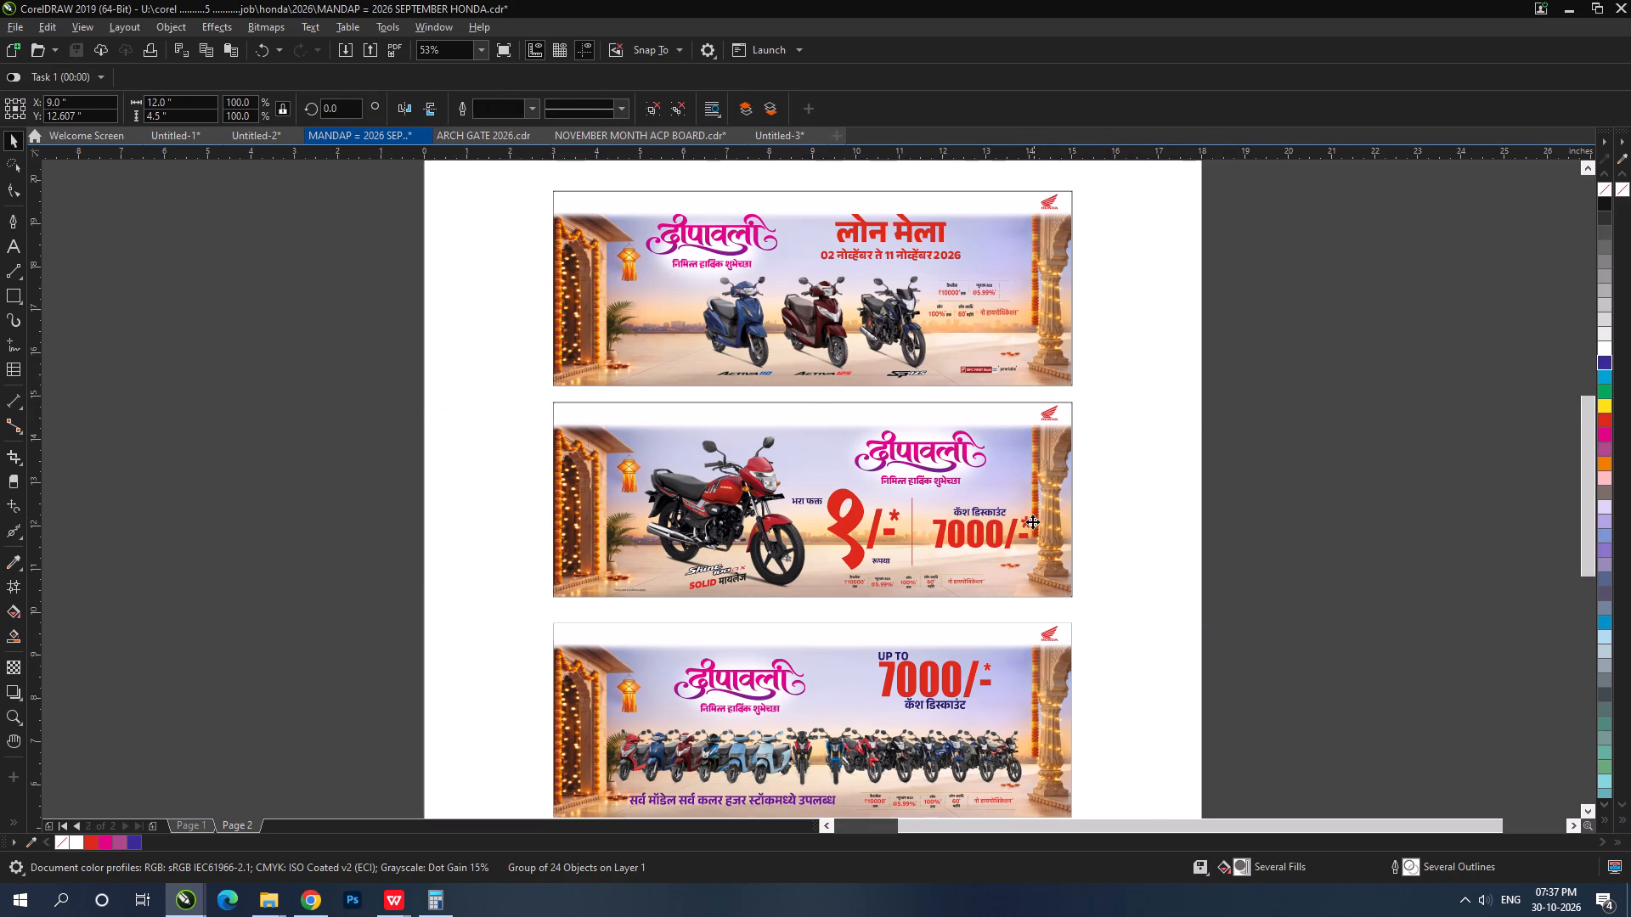
click(740, 511)
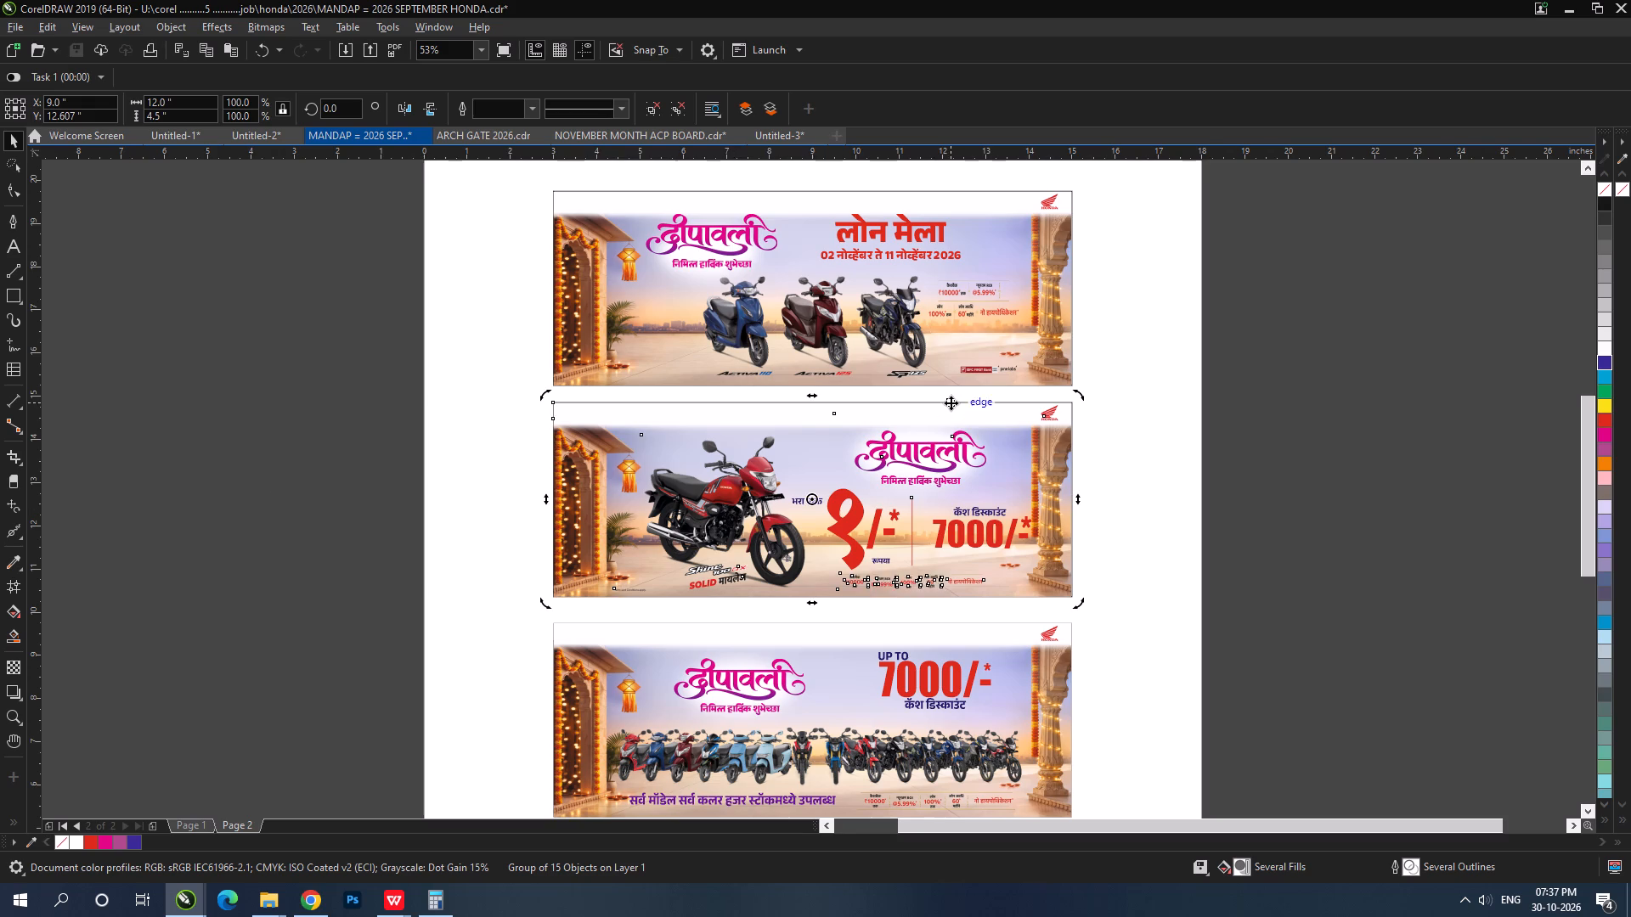
scroll(951, 402, down, 1)
click(1066, 558)
click(886, 545)
scroll(885, 557, up, 1)
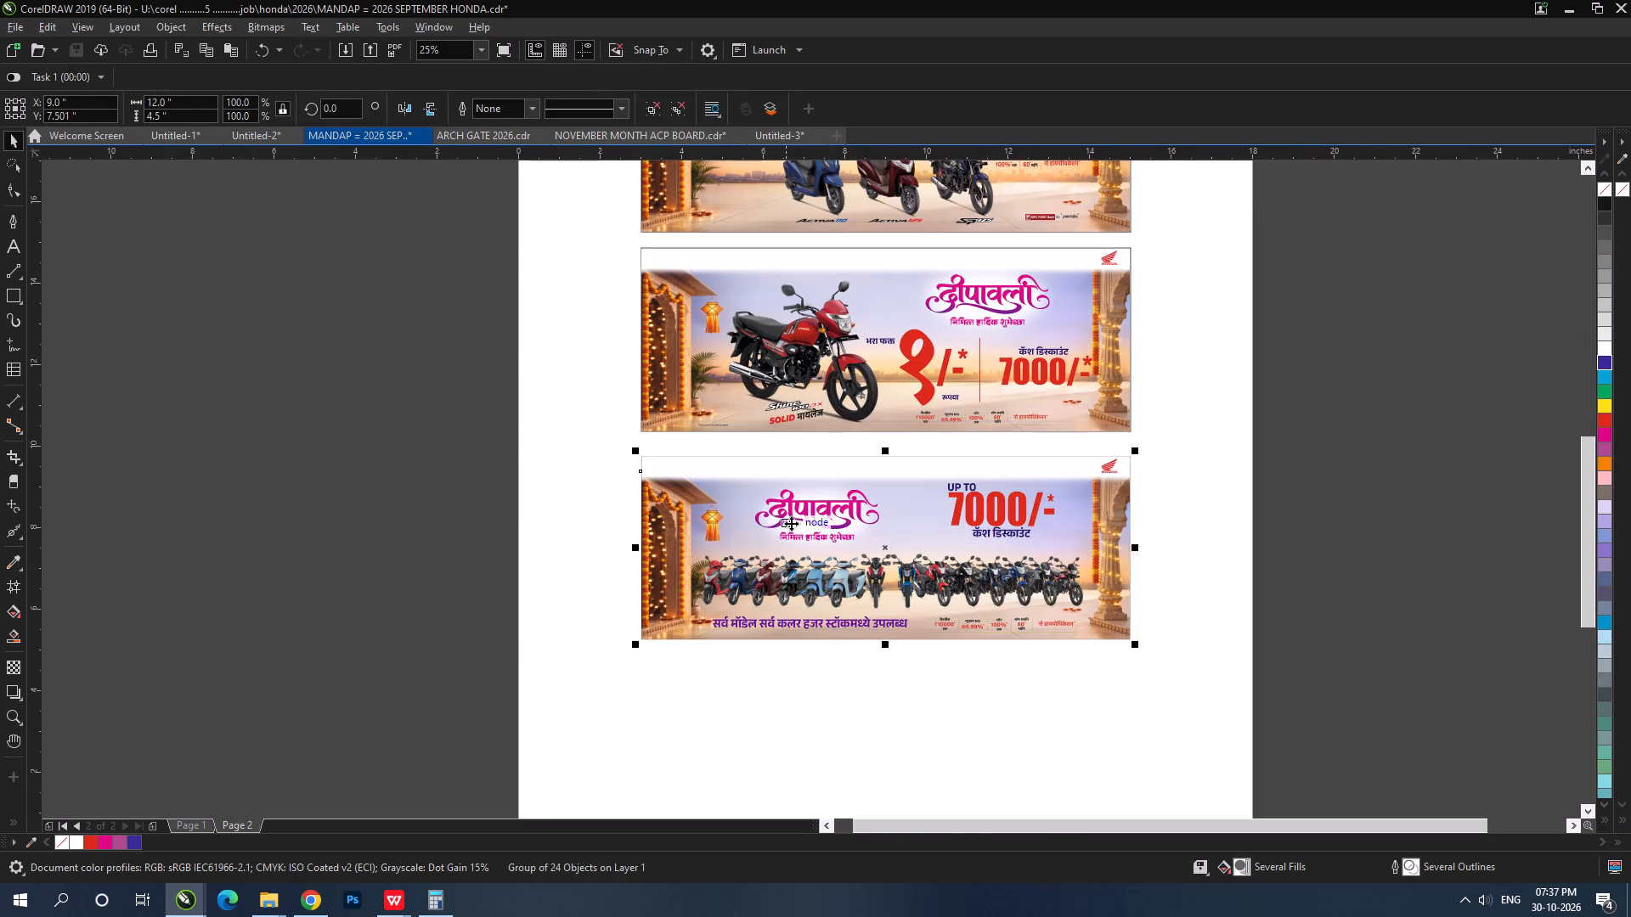
click(791, 523)
drag(587, 446, 1390, 740)
key(ctrl+s)
click(968, 711)
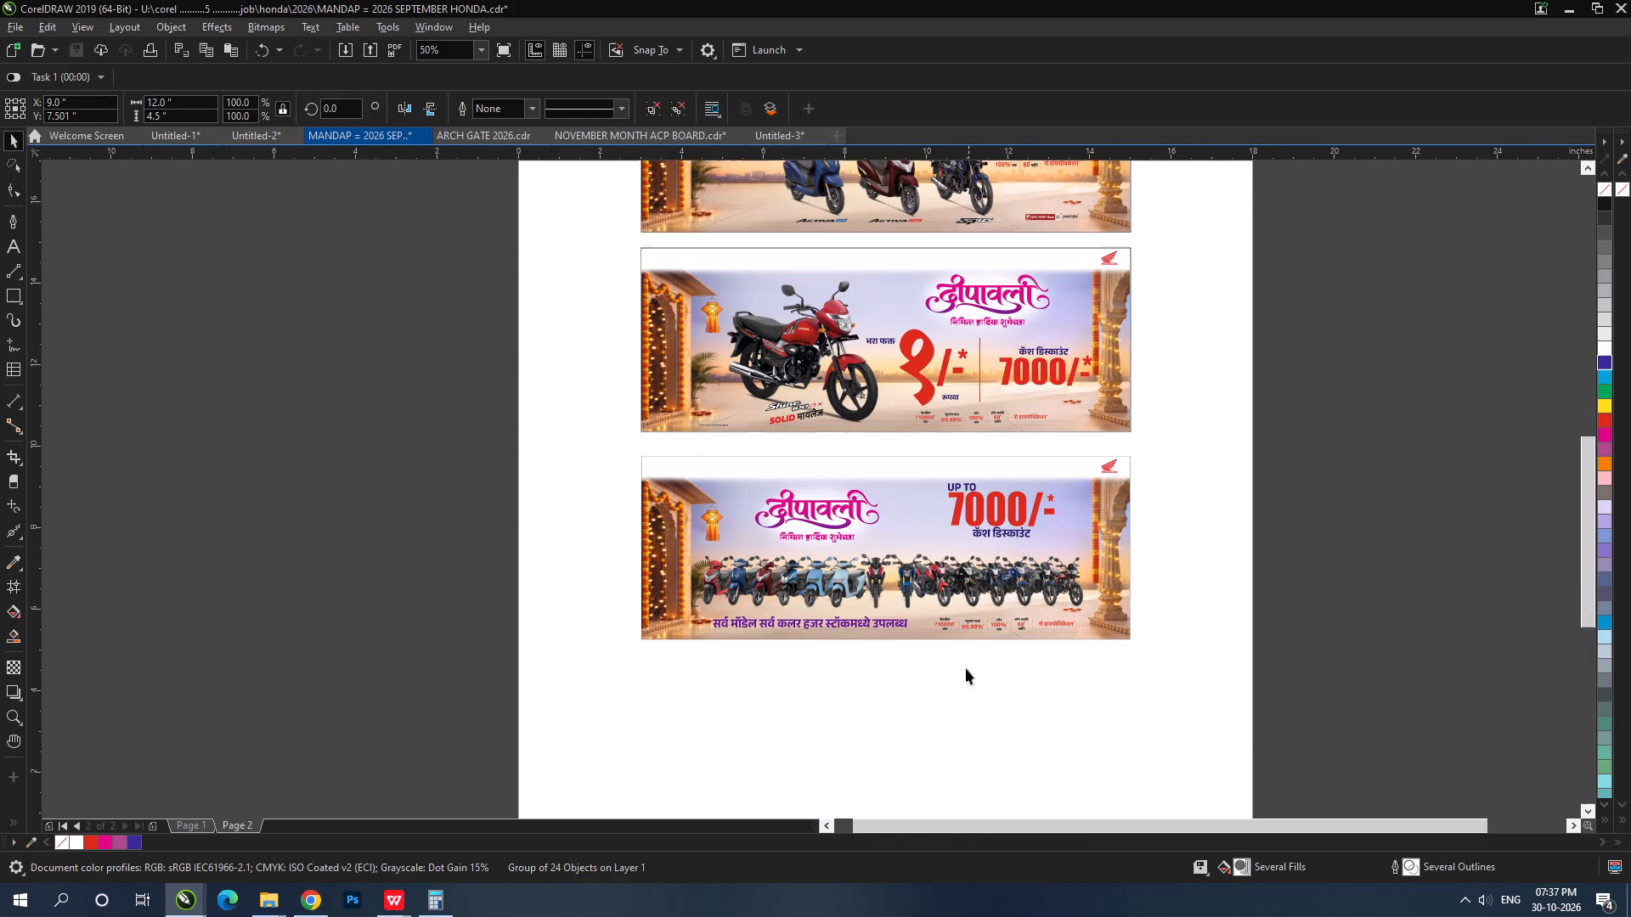
click(966, 625)
Switch to WPS Office and close the B2 AREA F 35 BRANDING and FIND X 10 BRANDING presentations.
click(400, 899)
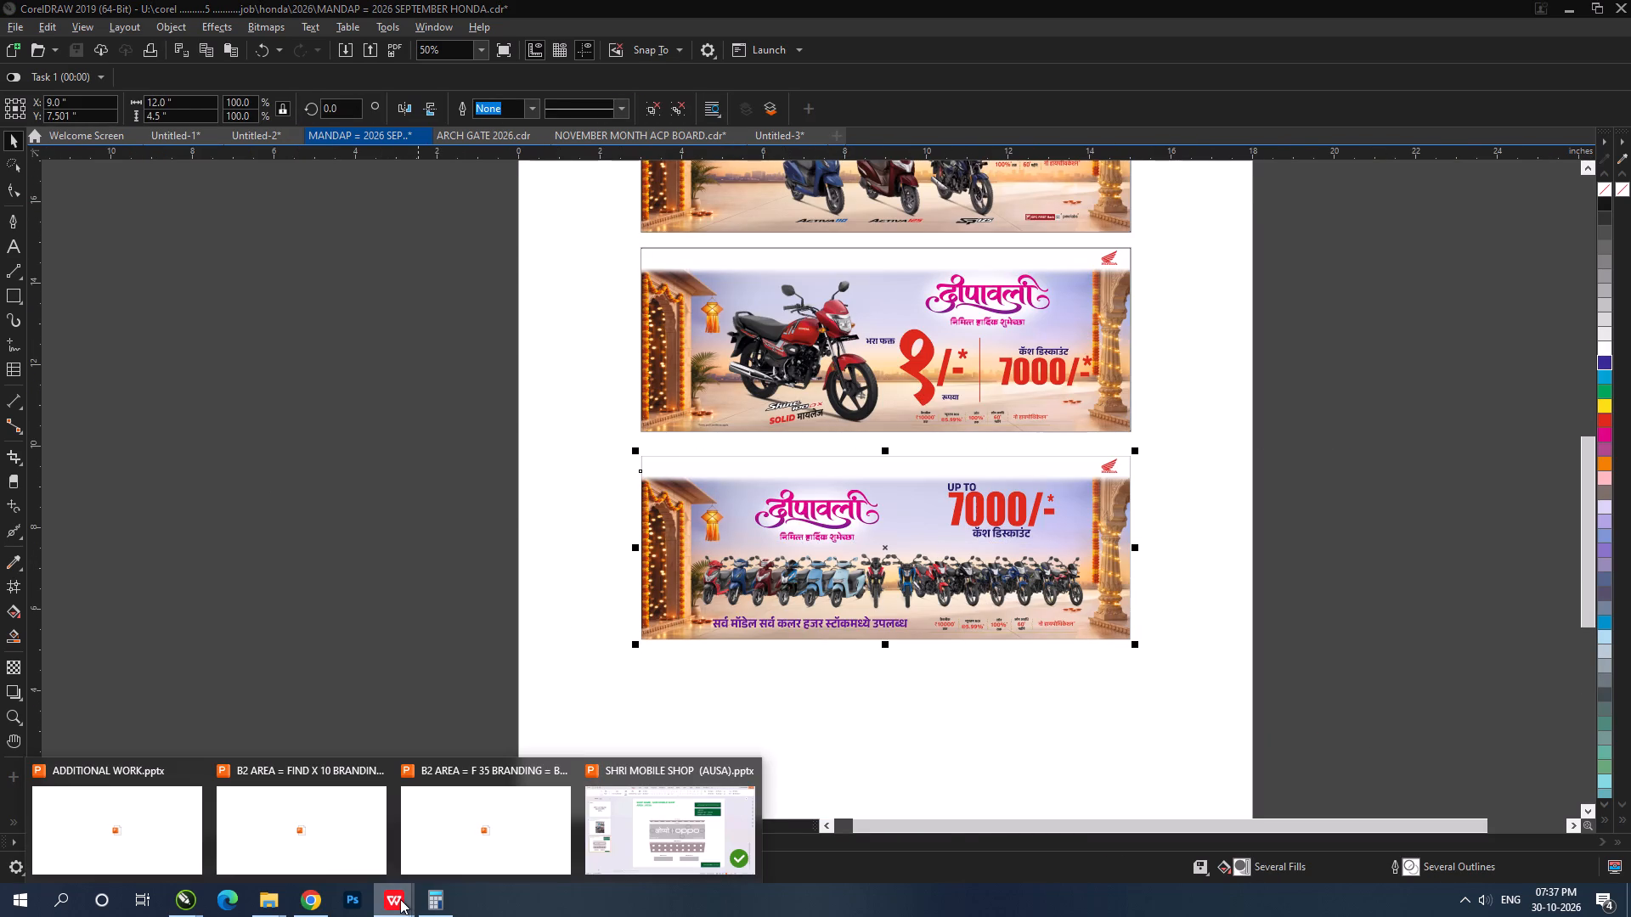
click(669, 813)
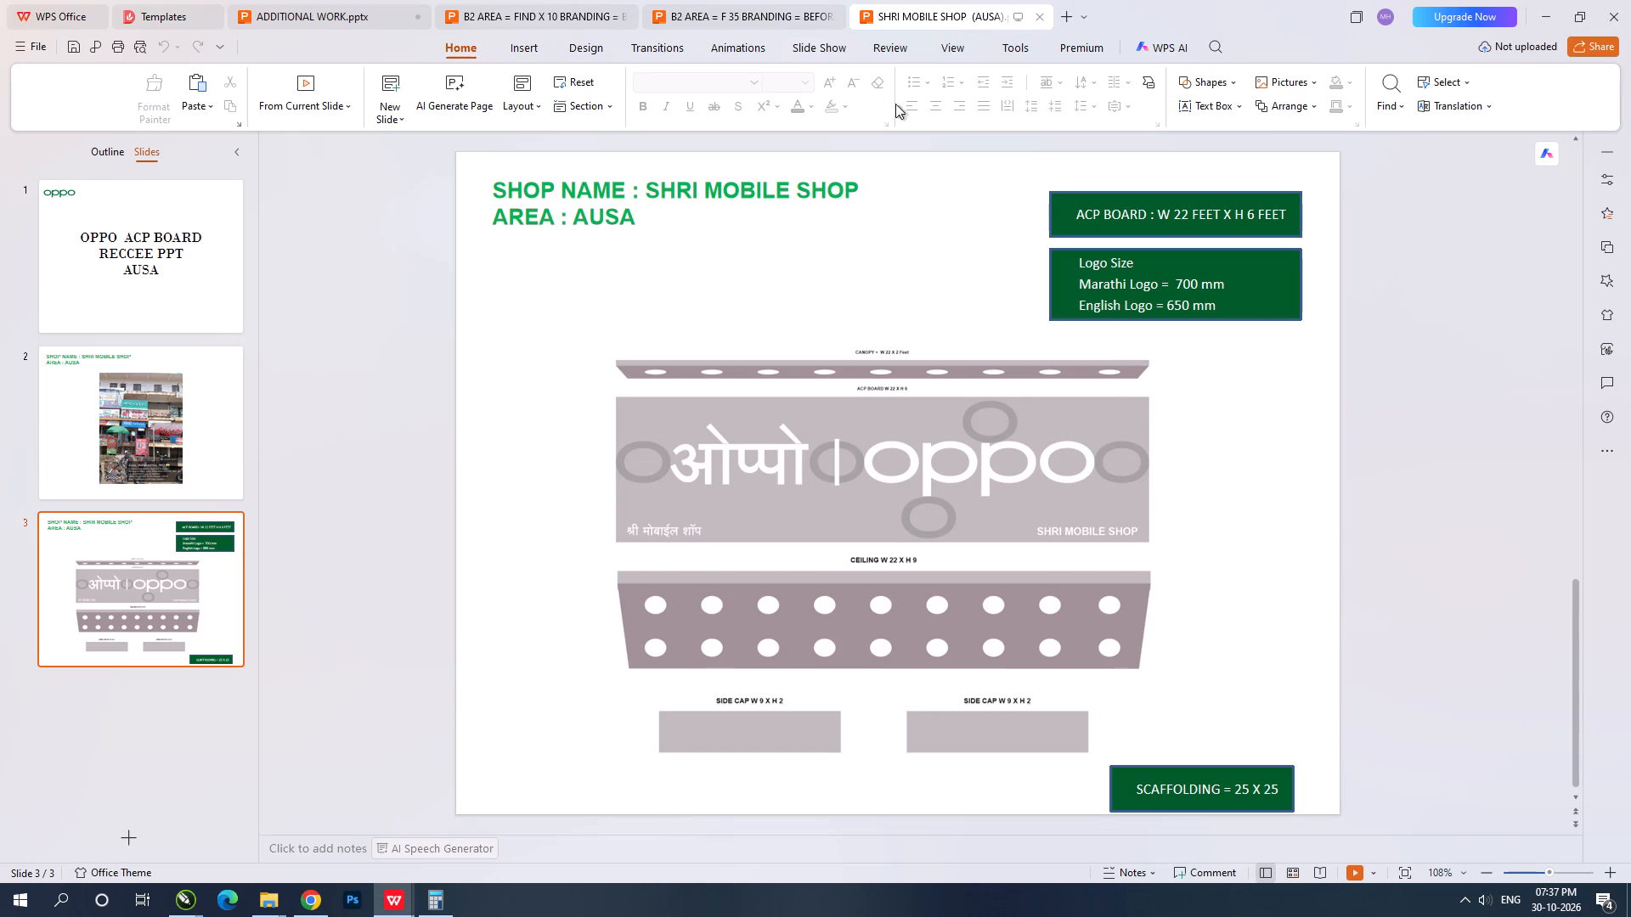
click(697, 2)
click(833, 16)
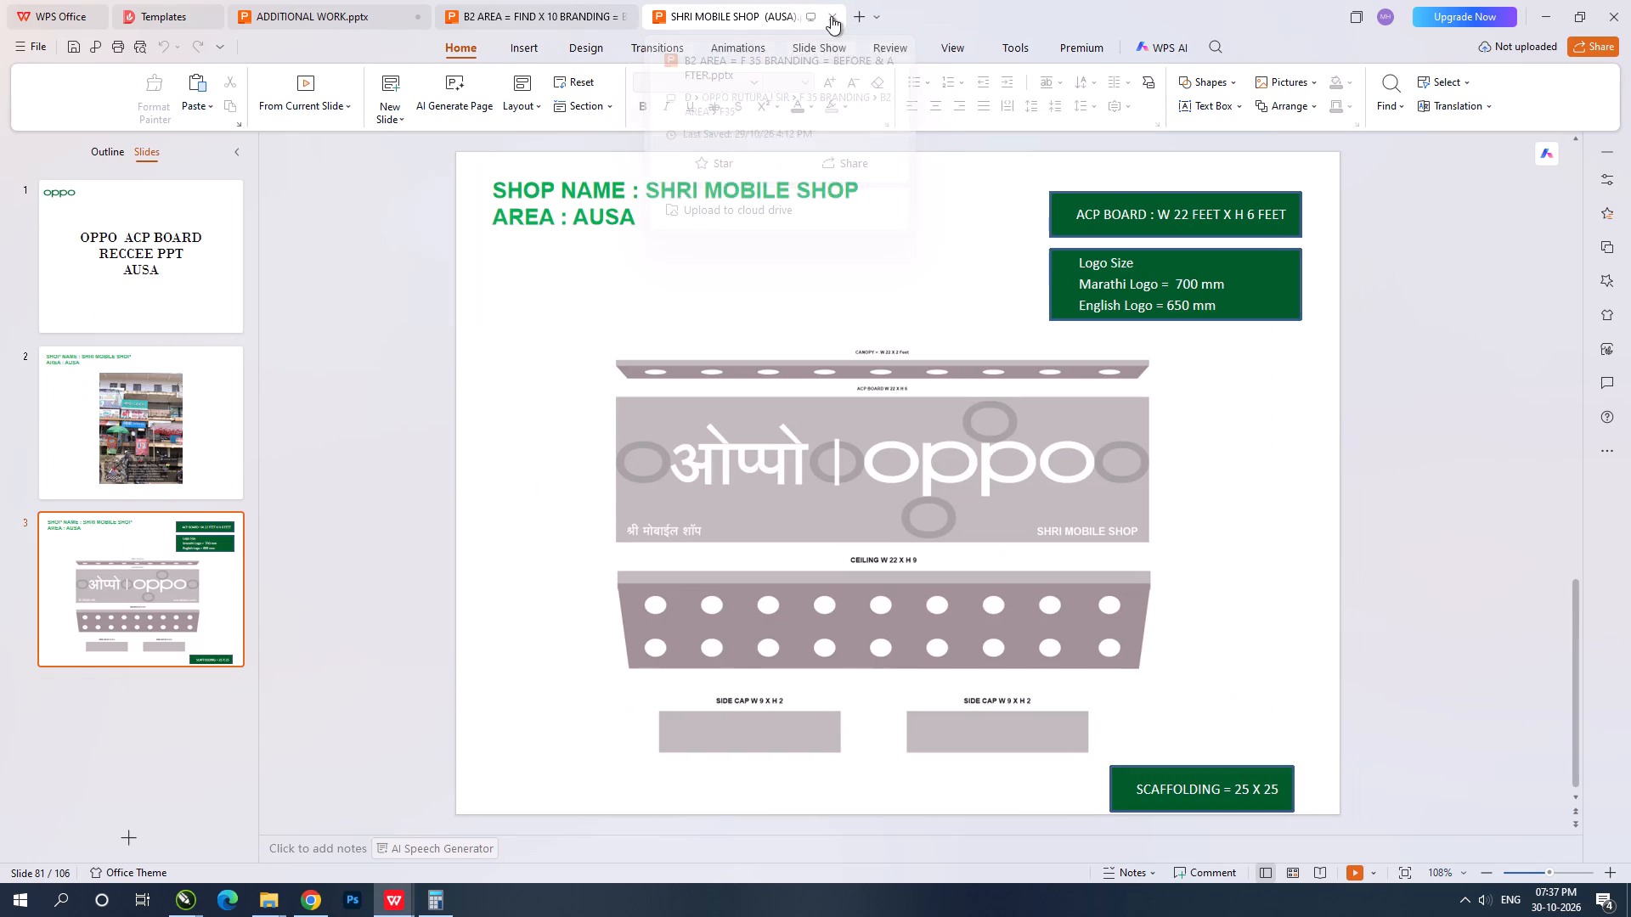
click(571, 0)
click(628, 16)
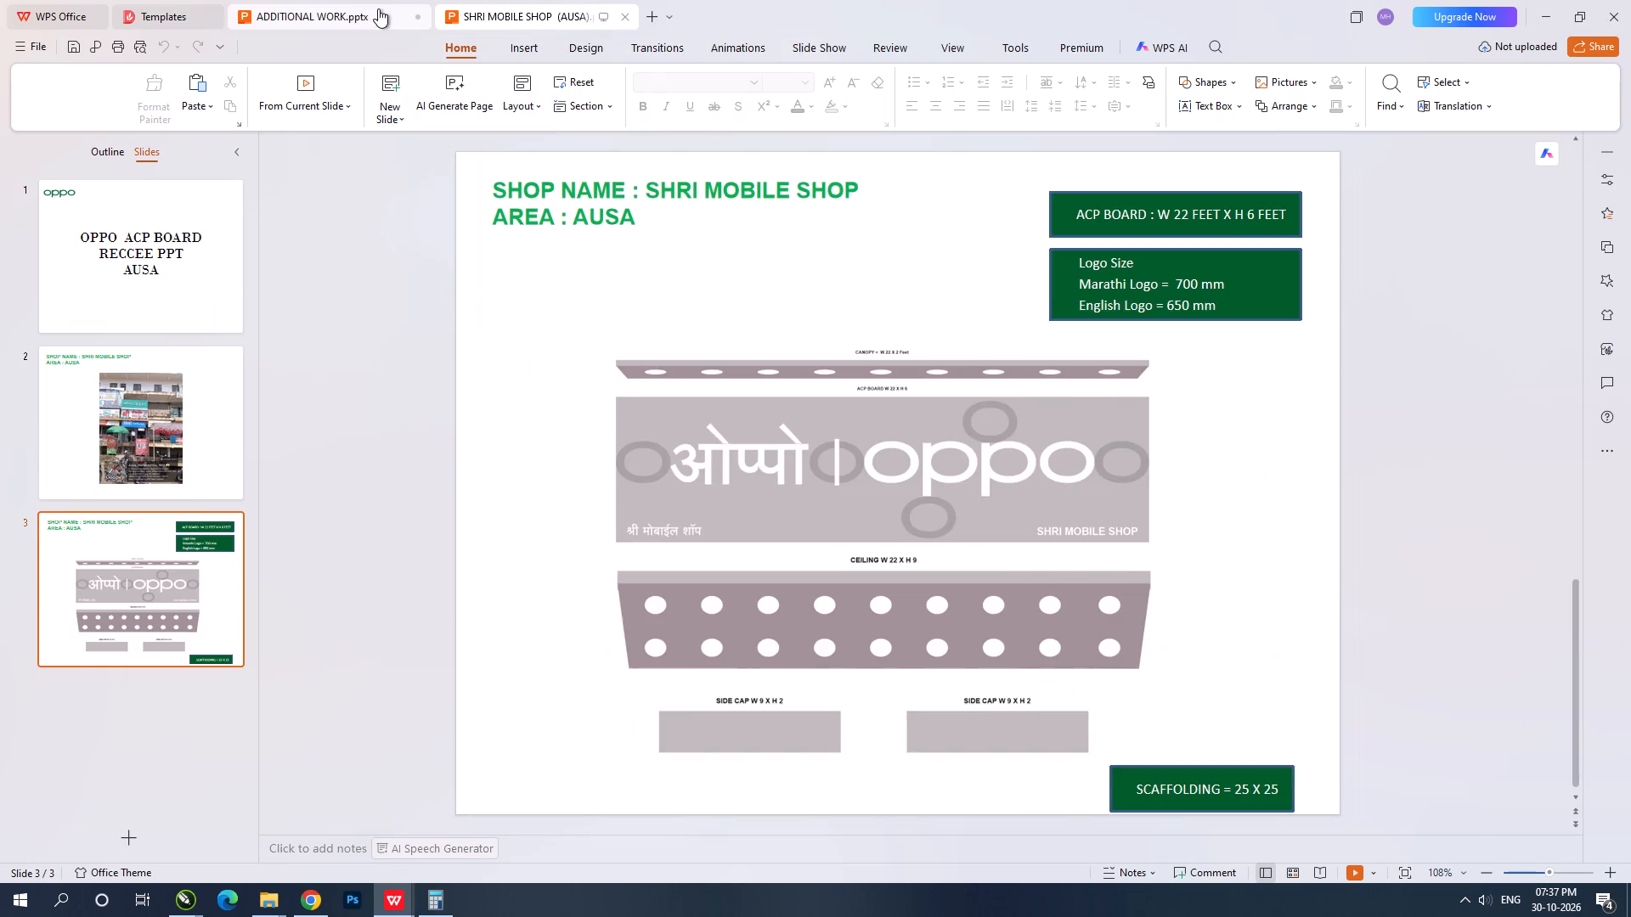
Save the changes to ADDITIONAL WORK.pptx and close that presentation.
click(370, 5)
click(421, 18)
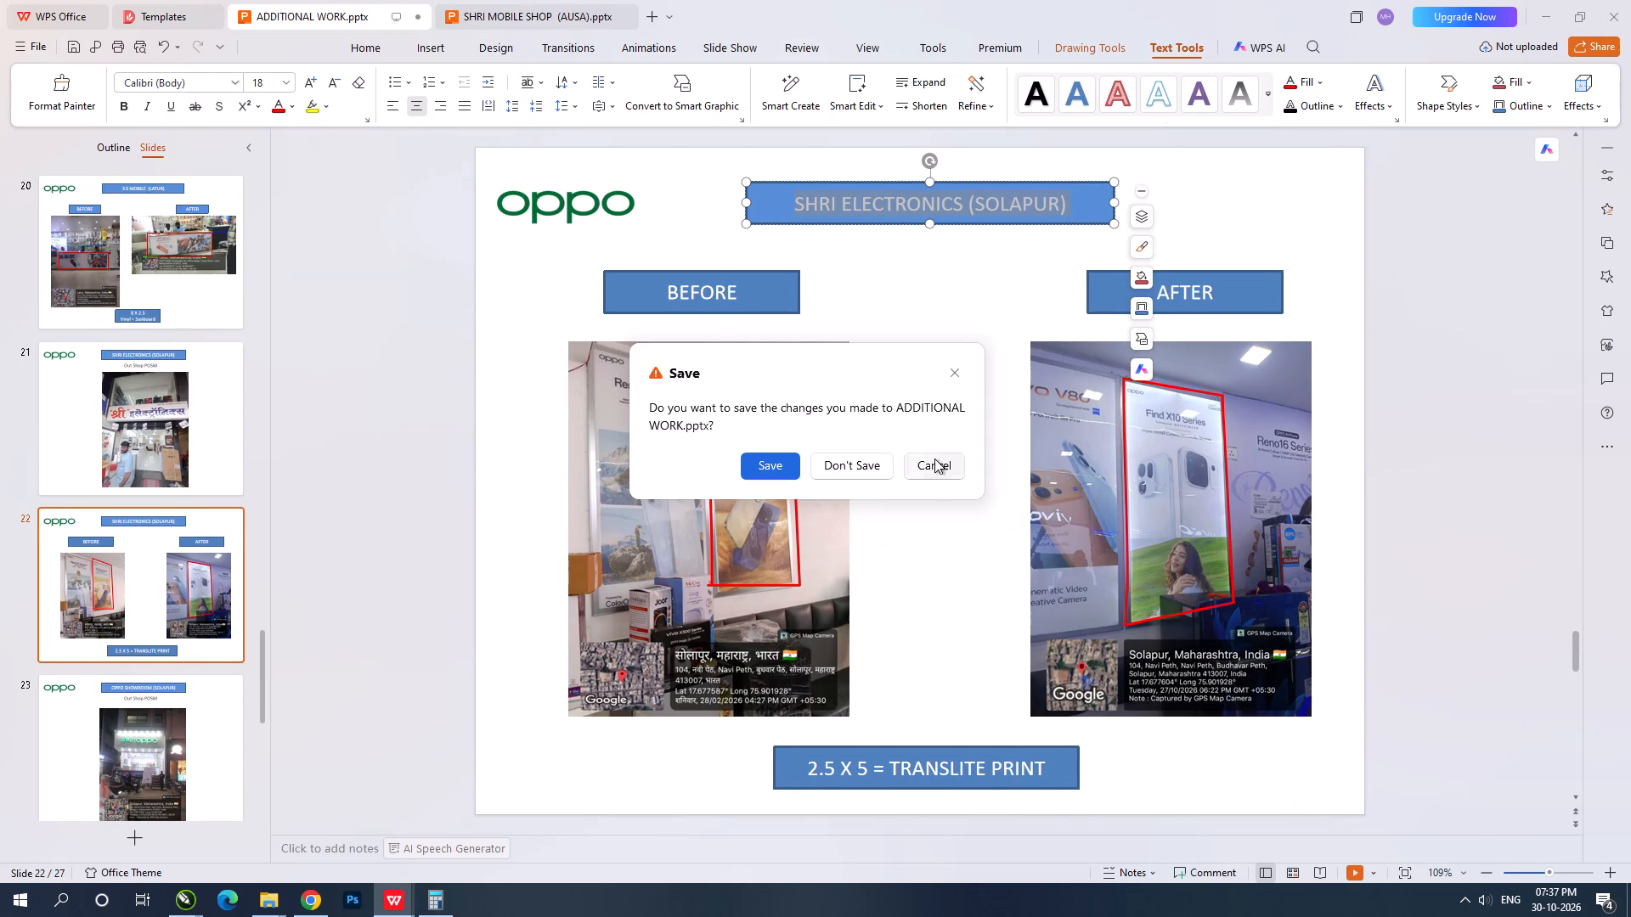
click(934, 458)
key(ctrl+s)
click(945, 377)
key(ctrl+s)
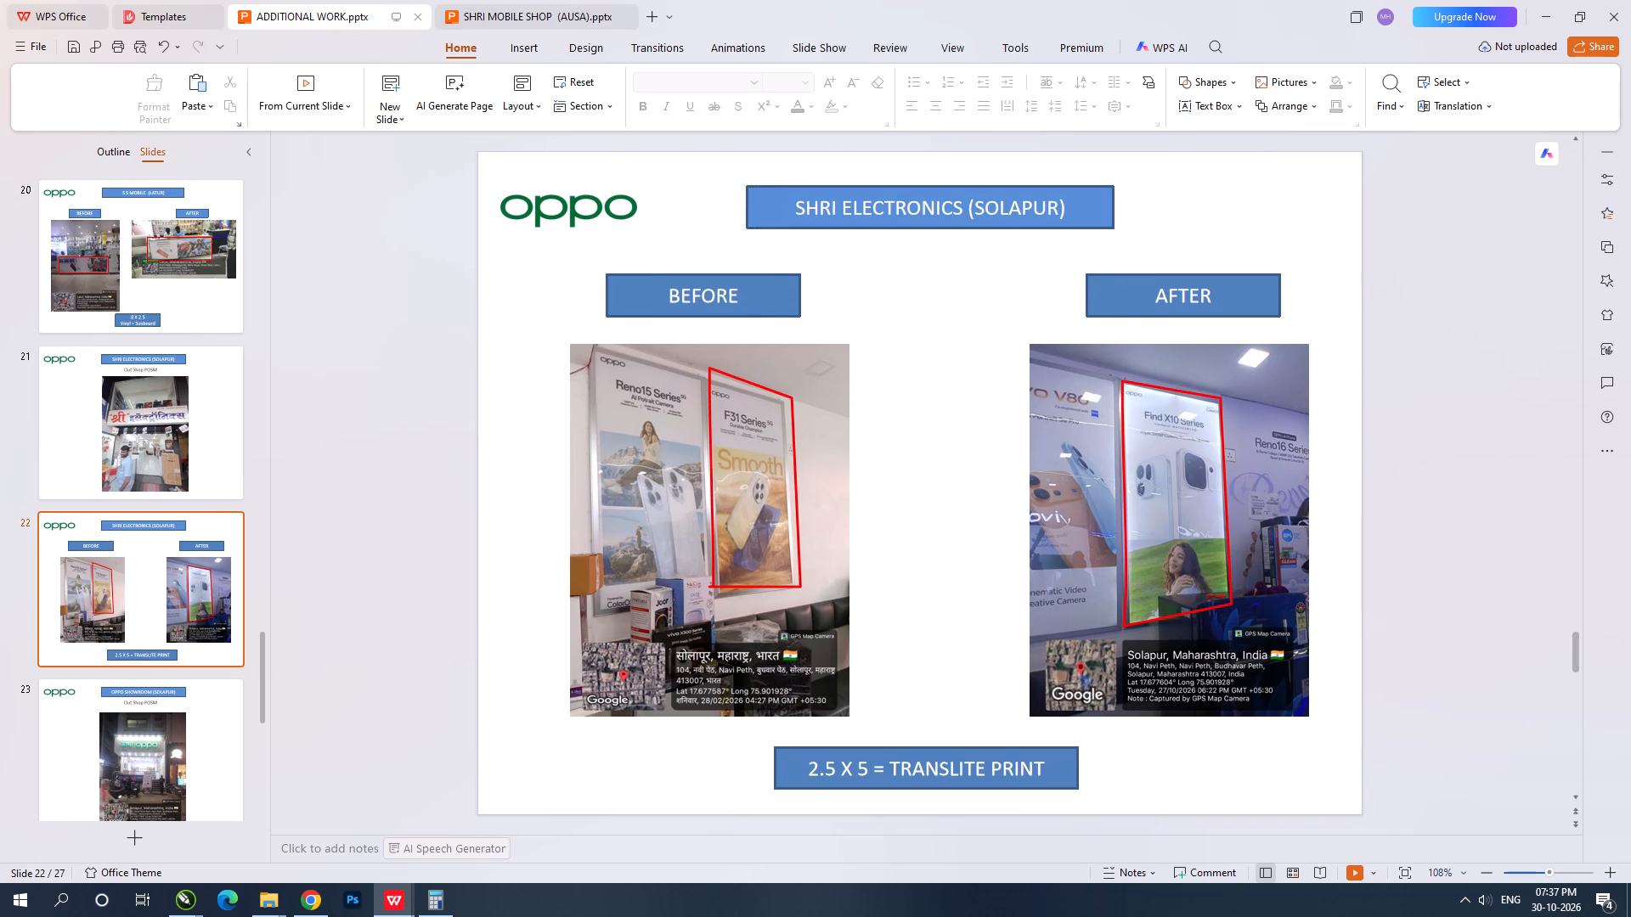
click(415, 18)
Close the Templates page and exit WPS Office.
click(287, 0)
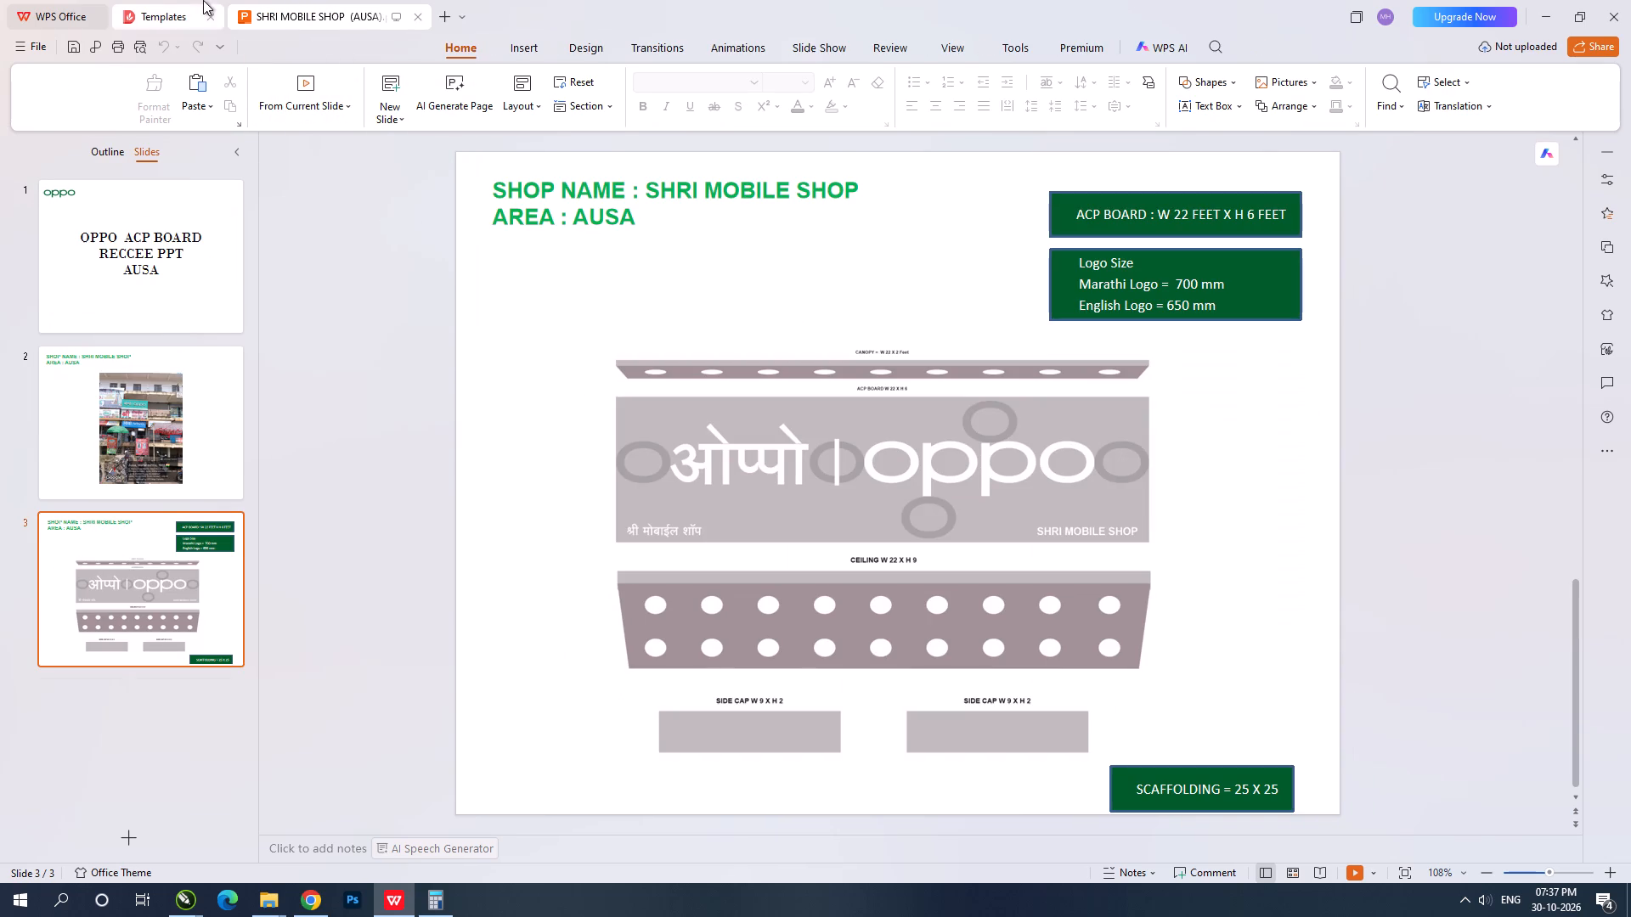
click(203, 0)
click(308, 12)
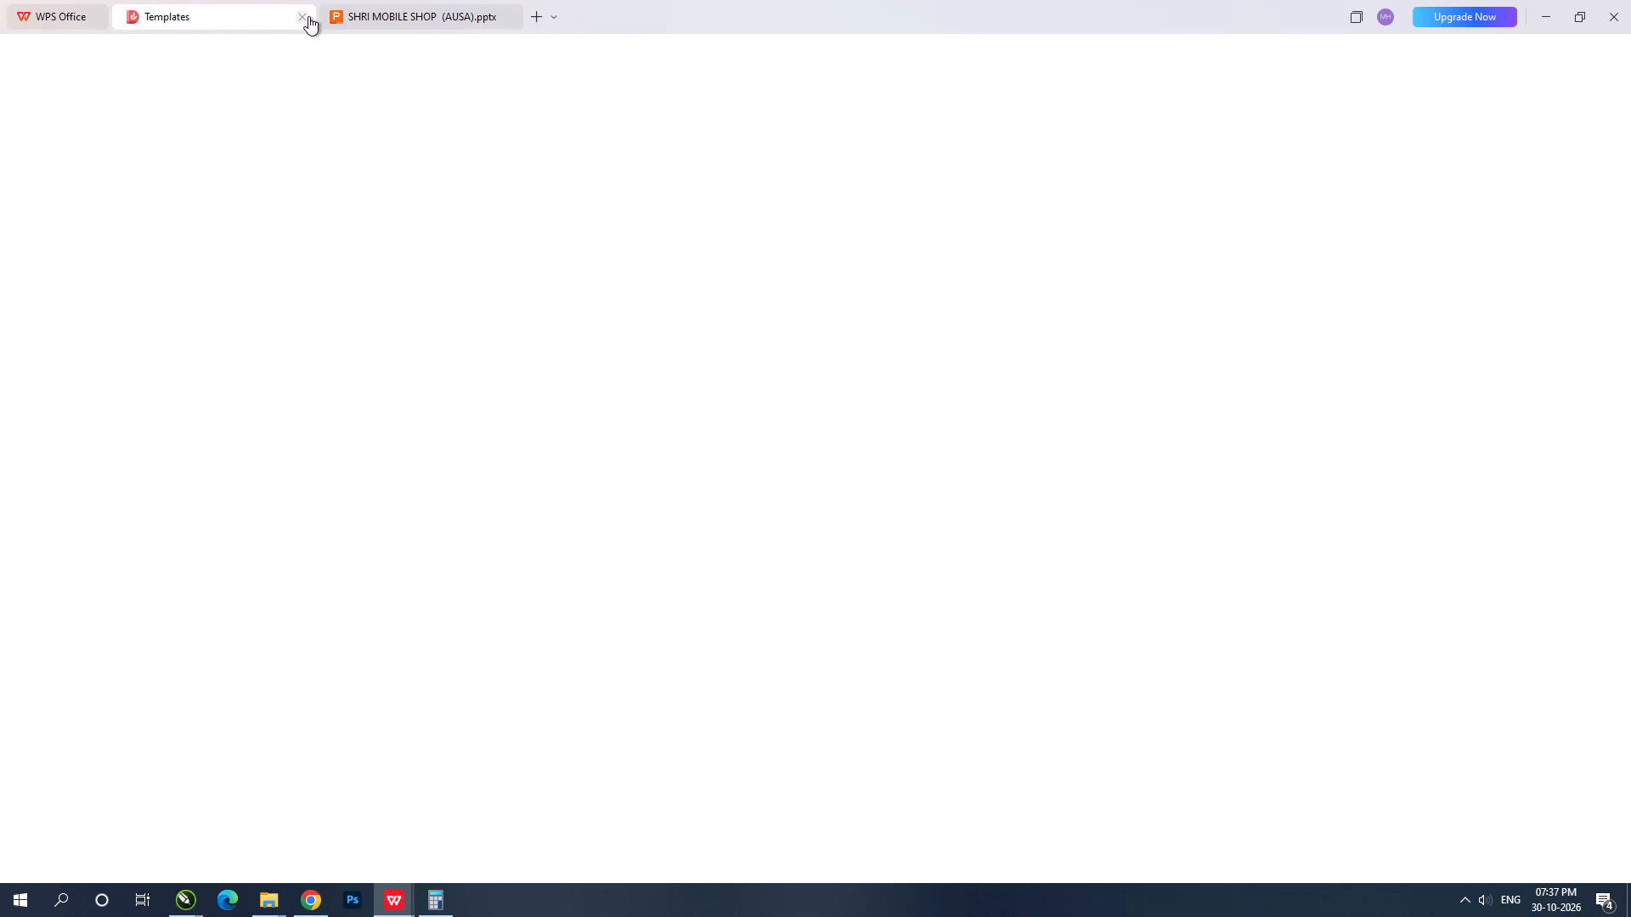
click(292, 16)
click(301, 17)
click(302, 20)
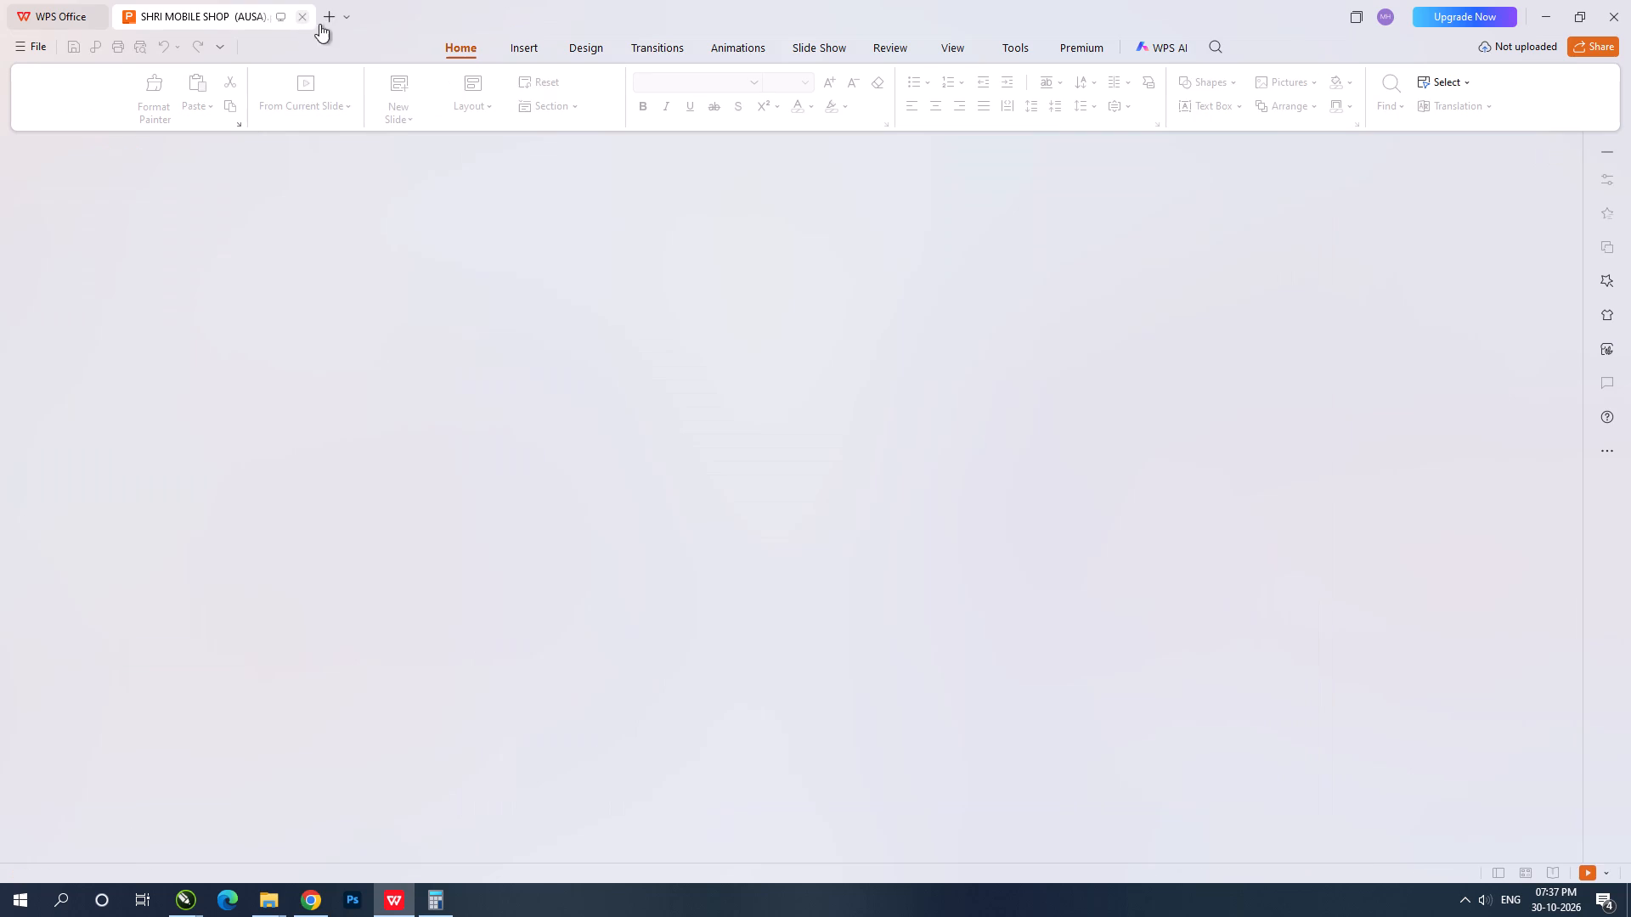
click(1609, 6)
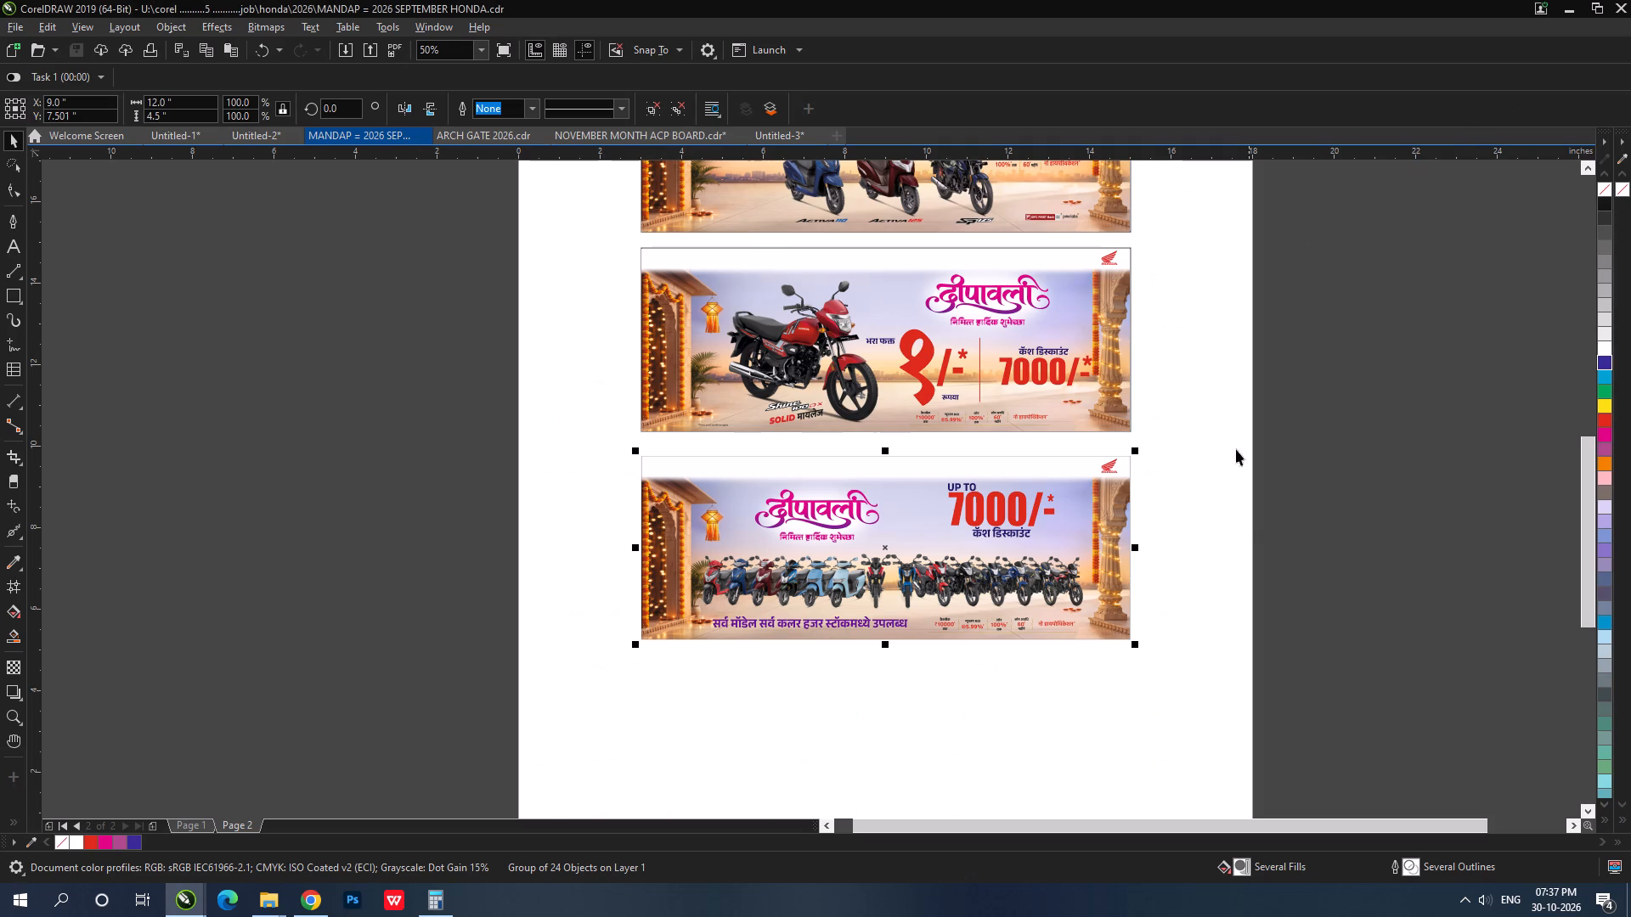
Save MANDAP = 2026 SEPTEMBER HONDA.cdr again in CorelDRAW.
click(1261, 521)
click(992, 530)
key(ctrl+s)
click(1249, 575)
click(1041, 526)
key(ctrl+s)
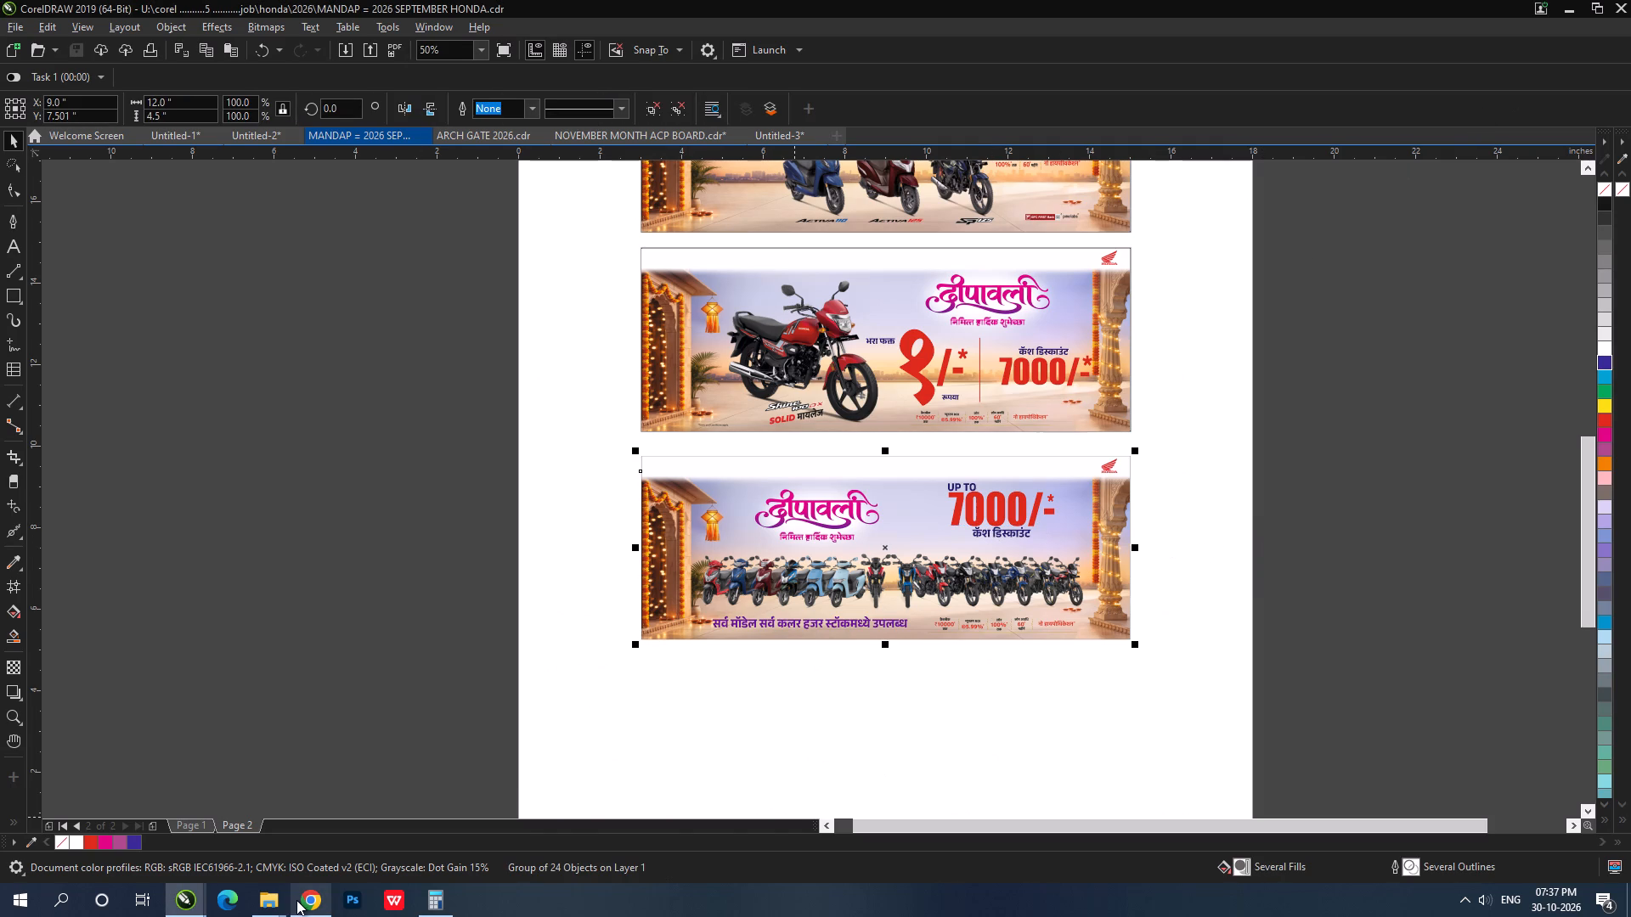
Switch to File Explorer and look through the OCTOBER MONTH ACP folder under OPPO JUNE for shop folders starting with S.
click(268, 901)
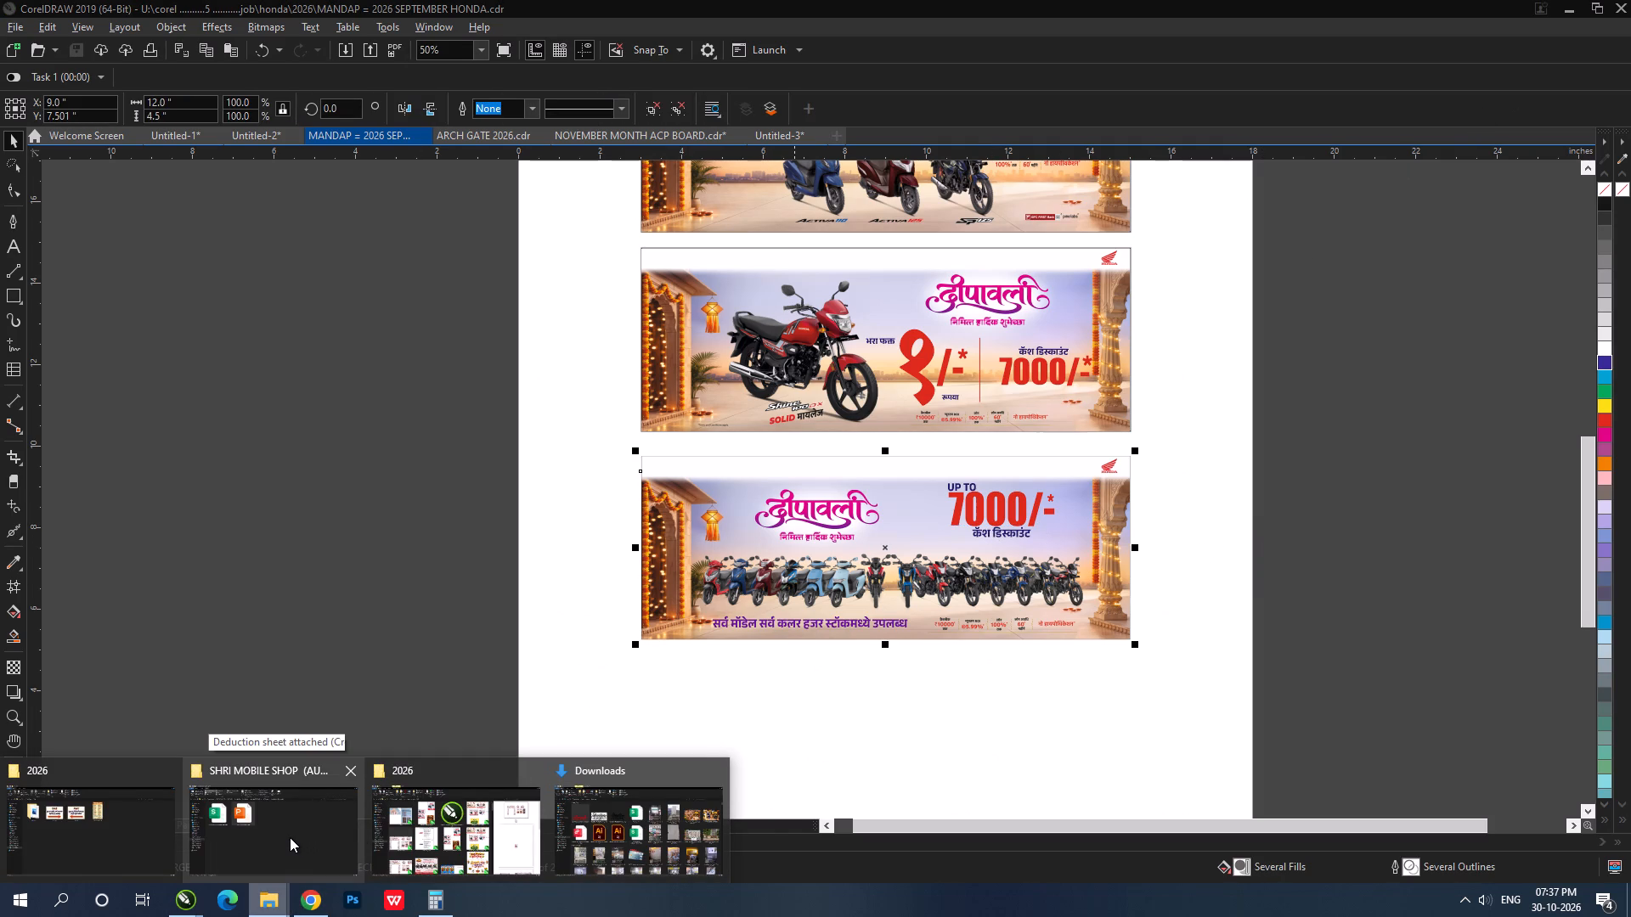
click(261, 833)
click(409, 134)
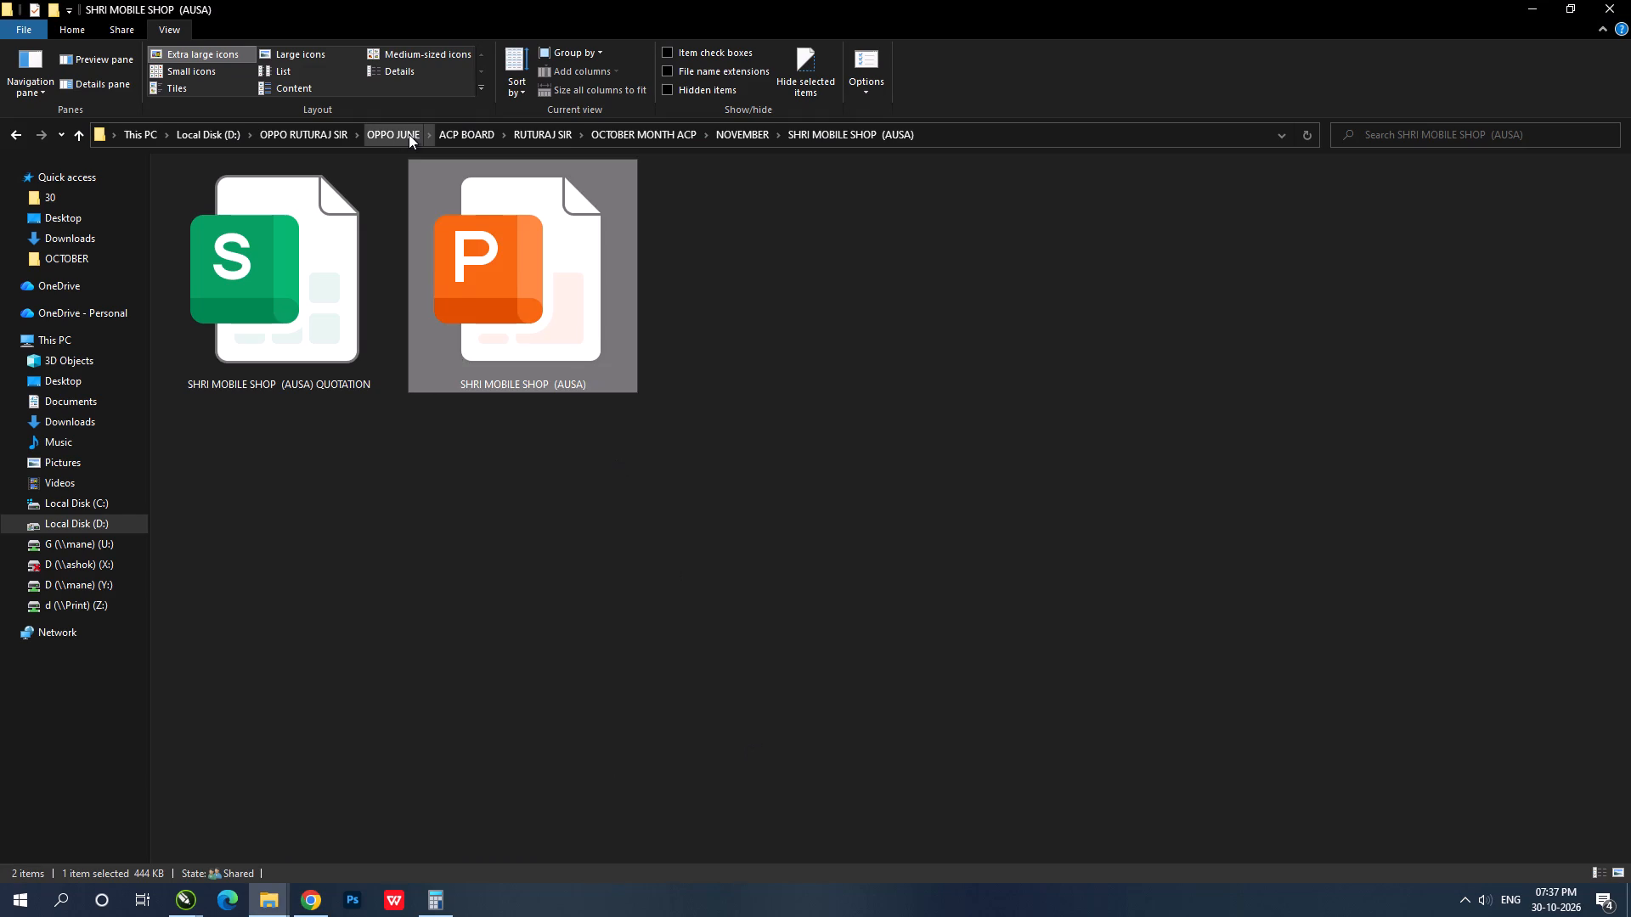
click(380, 132)
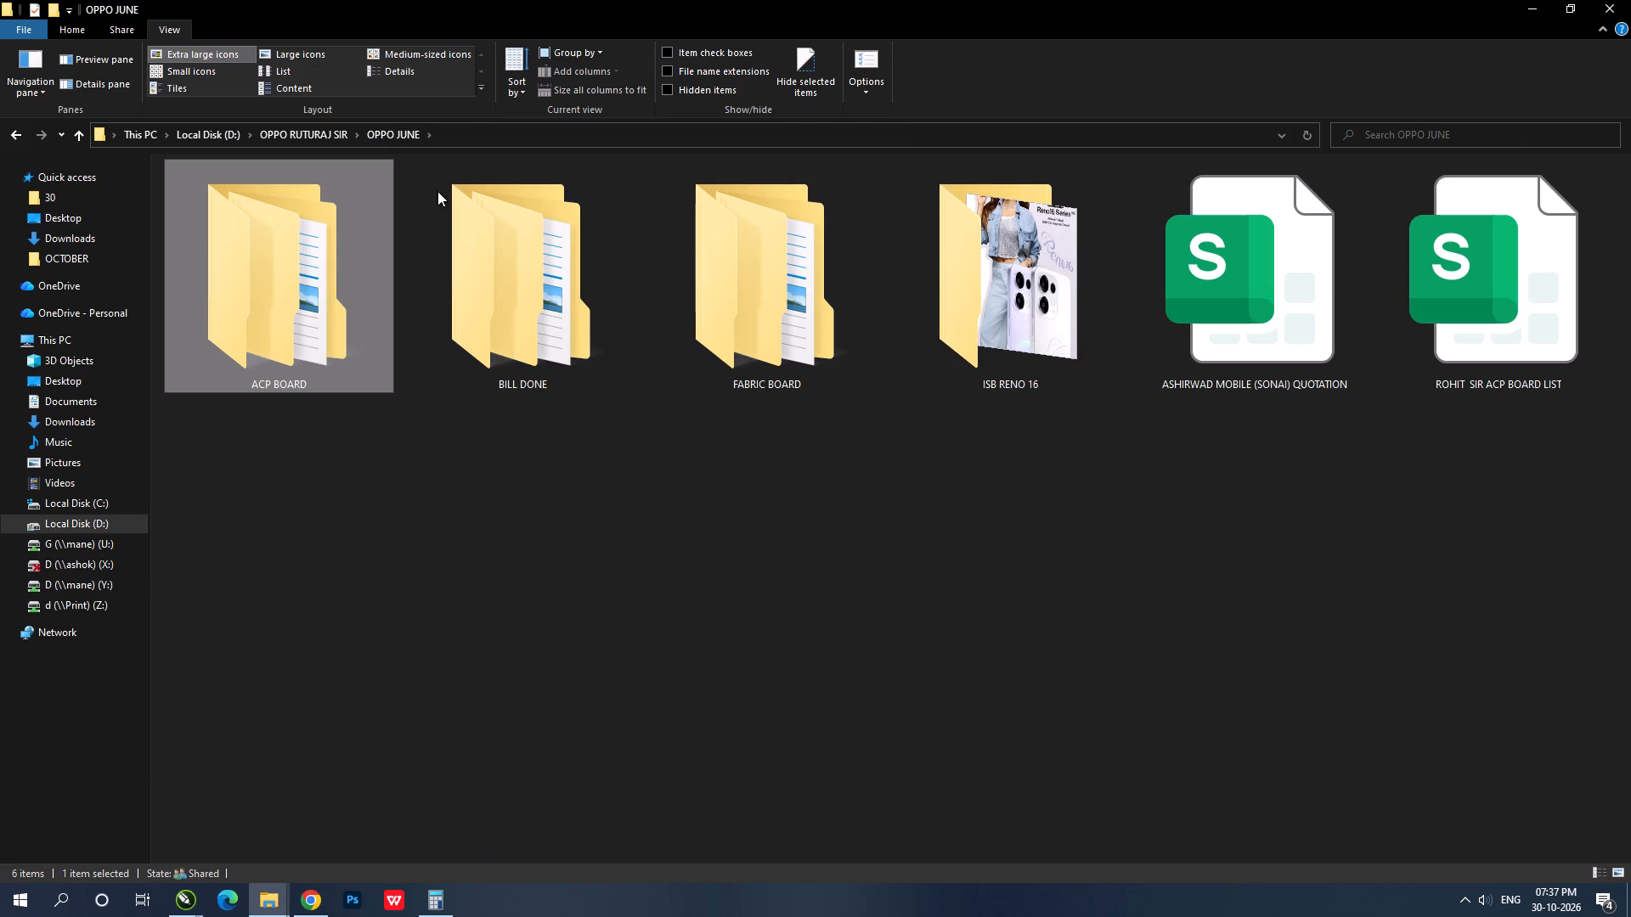
double_click(322, 294)
drag(415, 436, 426, 430)
double_click(563, 292)
double_click(563, 292)
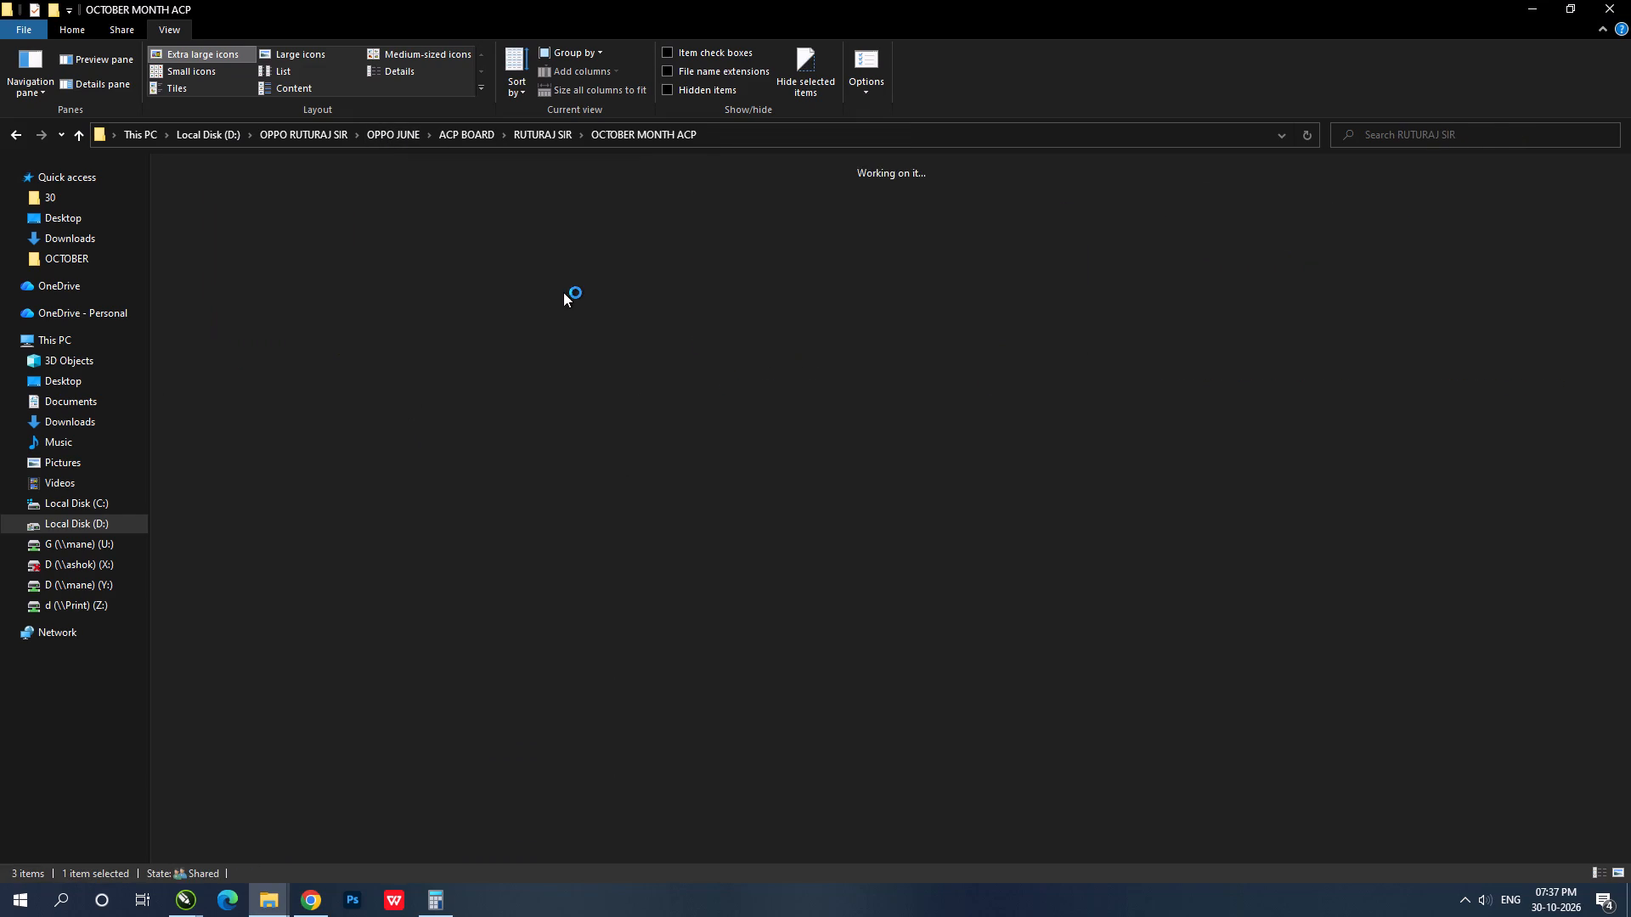
click(635, 449)
text(ssss)
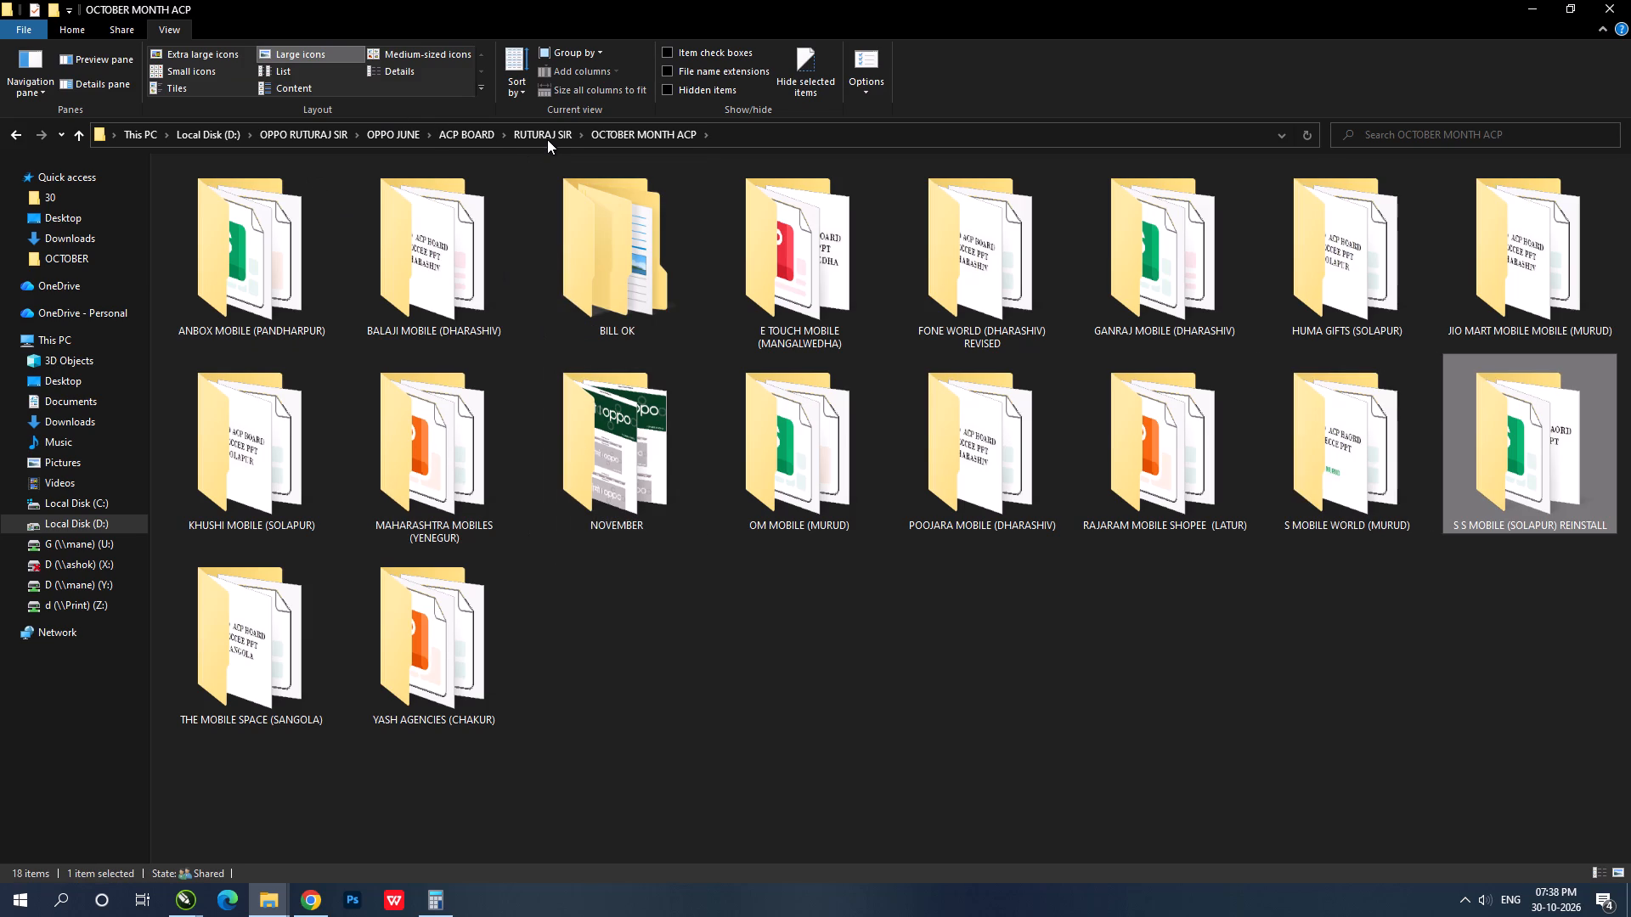
Examine the S K MOBILE (WALANDI) and SHRIRAM MOBILE SHOPEE (WALANDI) folders in JULY MONTH ACP.
click(548, 137)
click(778, 307)
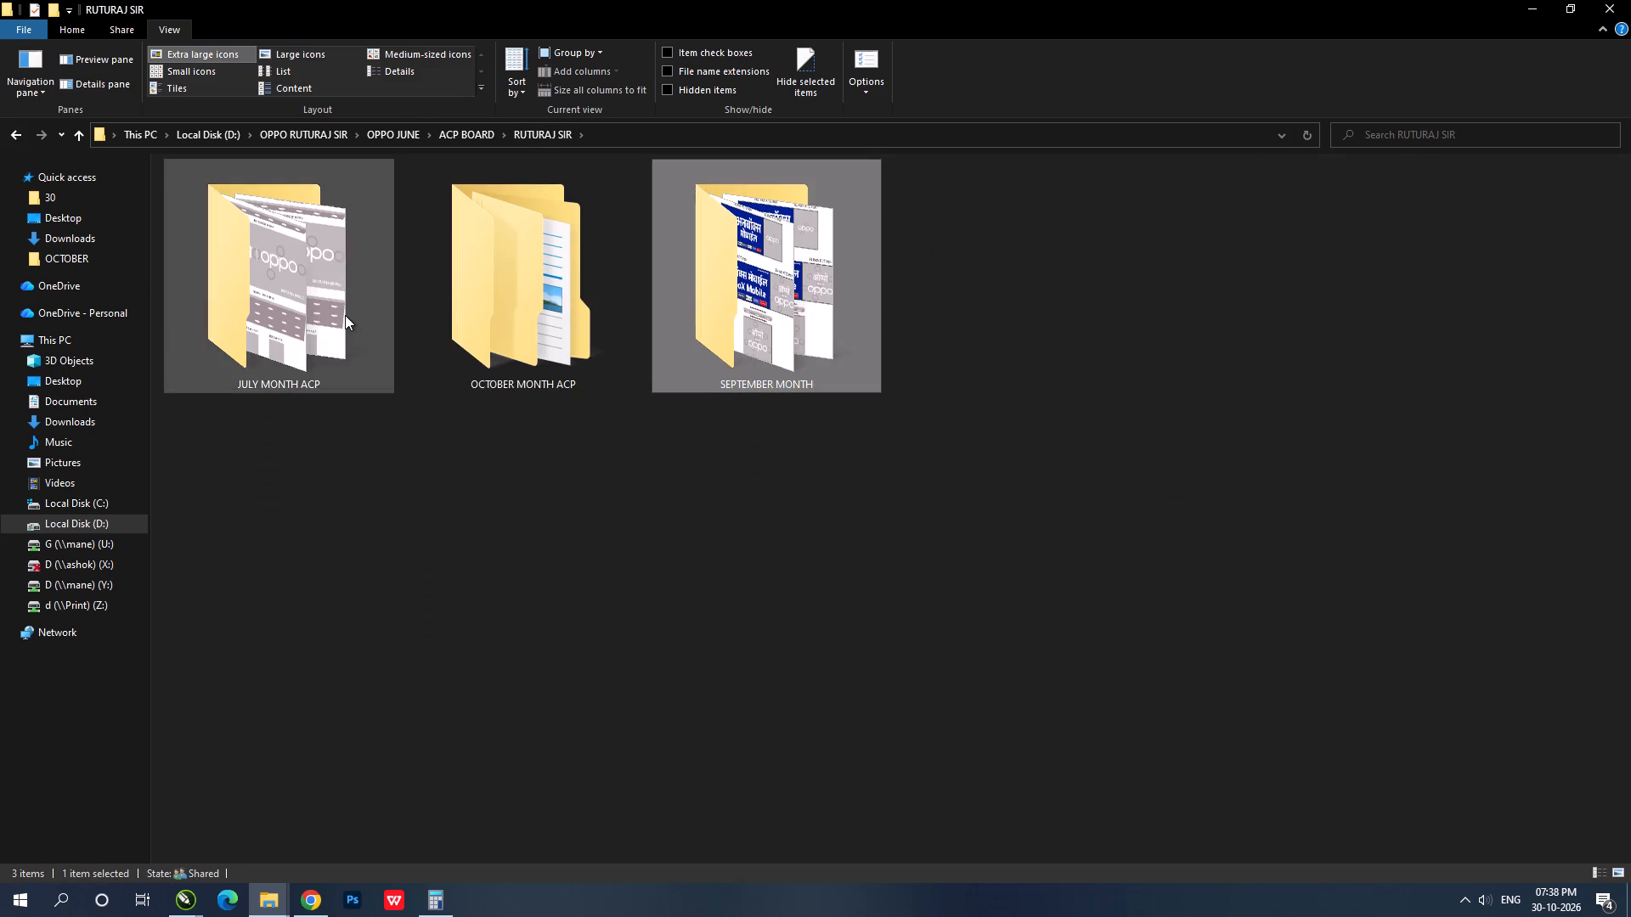
double_click(345, 315)
click(812, 264)
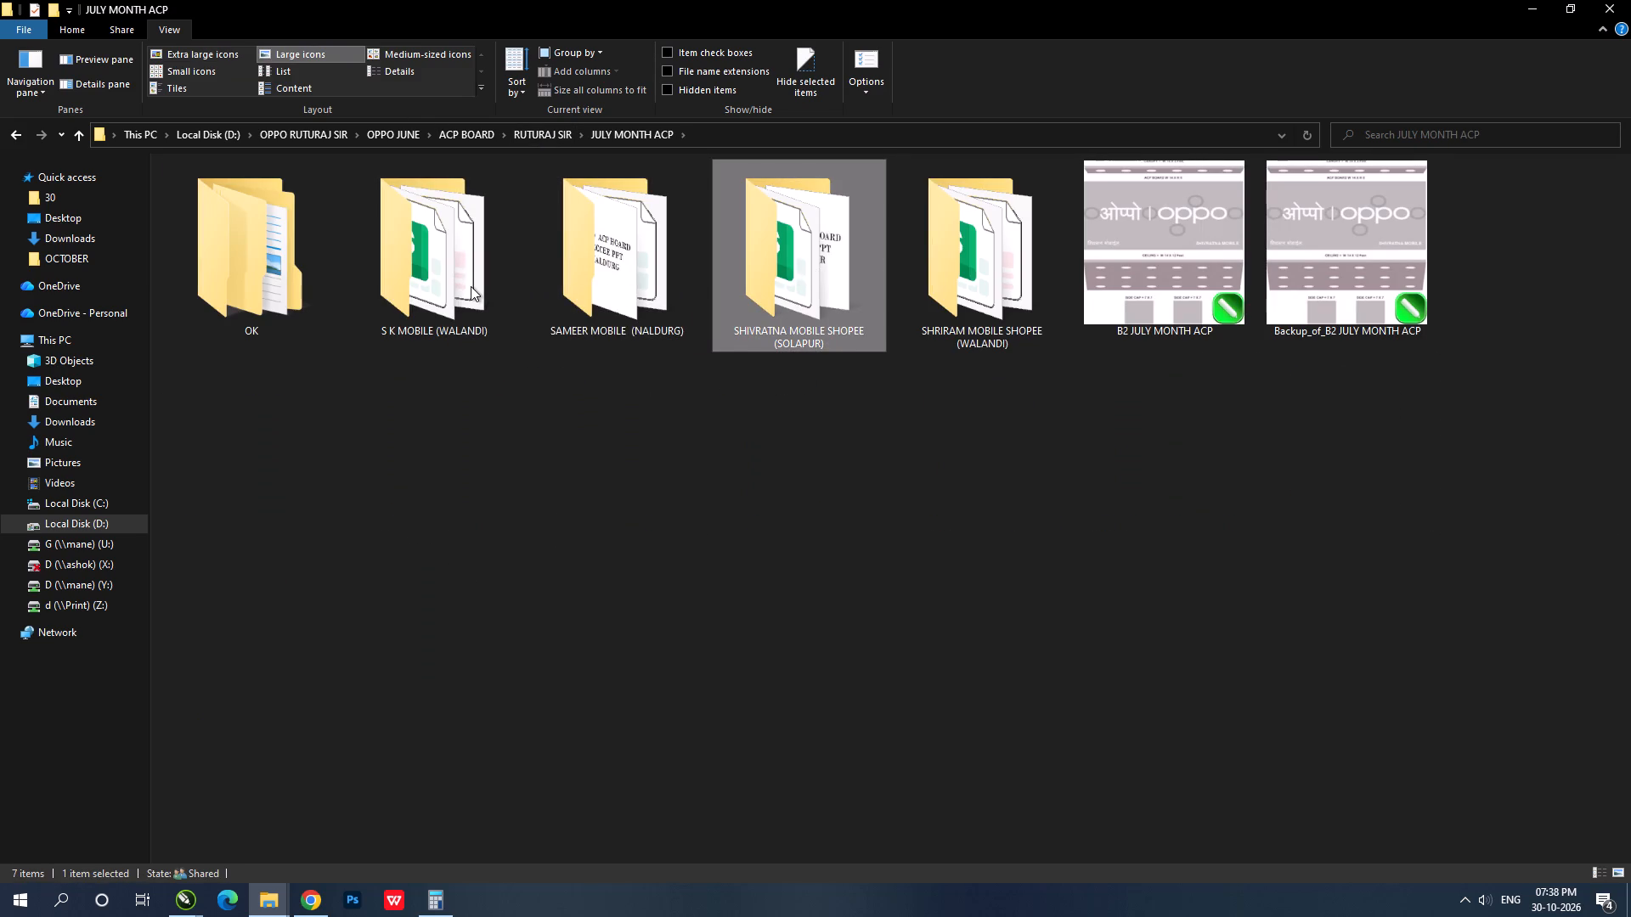
double_click(471, 286)
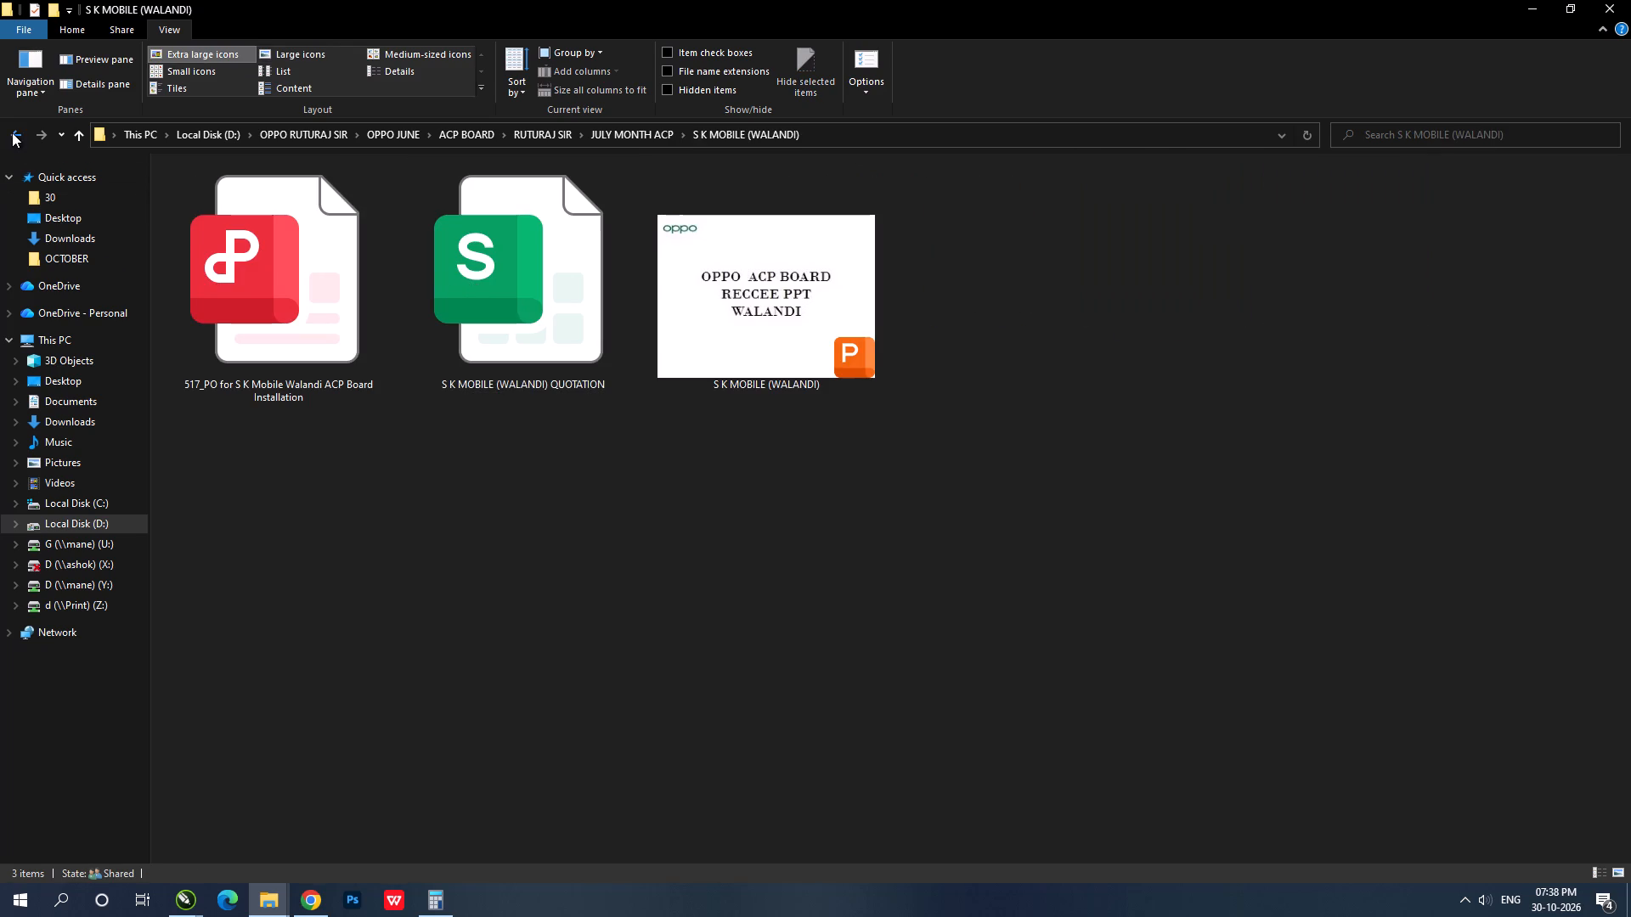
click(12, 132)
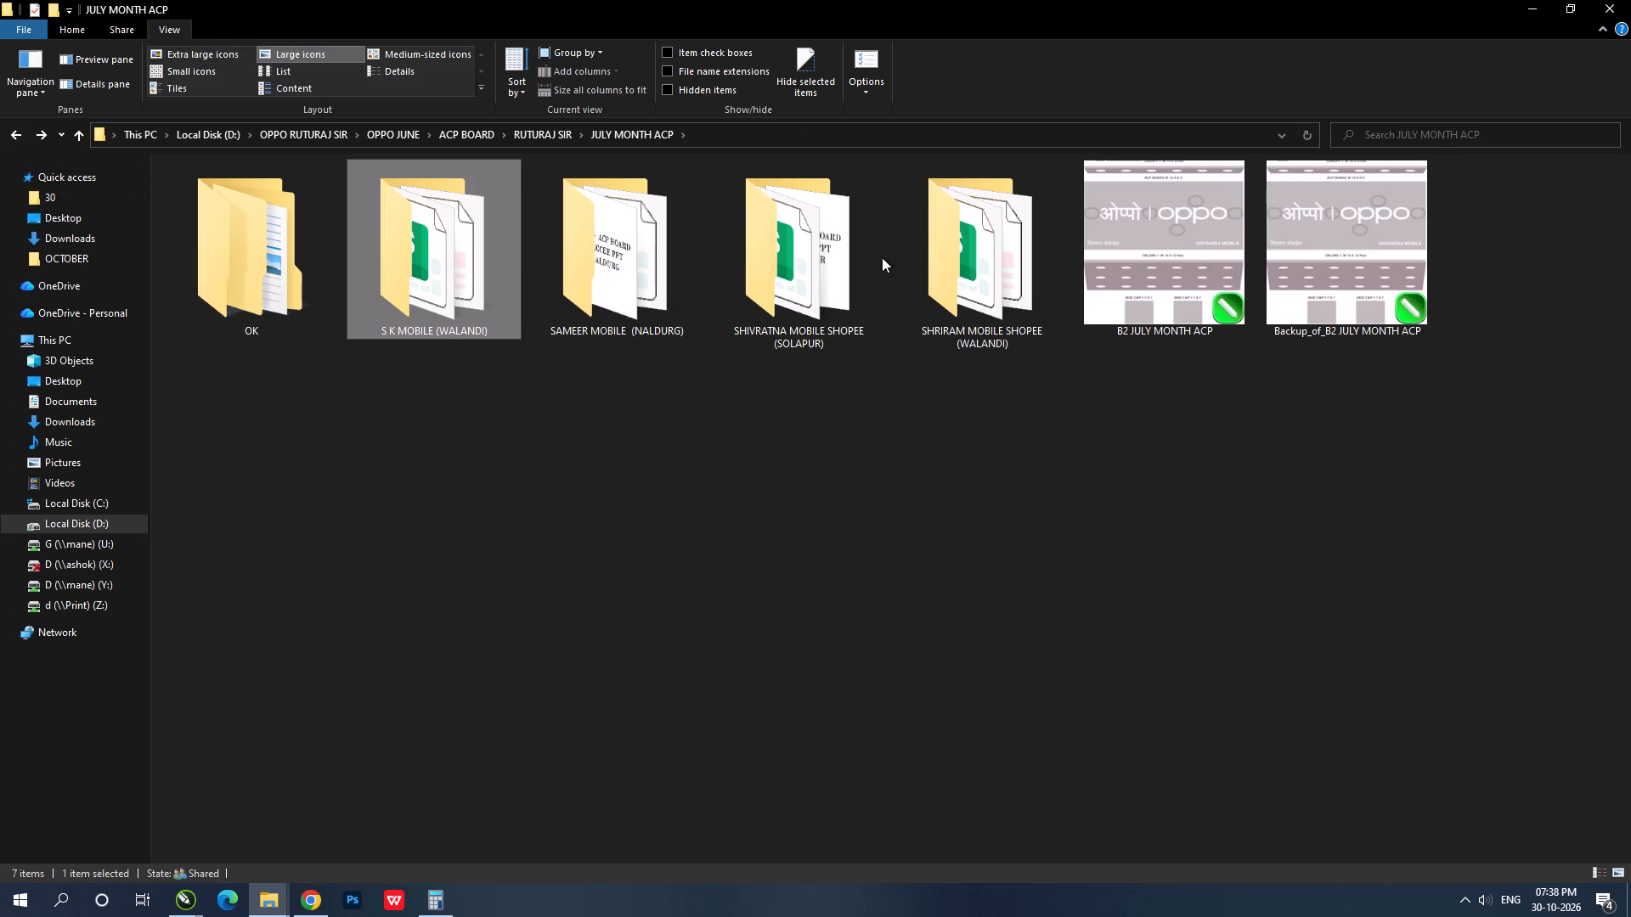
double_click(980, 288)
click(5, 138)
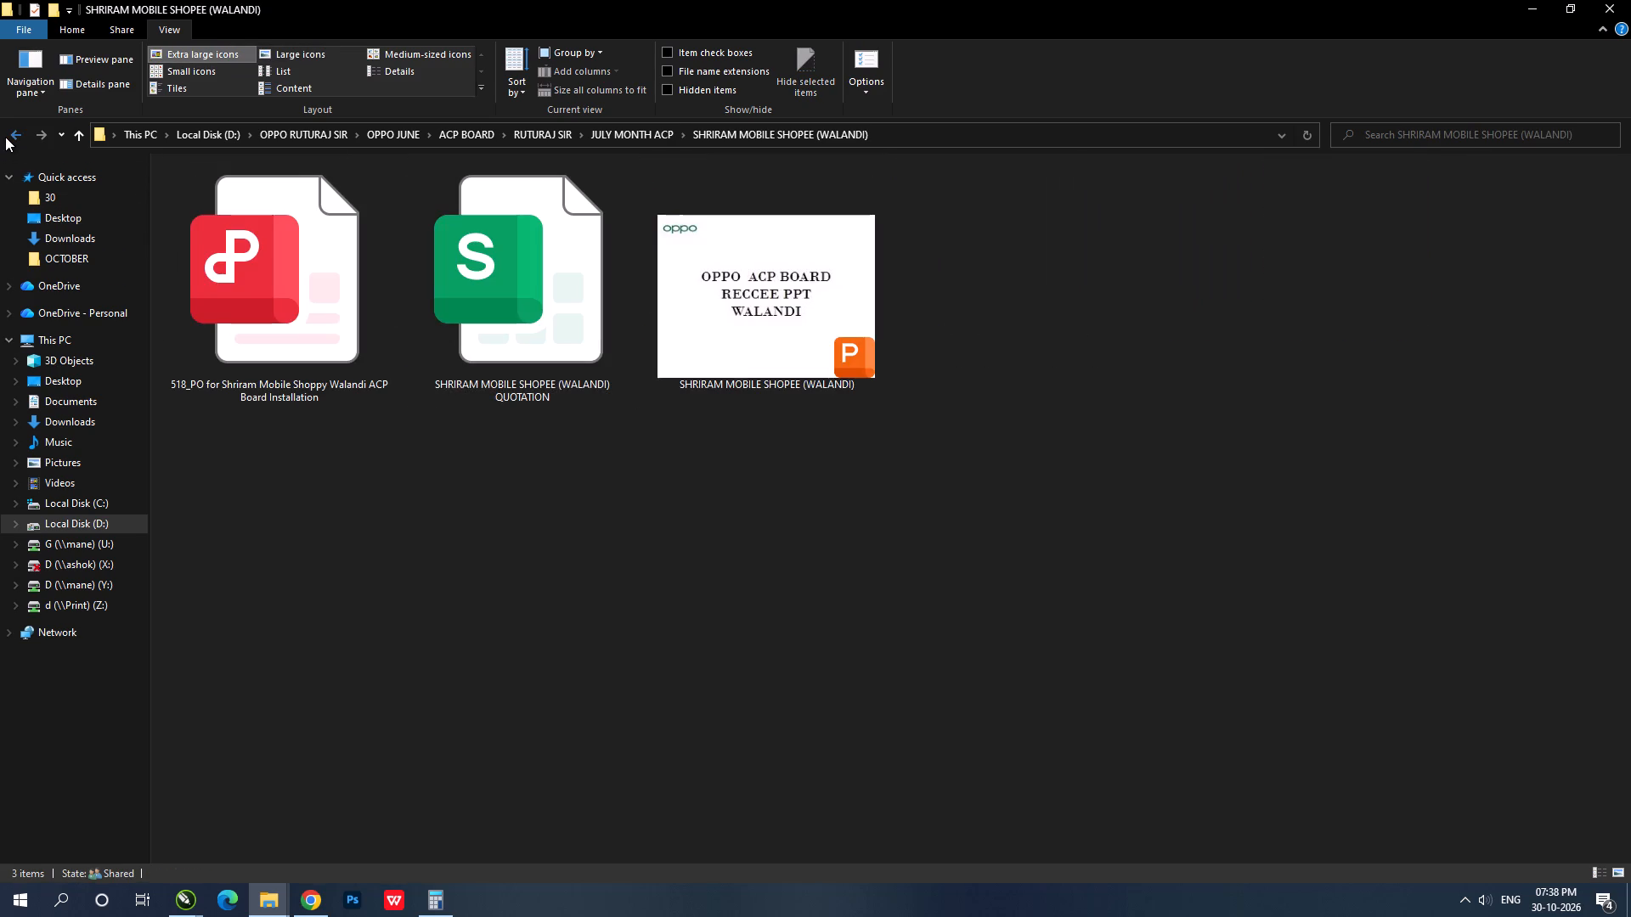
Return to OCTOBER MONTH ACP and check the files in the GANRAJ MOBILE, THE MOBILE SPACE and POOJARA MOBILE folders.
click(5, 137)
double_click(525, 321)
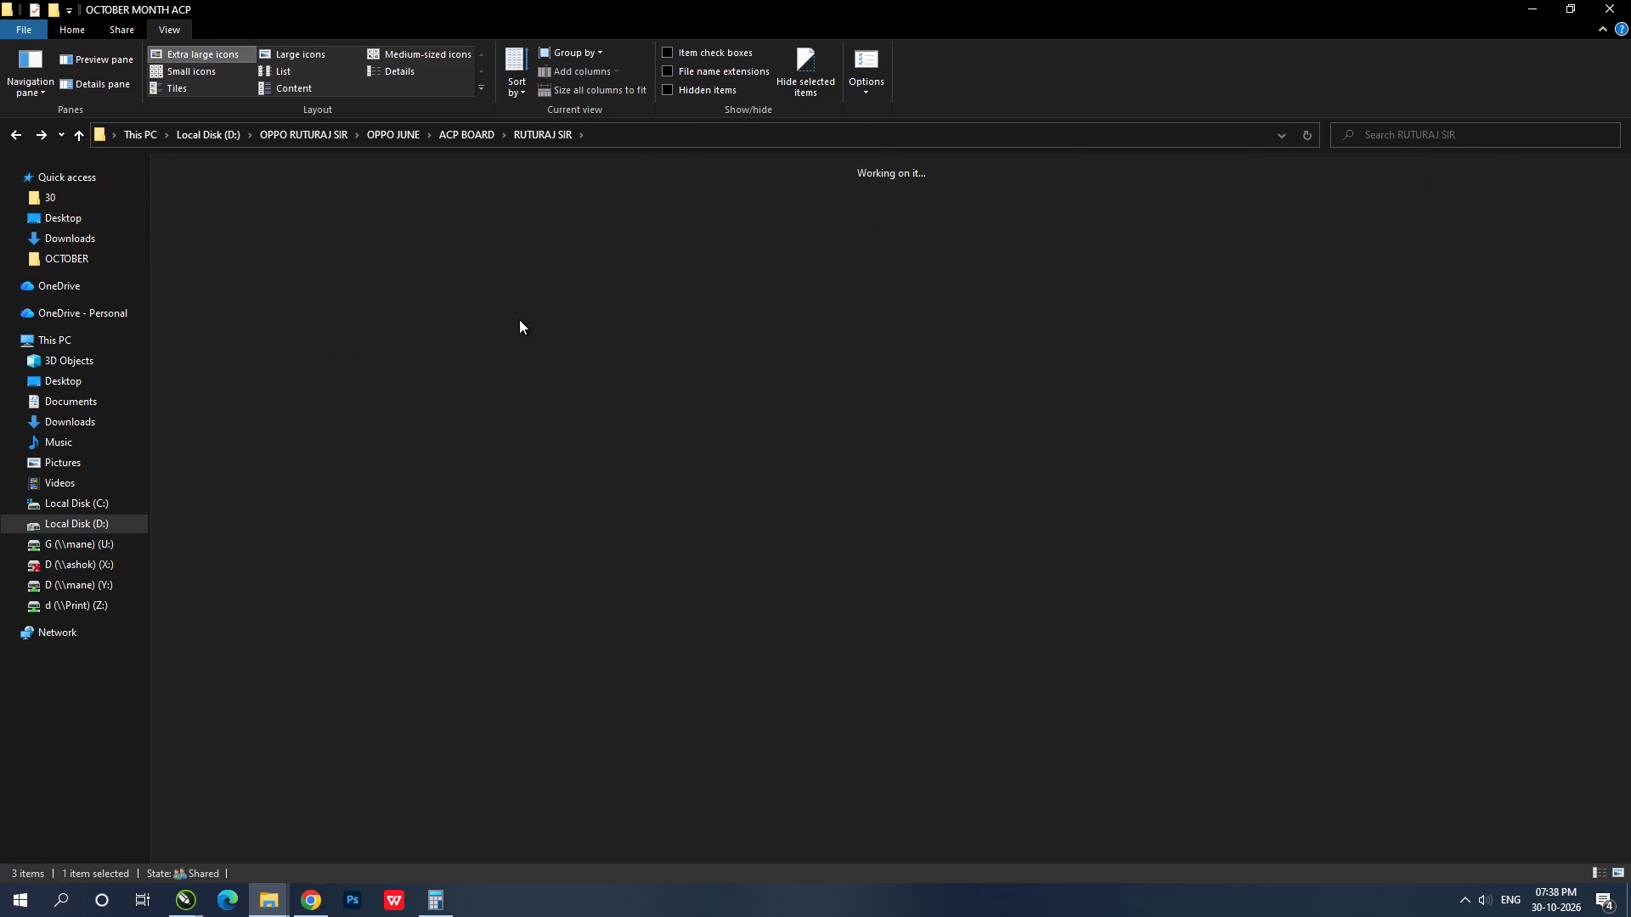
click(407, 270)
click(889, 267)
click(998, 267)
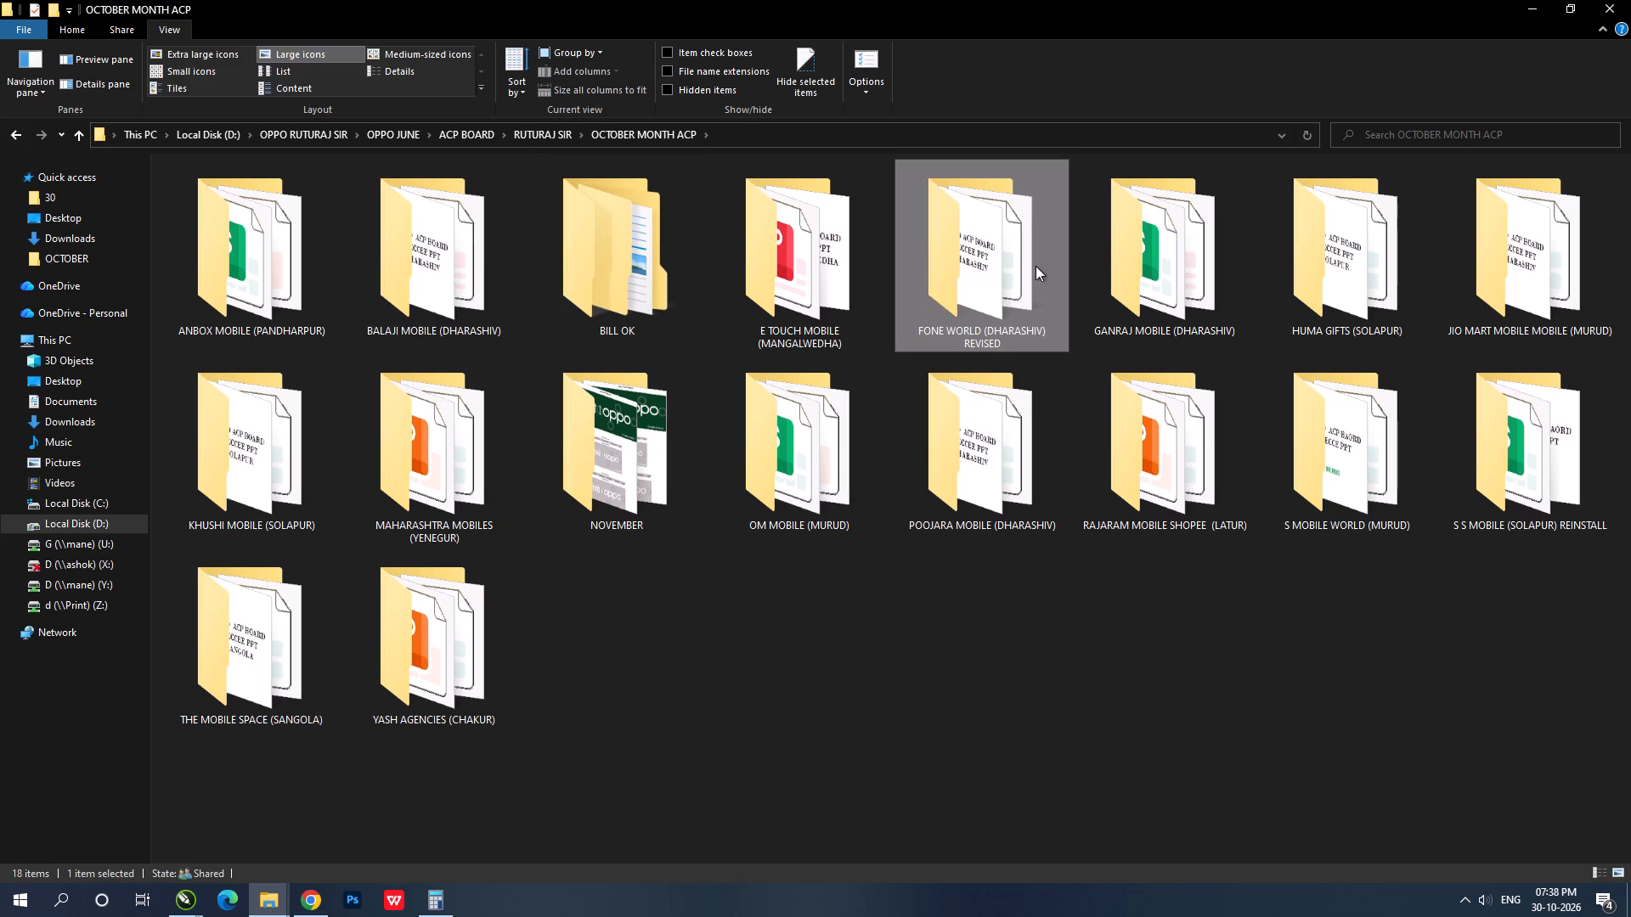
double_click(1220, 257)
click(11, 134)
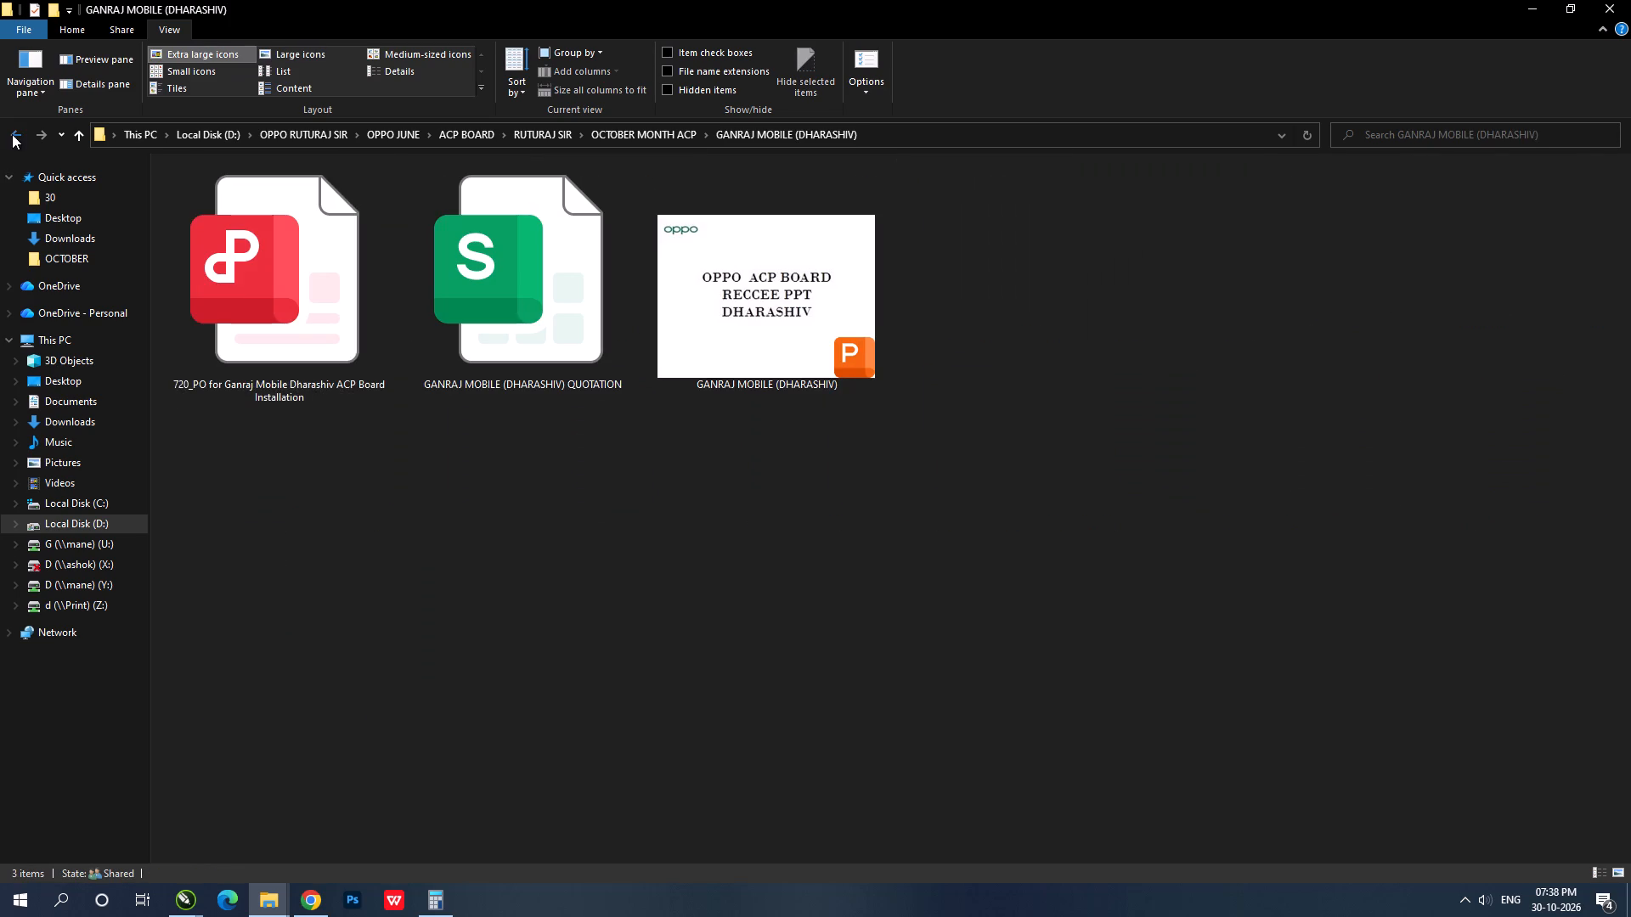
click(961, 739)
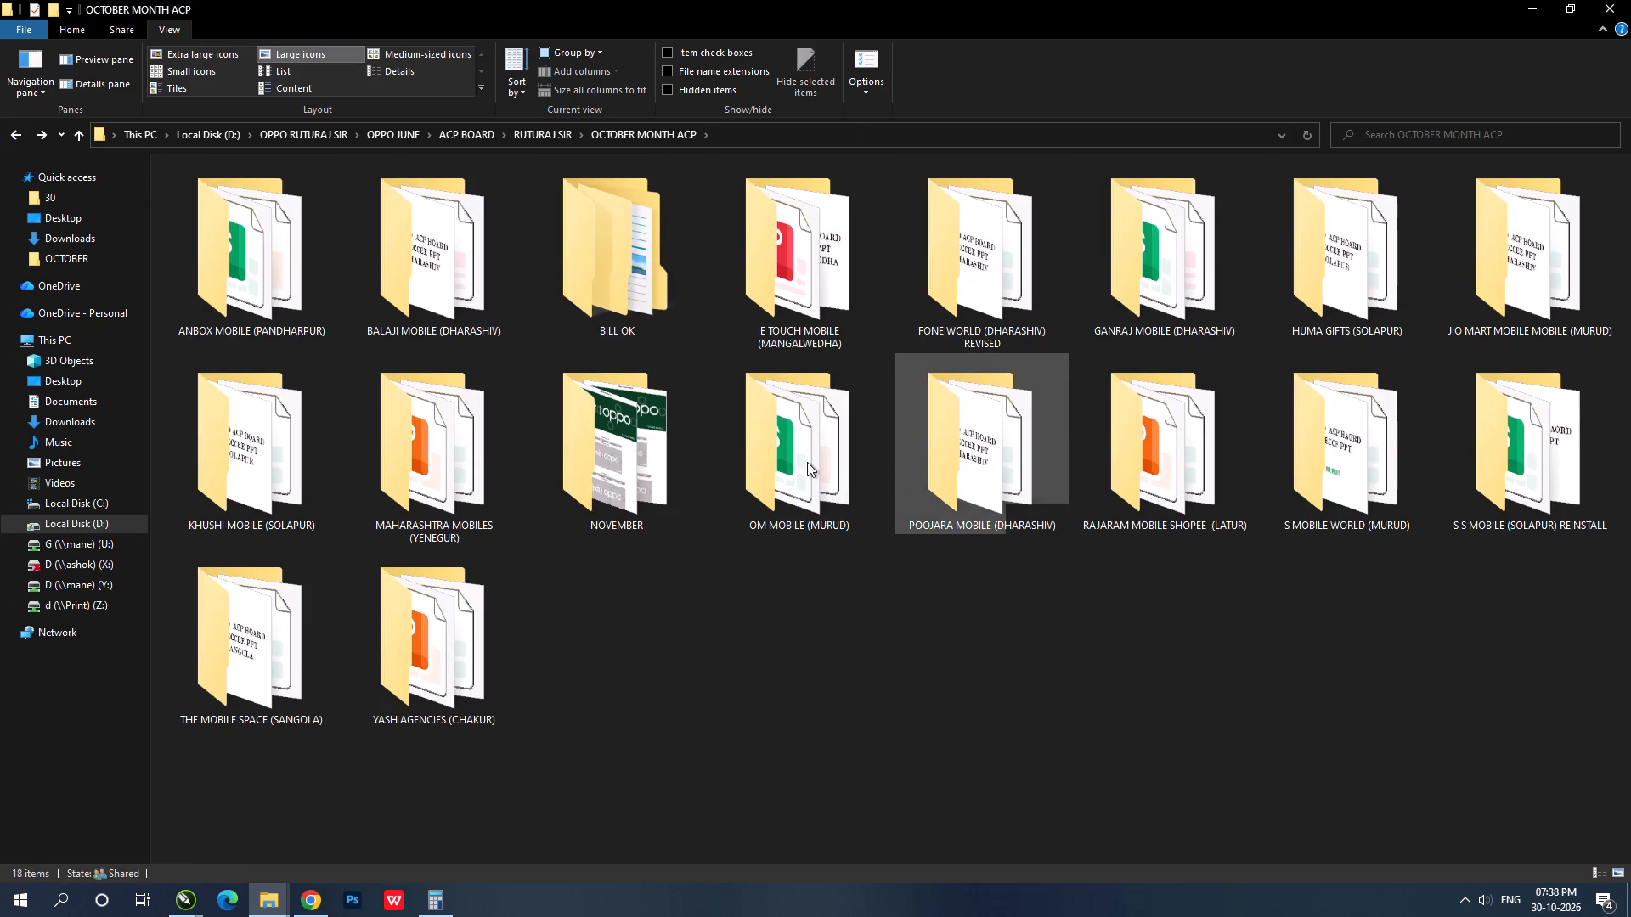
click(835, 685)
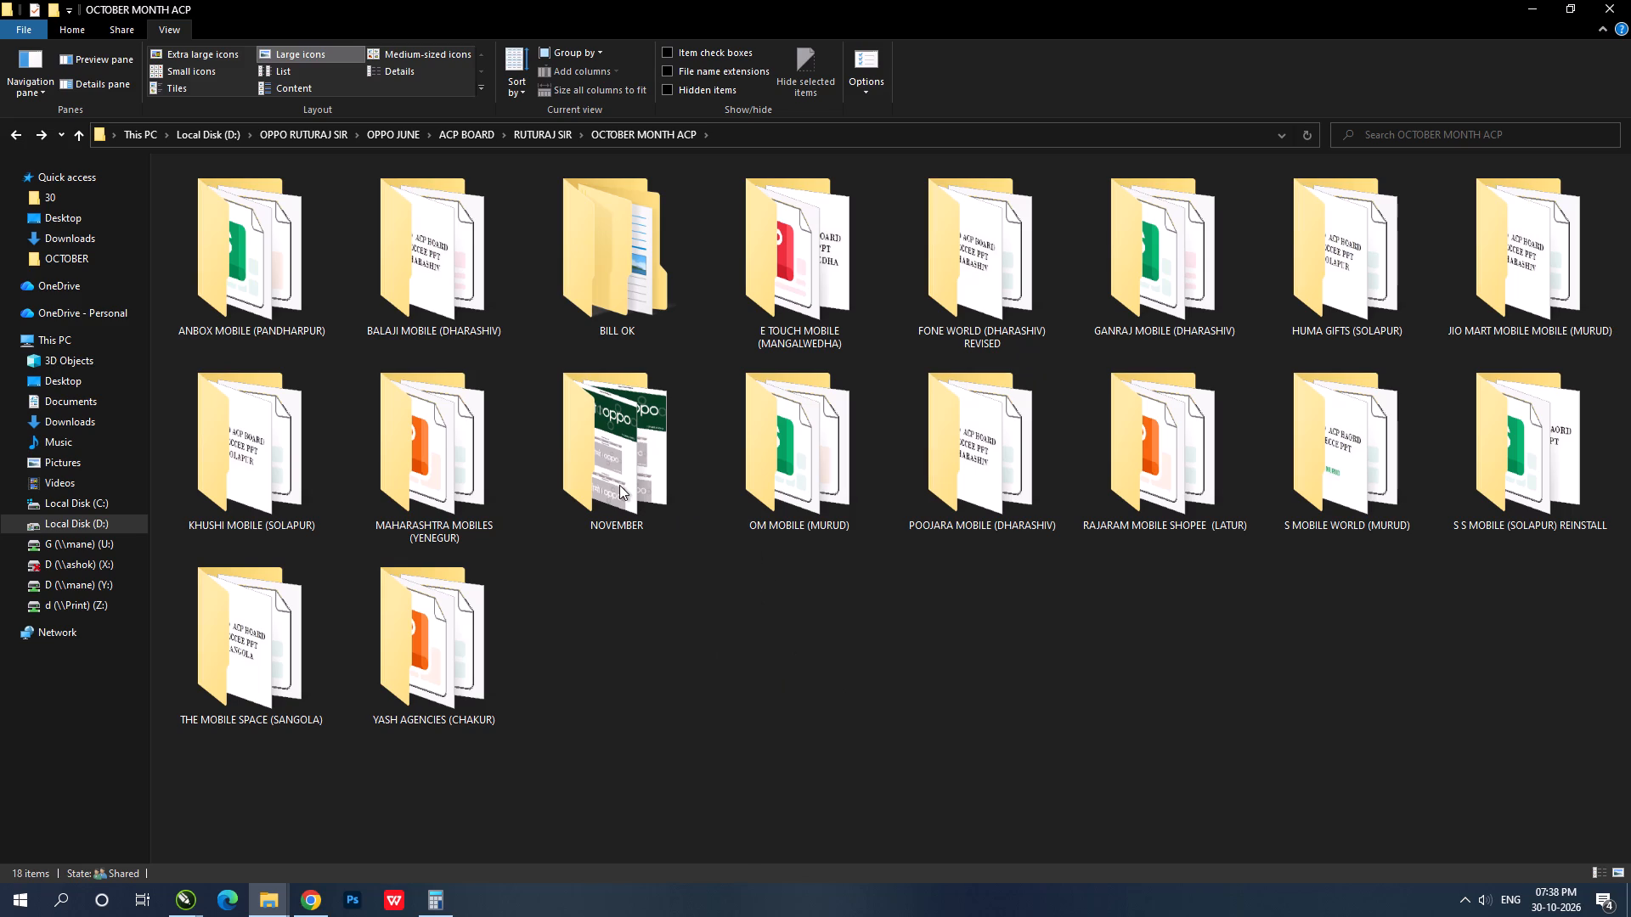
click(615, 485)
click(607, 639)
double_click(307, 636)
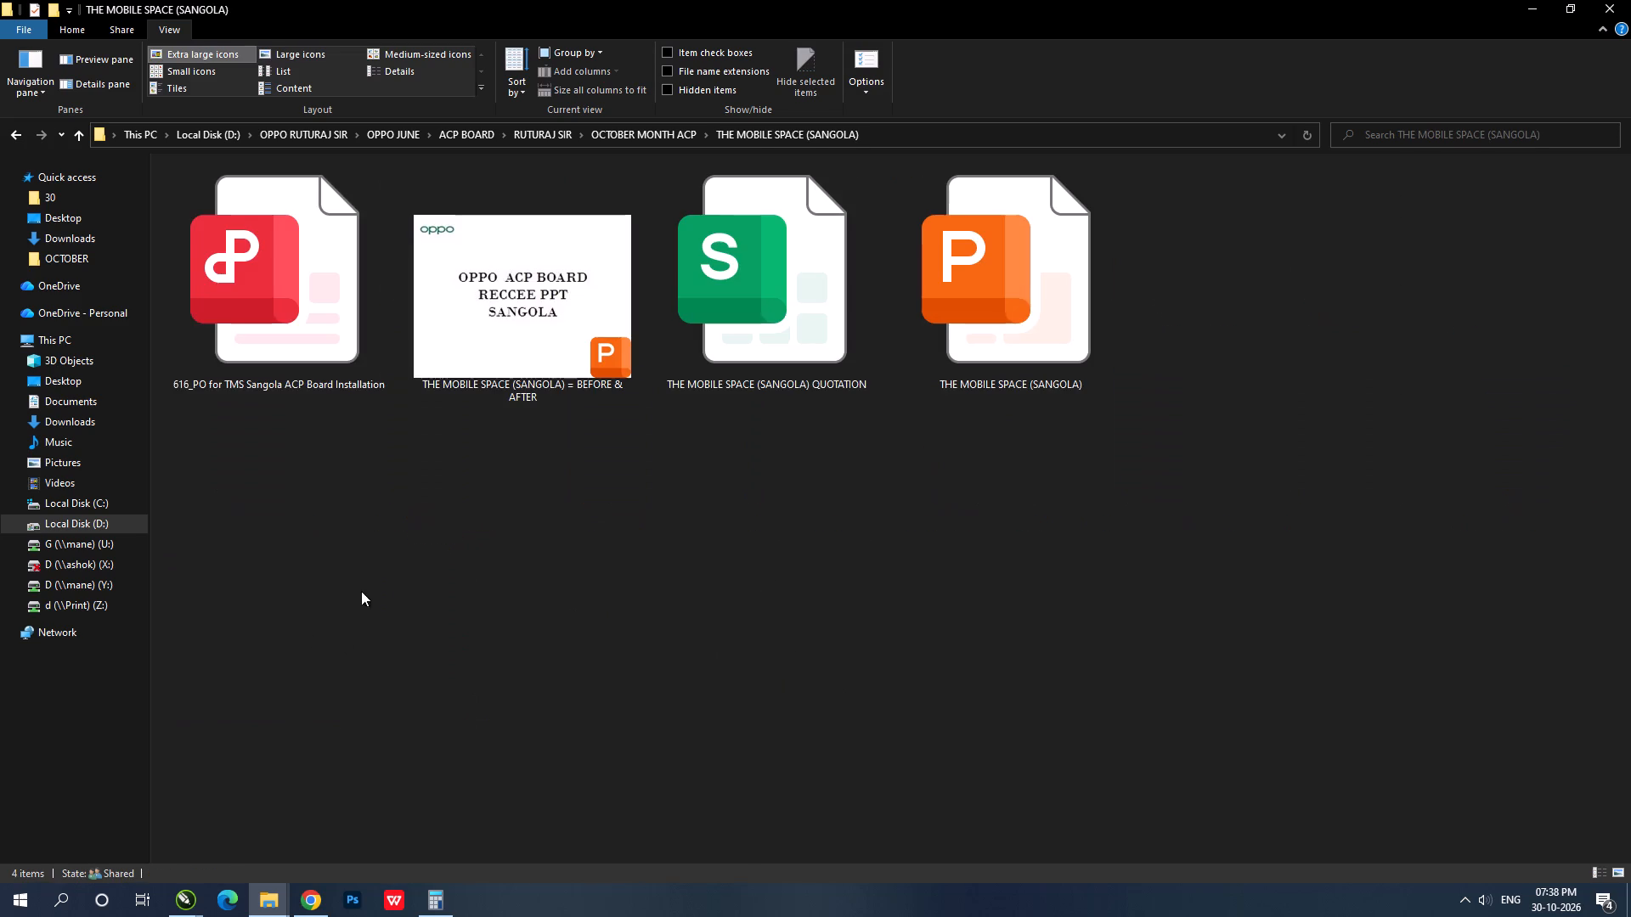
click(7, 128)
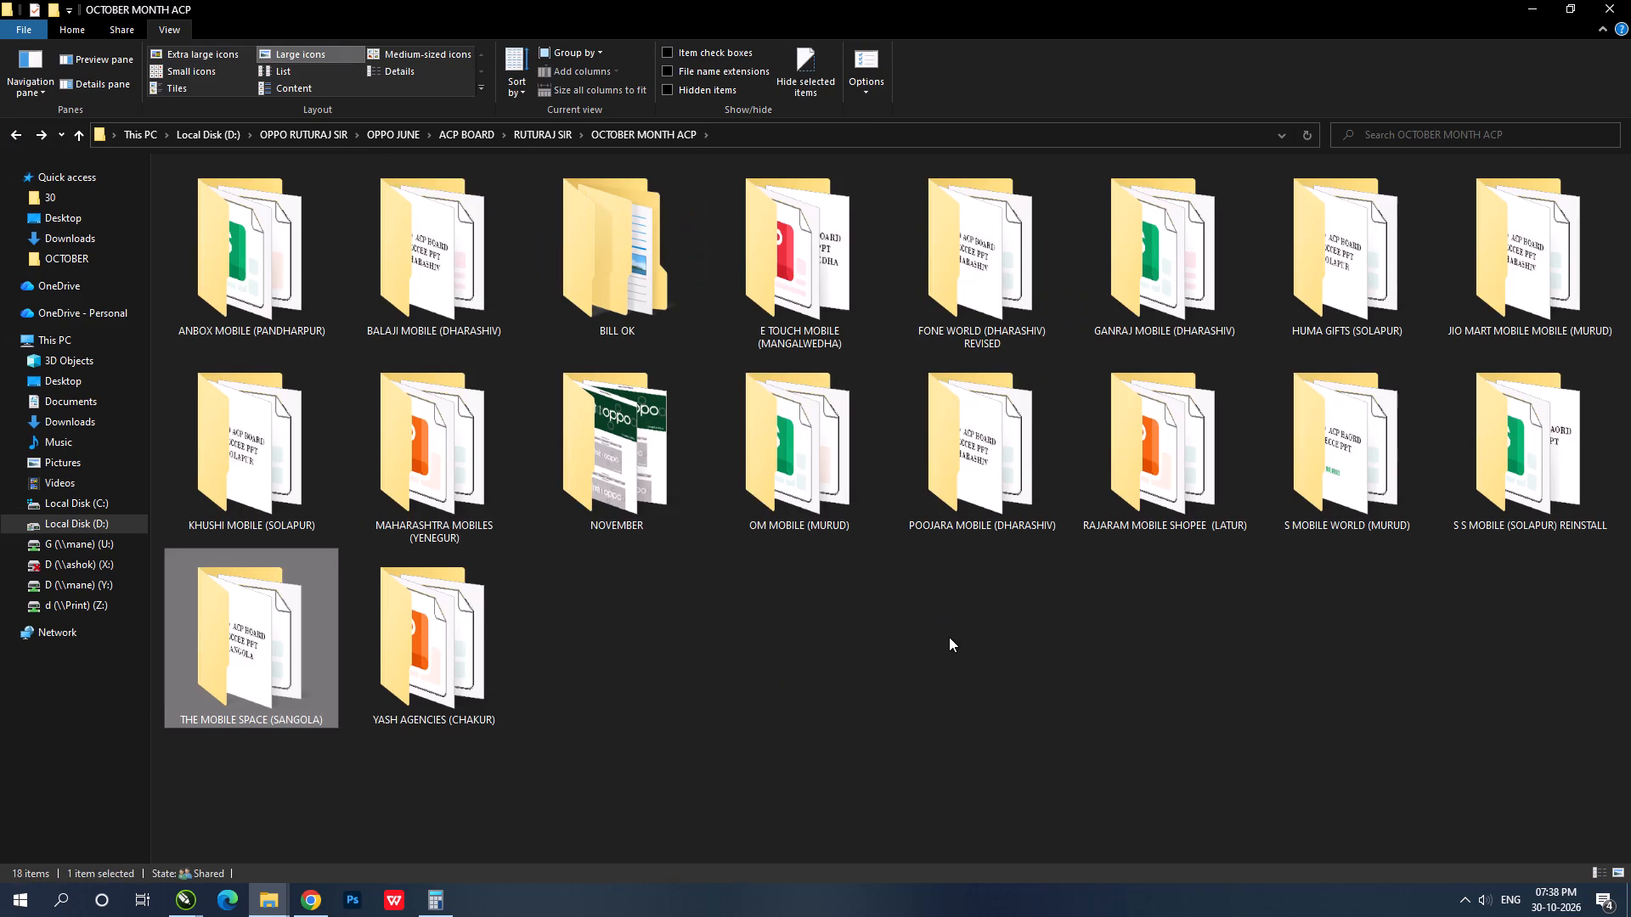
click(950, 639)
double_click(985, 485)
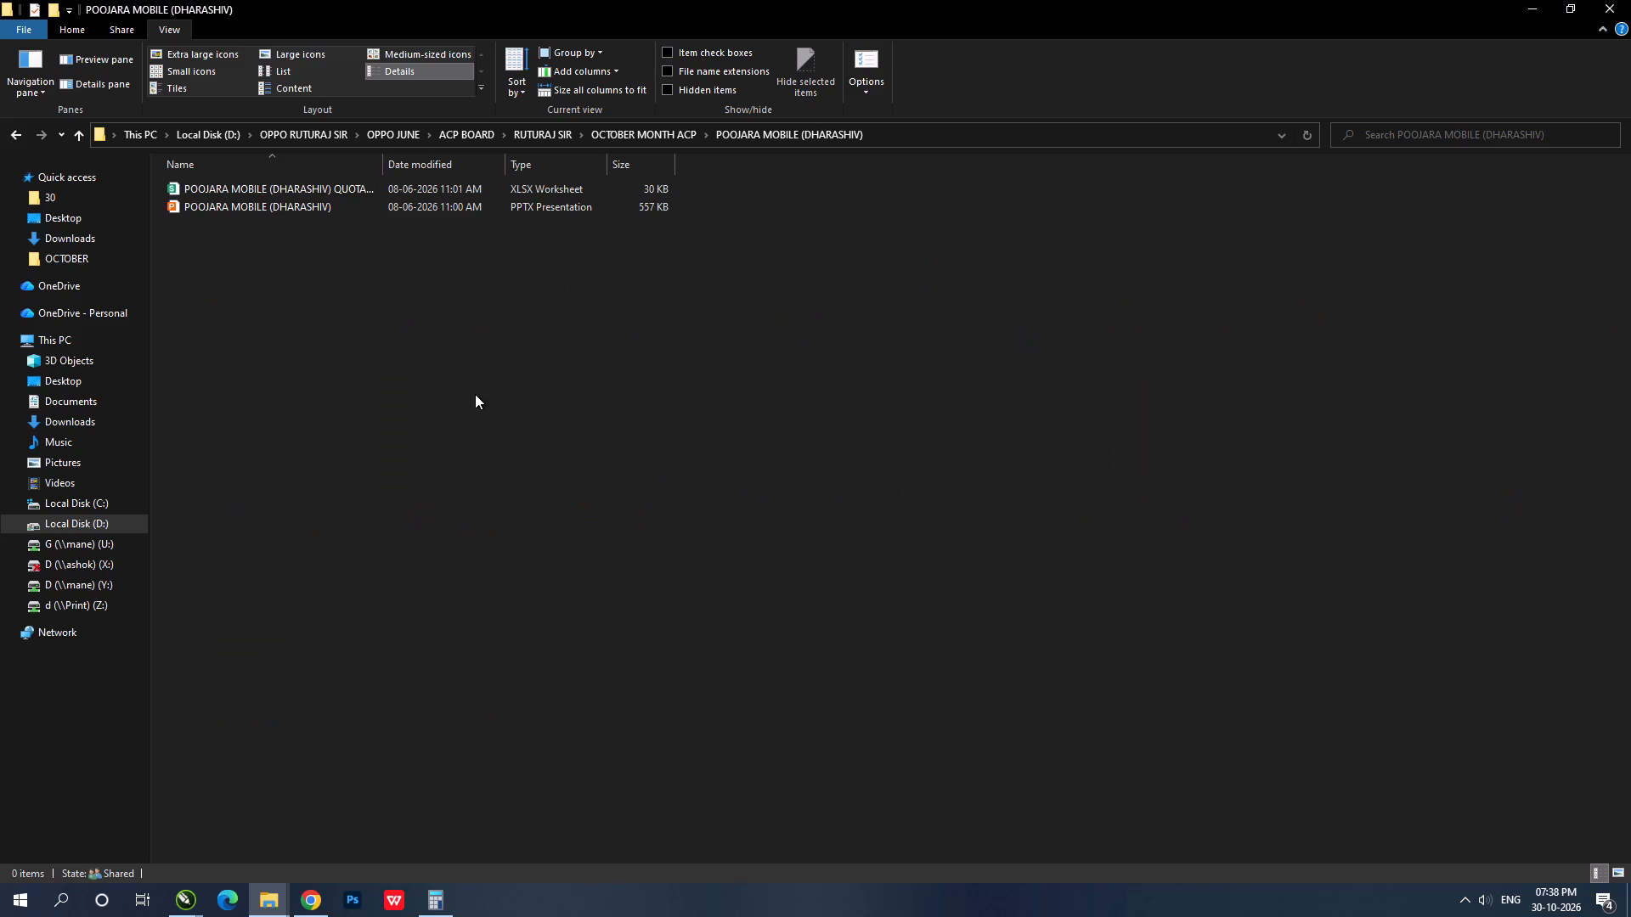
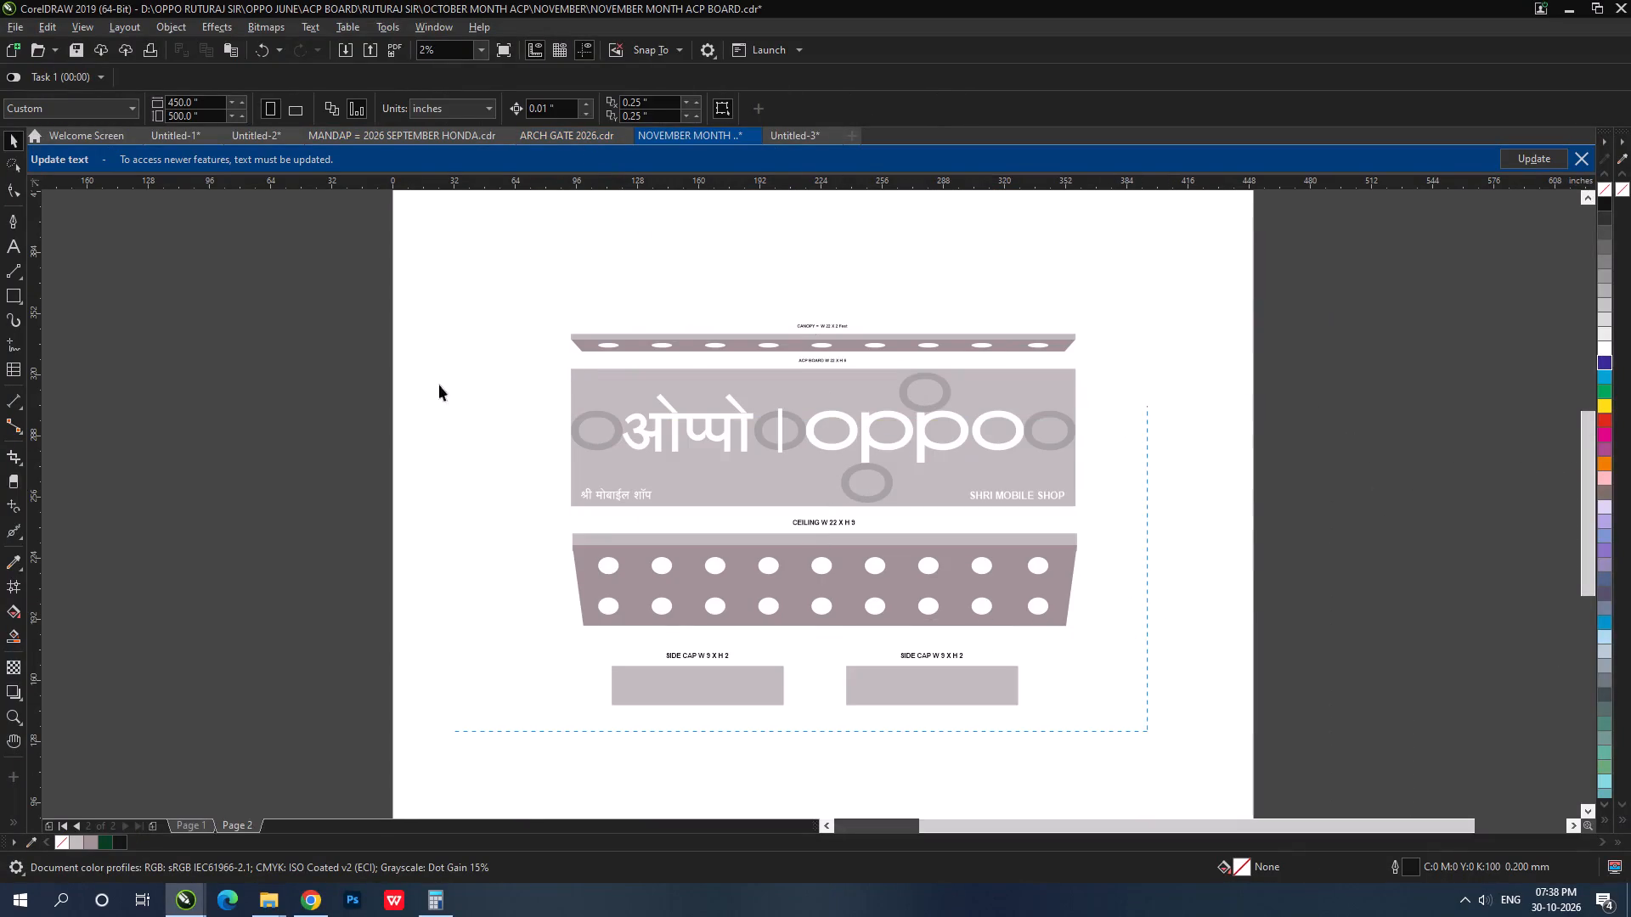
Switch to the November ACP board drawing and move the whole OPPO shop layout on Page 2 up near the page's top.
drag(439, 385, 426, 301)
scroll(913, 464, down, 1)
scroll(863, 465, up, 1)
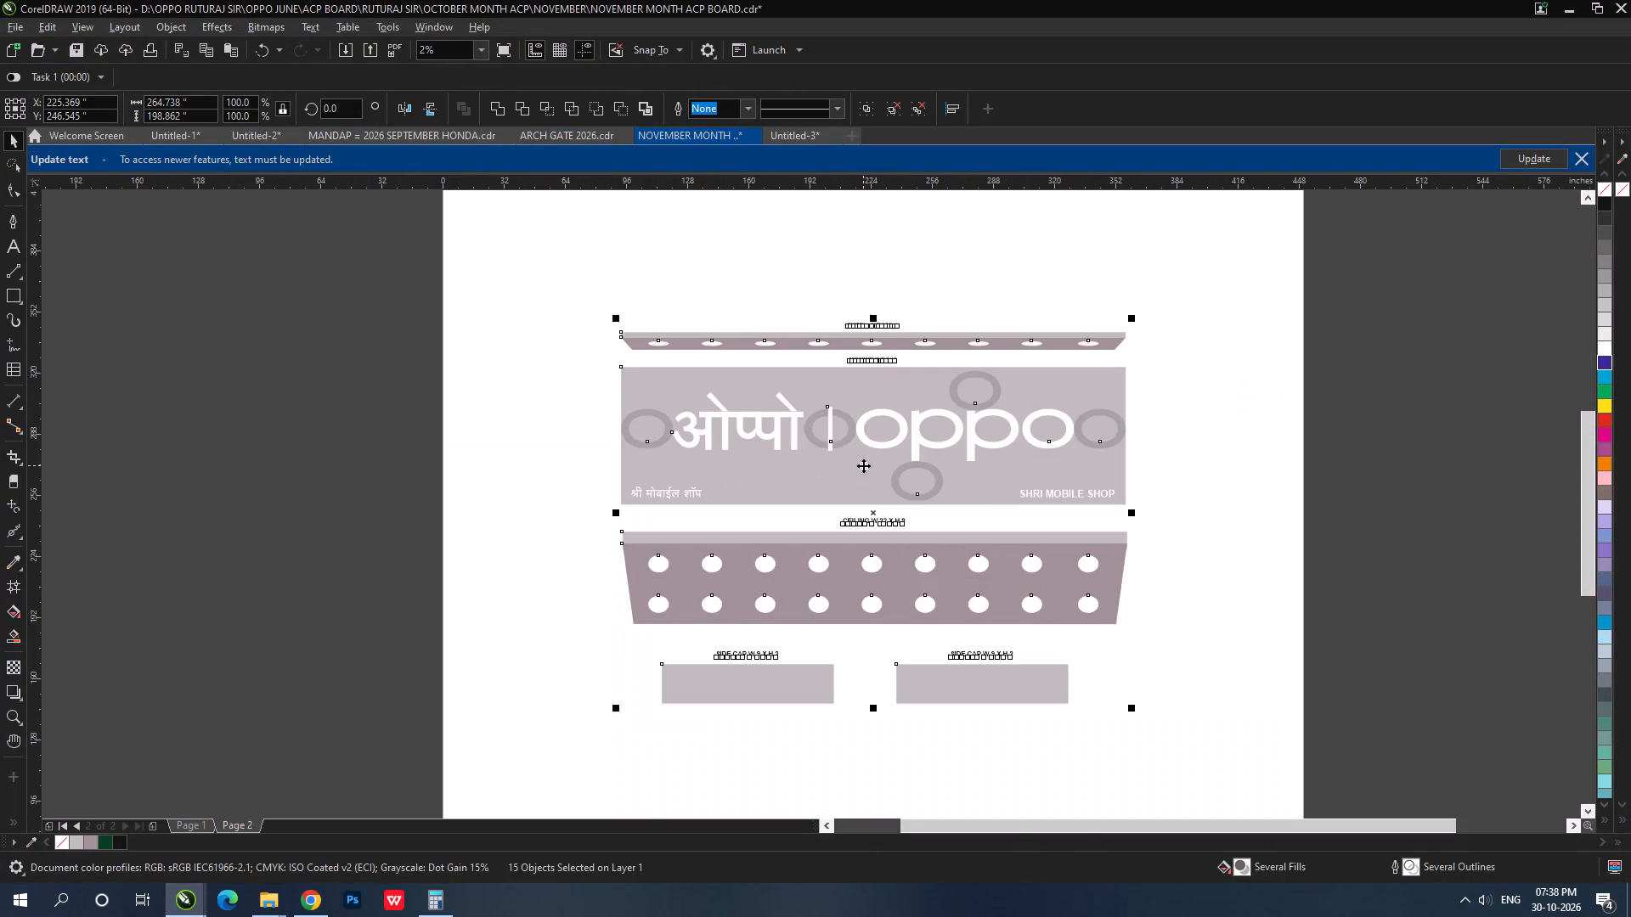
scroll(863, 465, down, 1)
drag(865, 455, 849, 345)
click(1082, 416)
click(887, 337)
click(1030, 360)
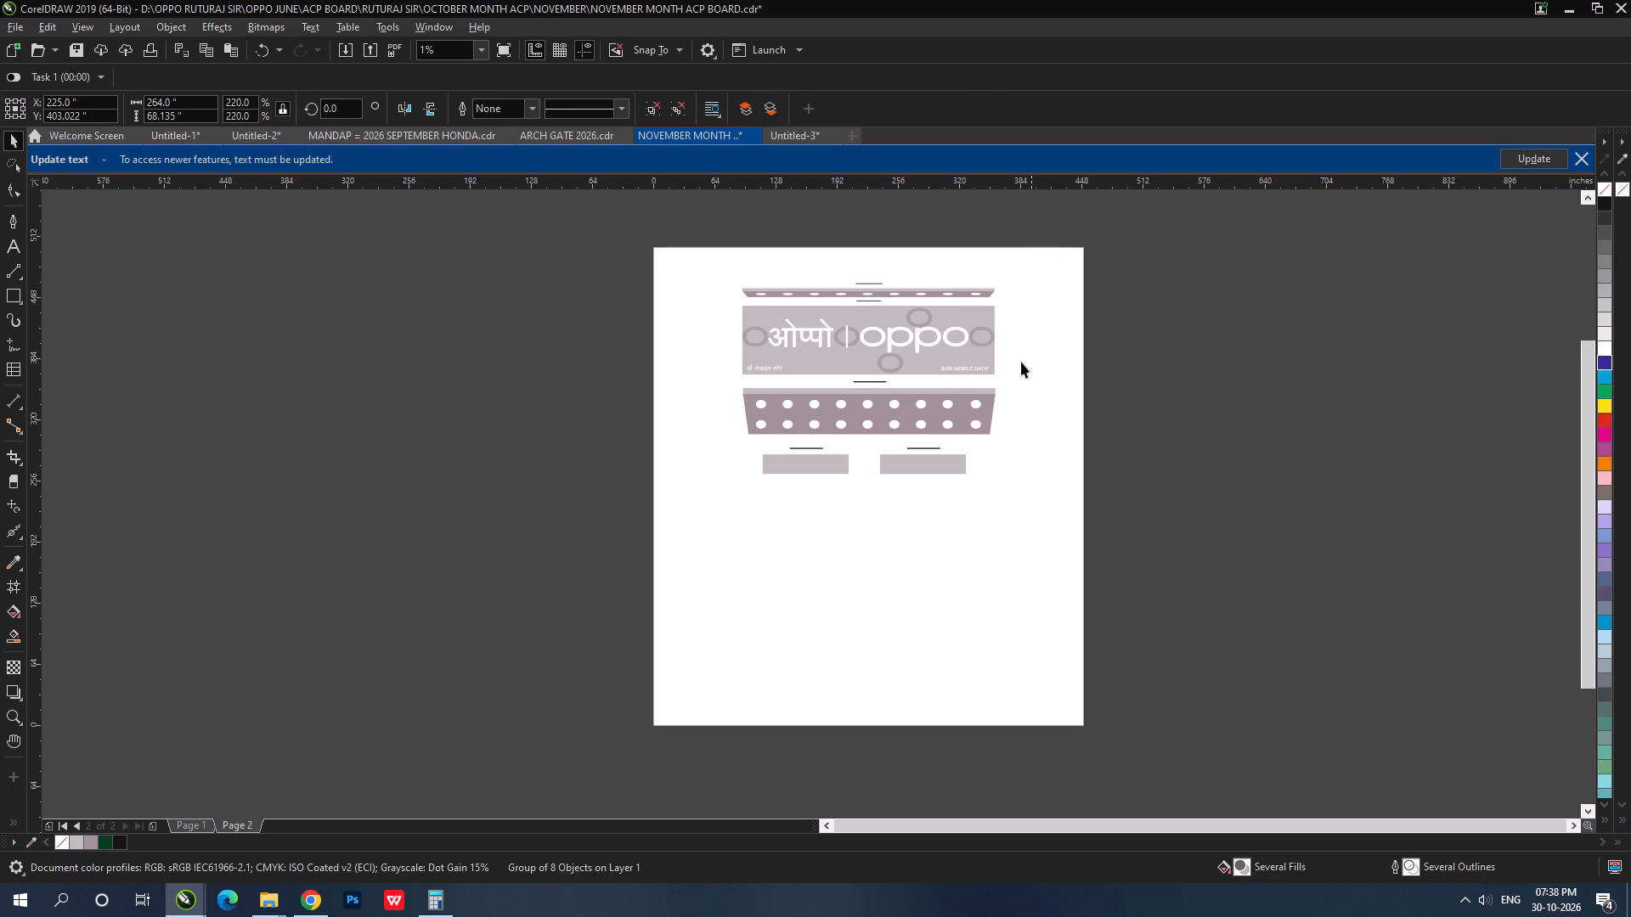
Group the ACP board's background, OPPO logo and shop-name texts together.
scroll(839, 323, up, 1)
drag(622, 282, 1204, 436)
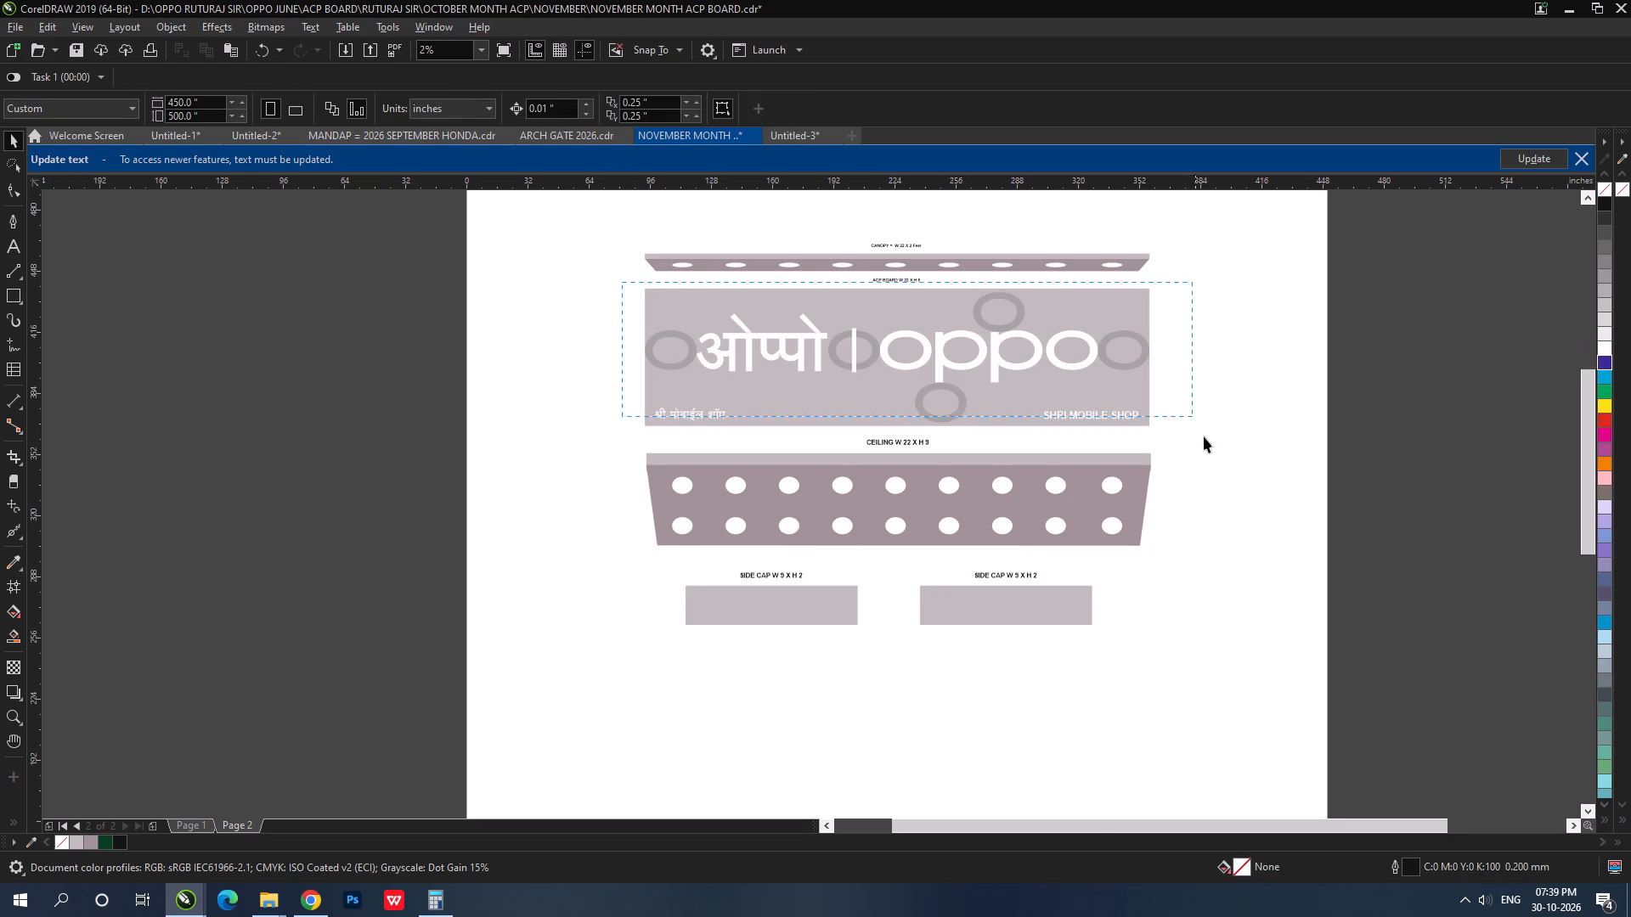
drag(1204, 436, 1213, 426)
key(ctrl+g)
Place a copy of the grouped ACP board directly below the layout, in the lower part of the page.
scroll(951, 348, down, 1)
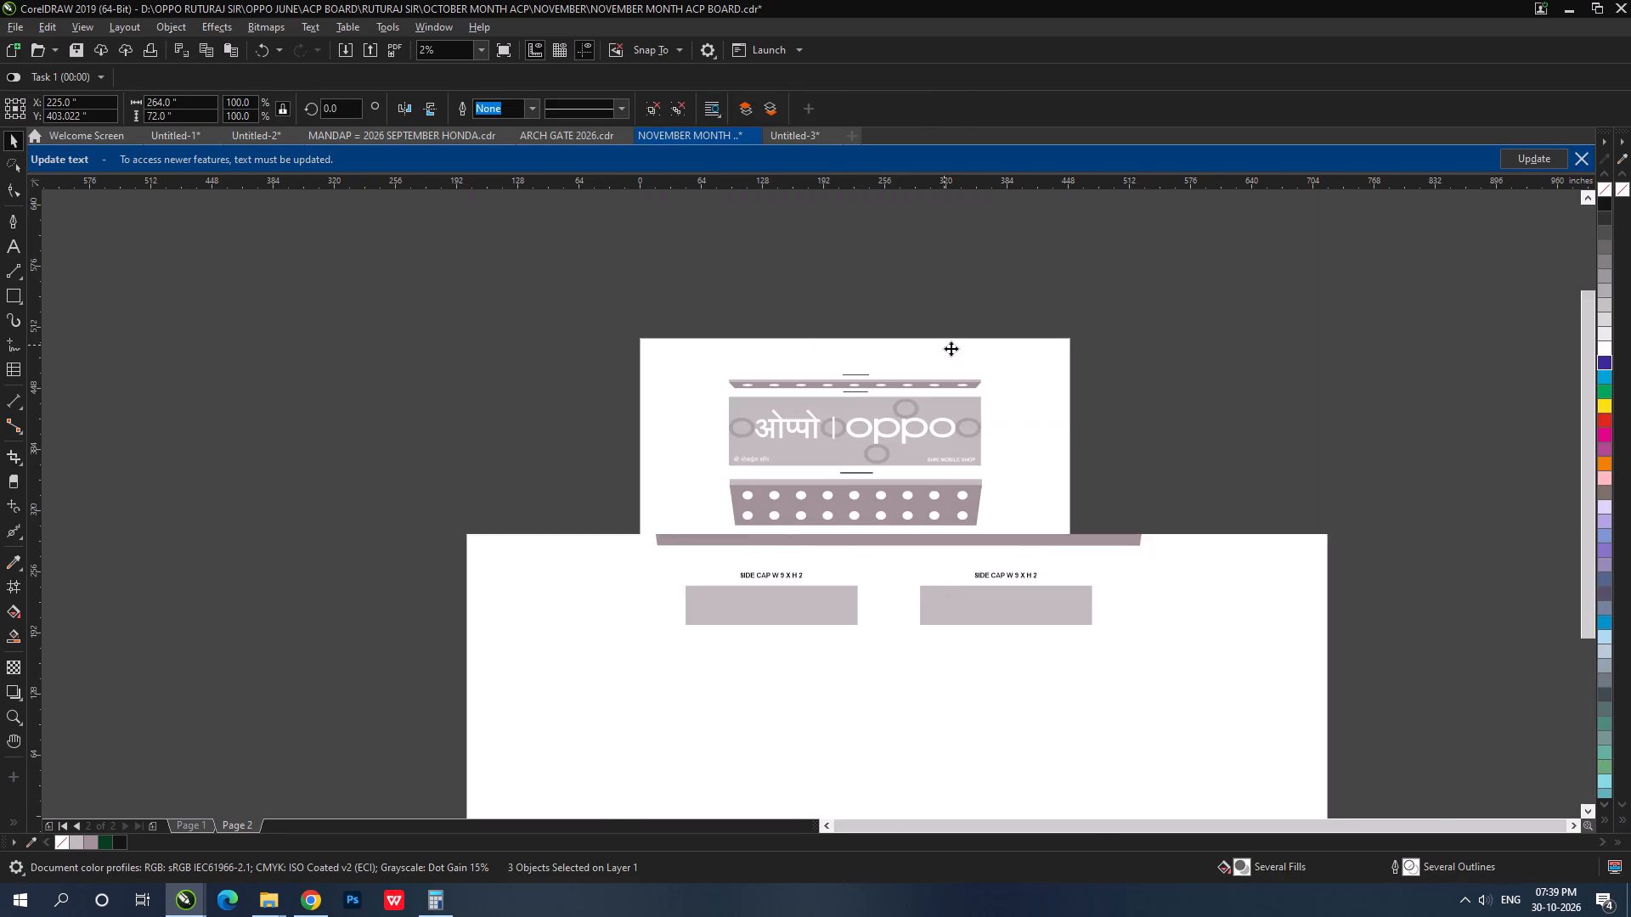
drag(849, 420, 851, 726)
shift+right_click(851, 726)
click(1023, 518)
click(888, 430)
scroll(800, 405, up, 1)
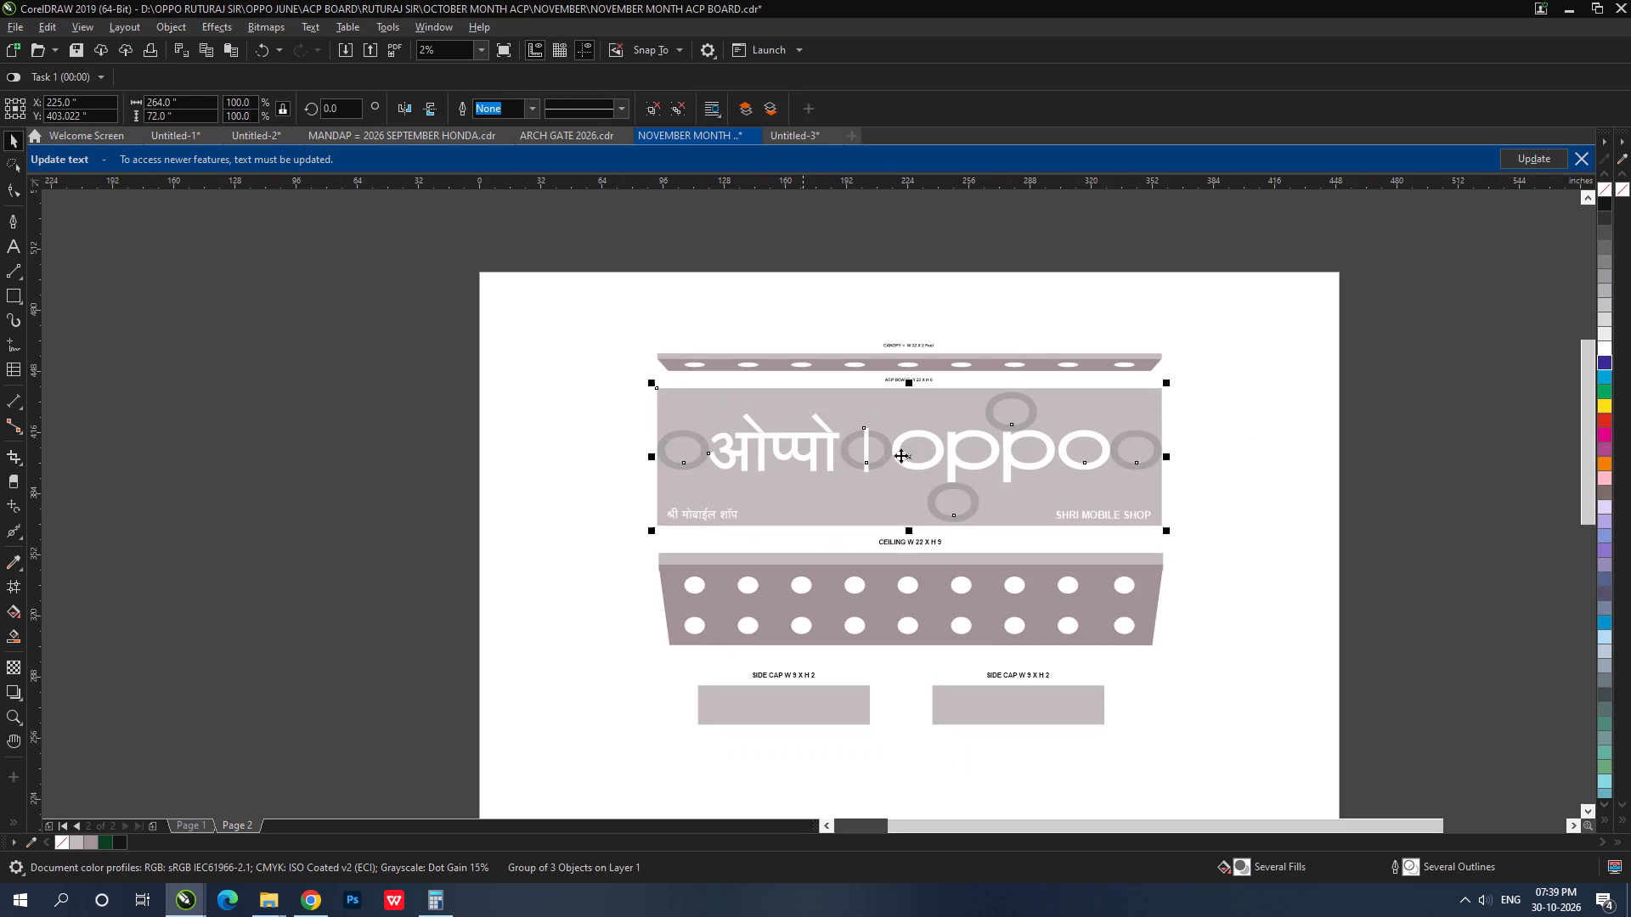
click(1253, 510)
Switch to Calculator and compute 22/100*30, and subtract 22 from the result.
click(428, 916)
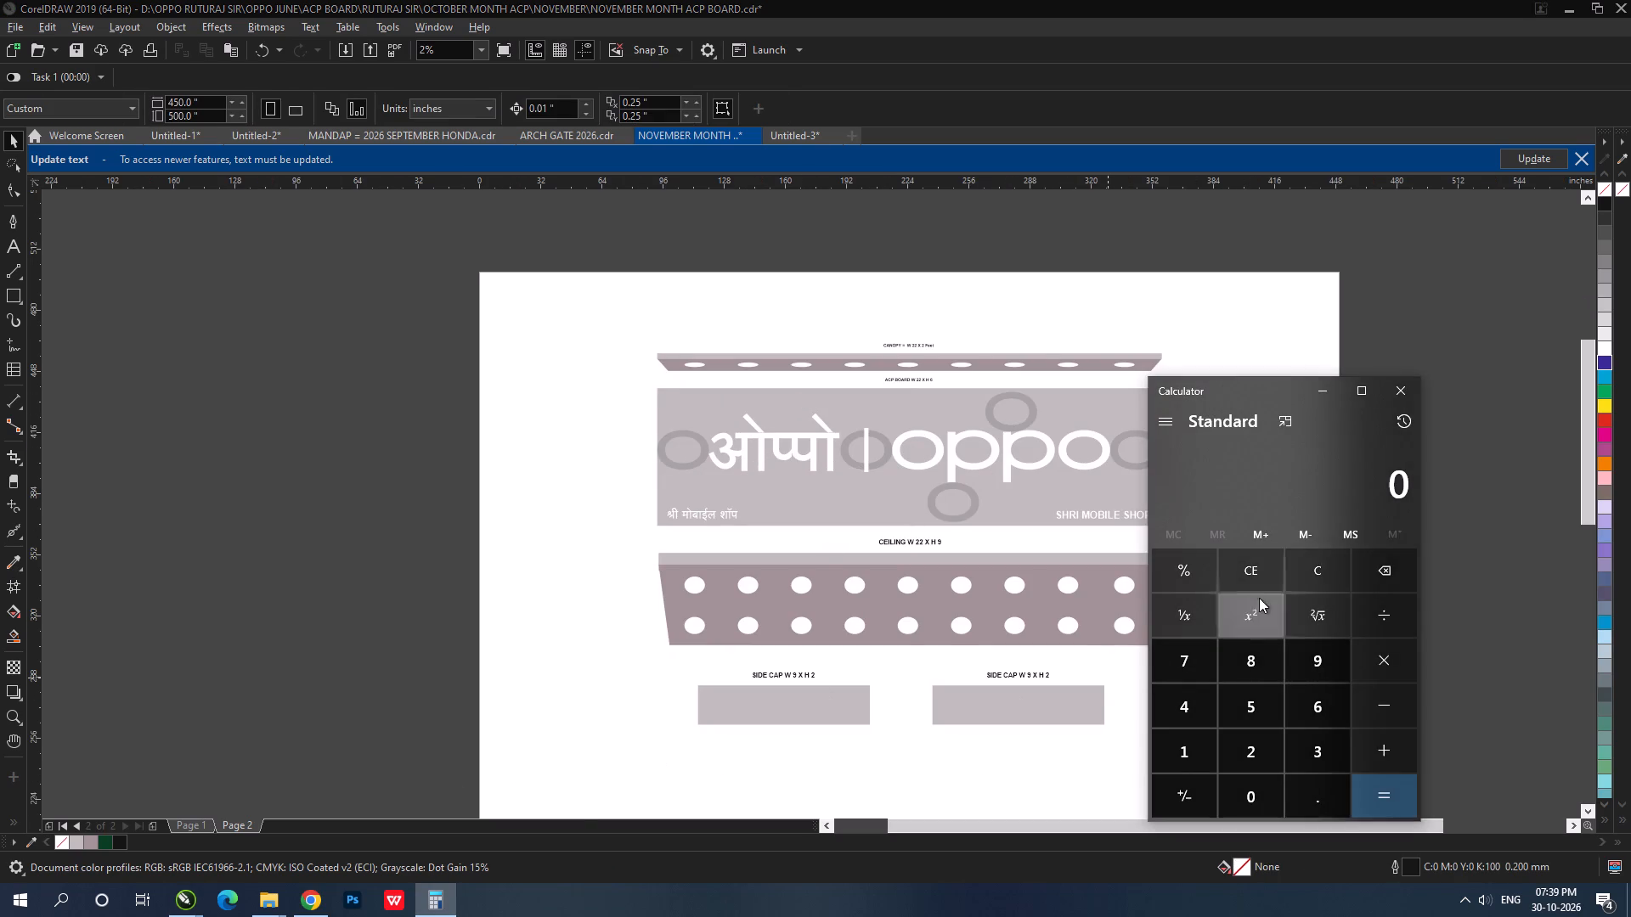
click(1306, 571)
text(22/100*30)
key(Return)
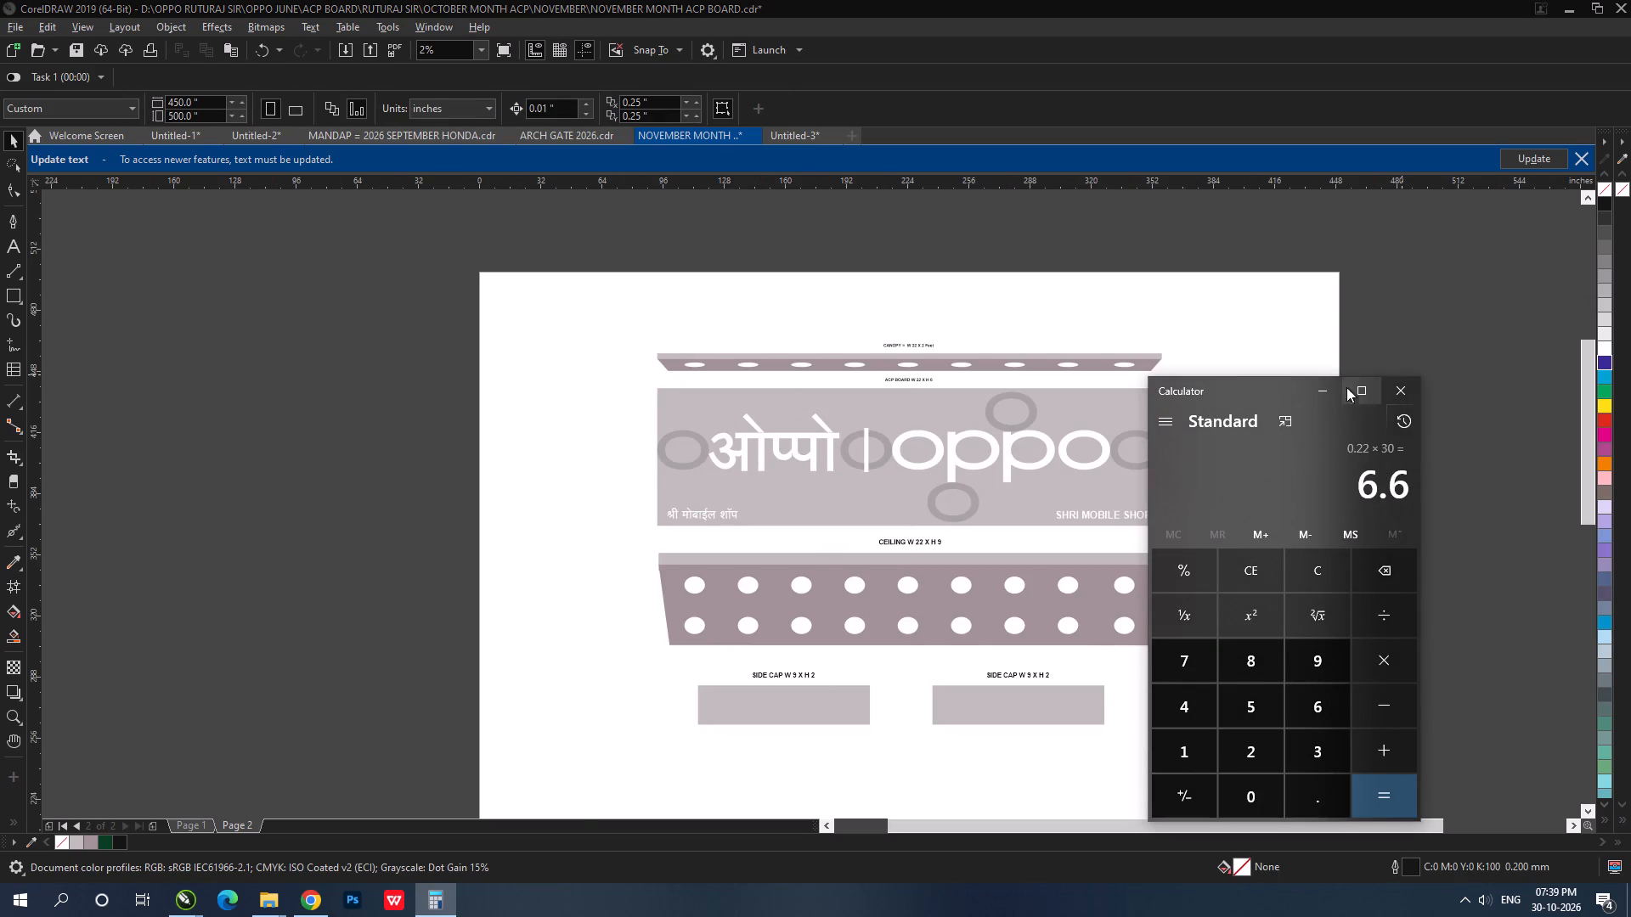
text(-22)
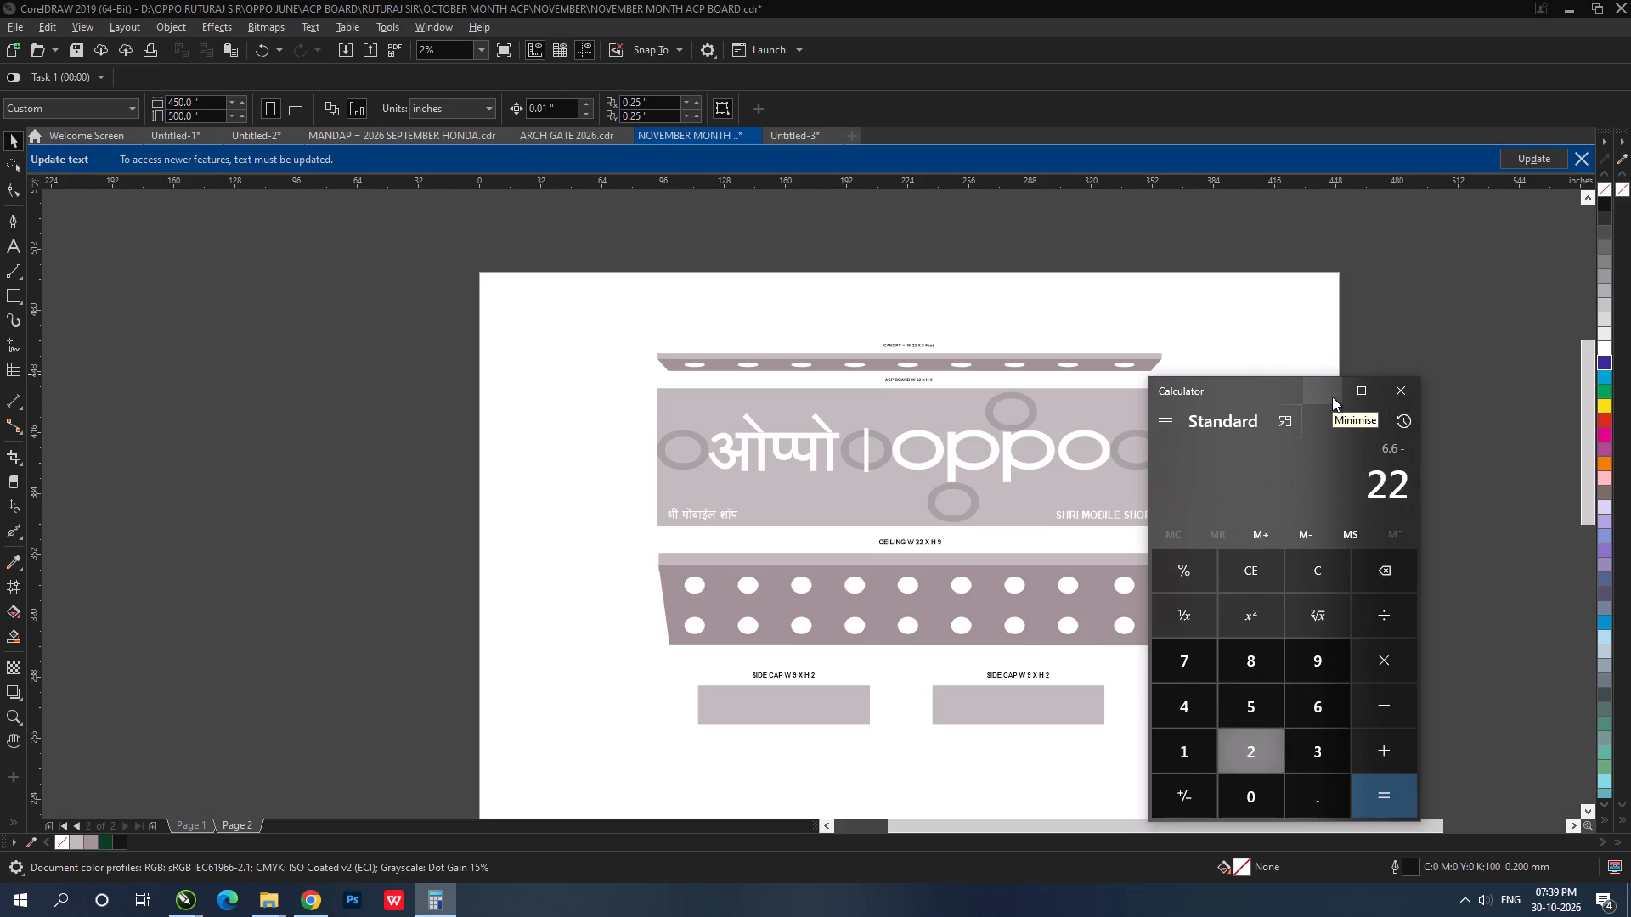
key(Return)
click(1339, 385)
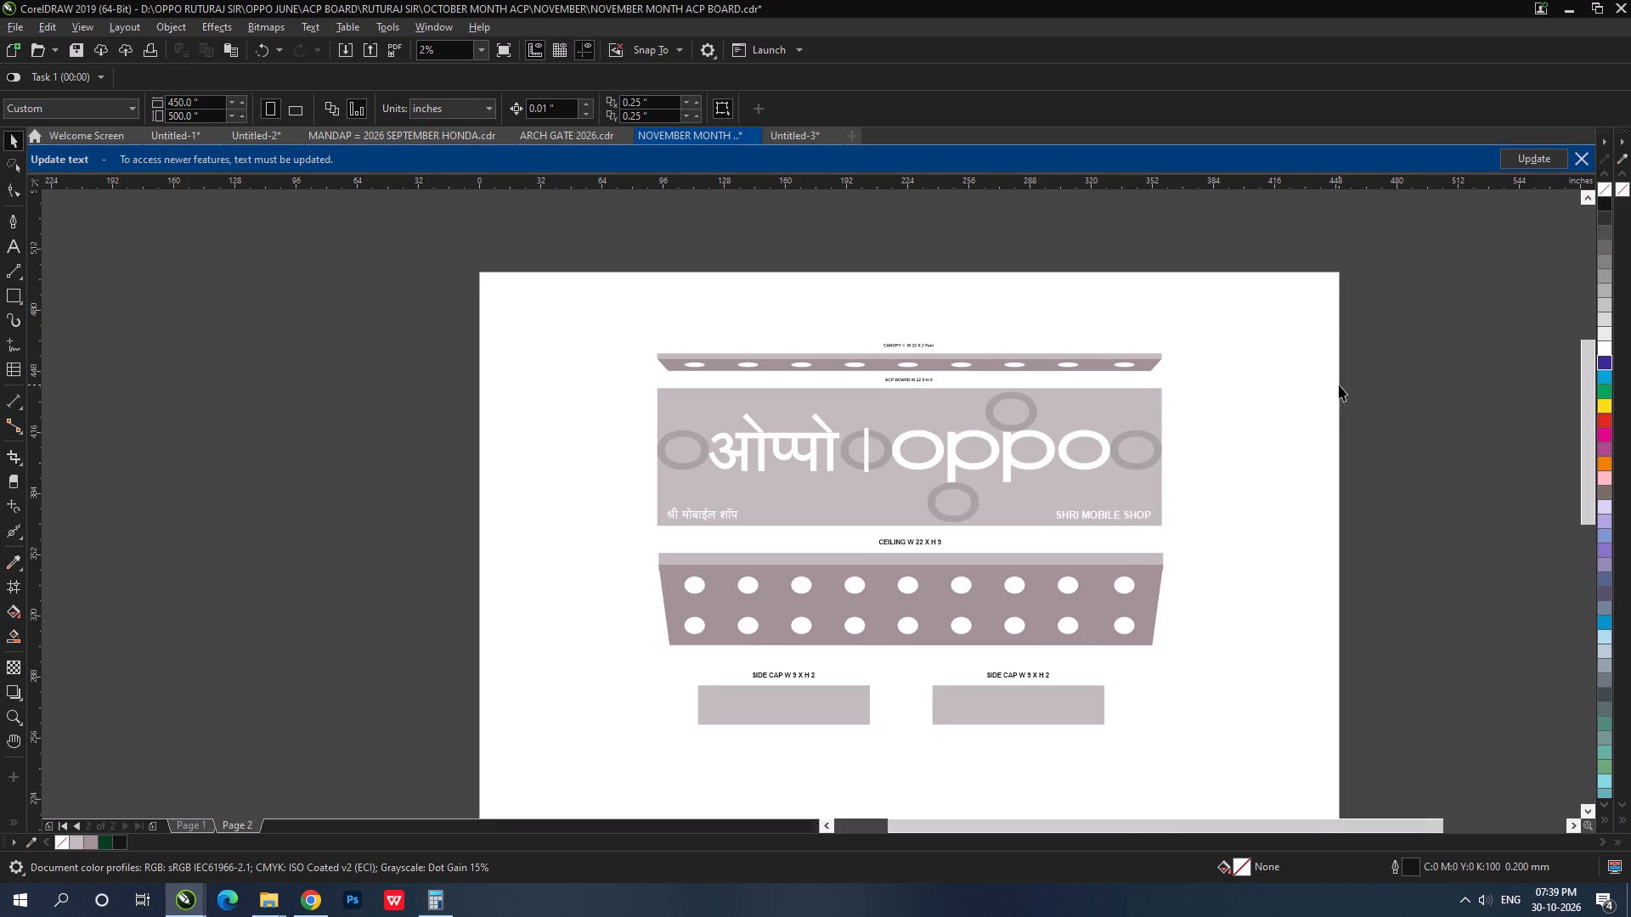
Draw a rectangle about 34.7 by 16 inches beside the original ACP board.
click(1284, 381)
click(956, 425)
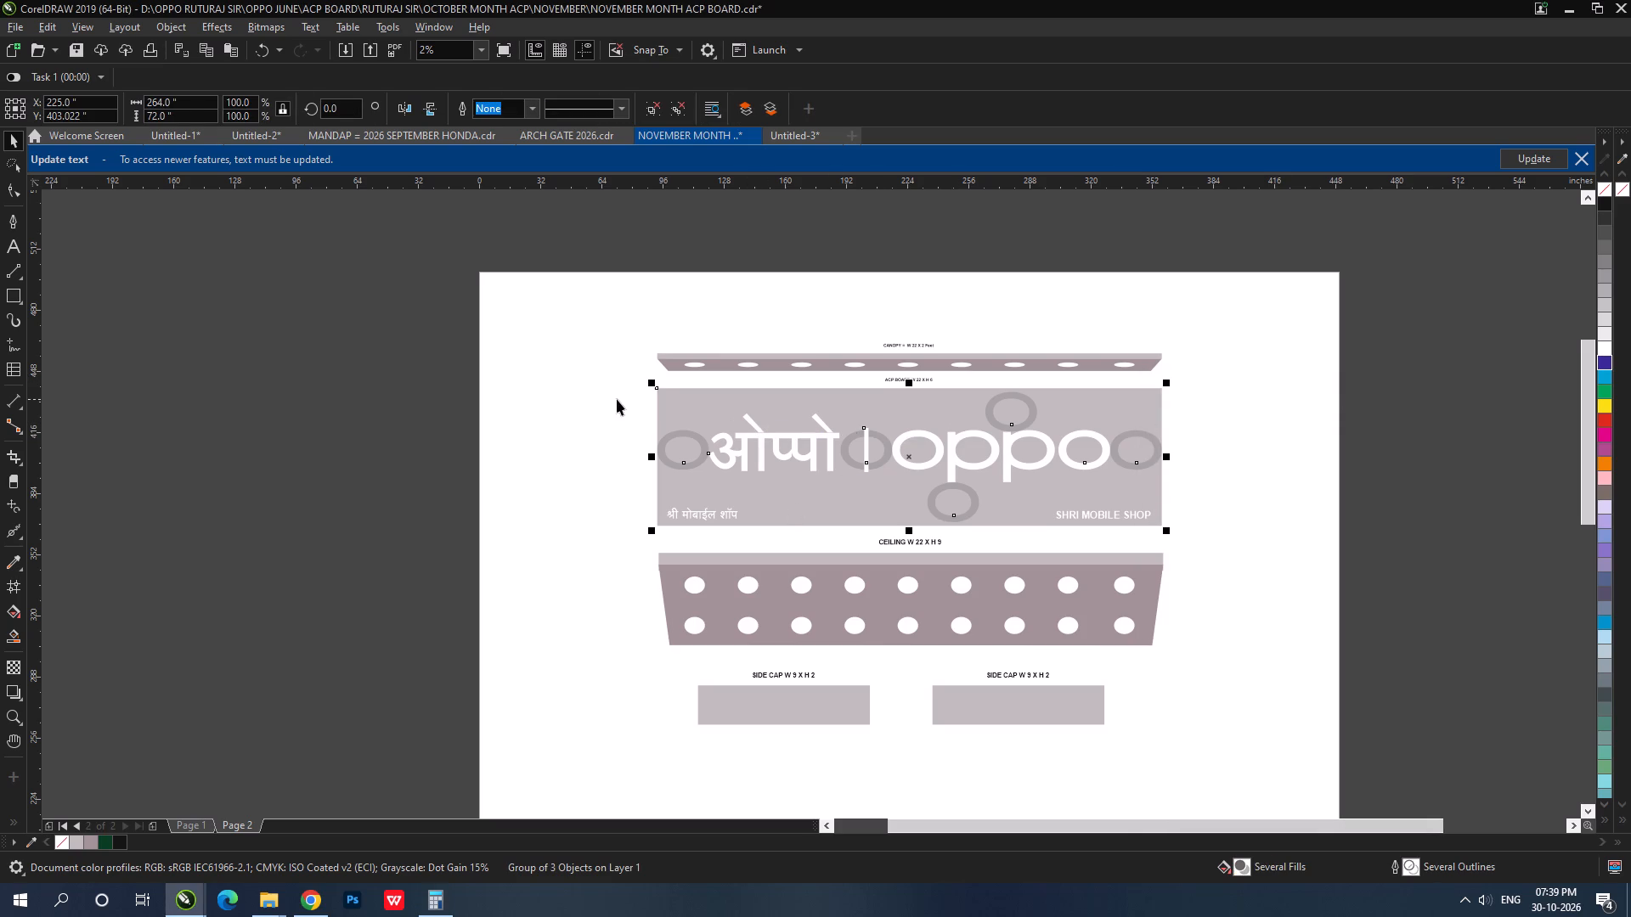
click(617, 399)
click(776, 436)
click(8, 290)
drag(564, 446, 630, 476)
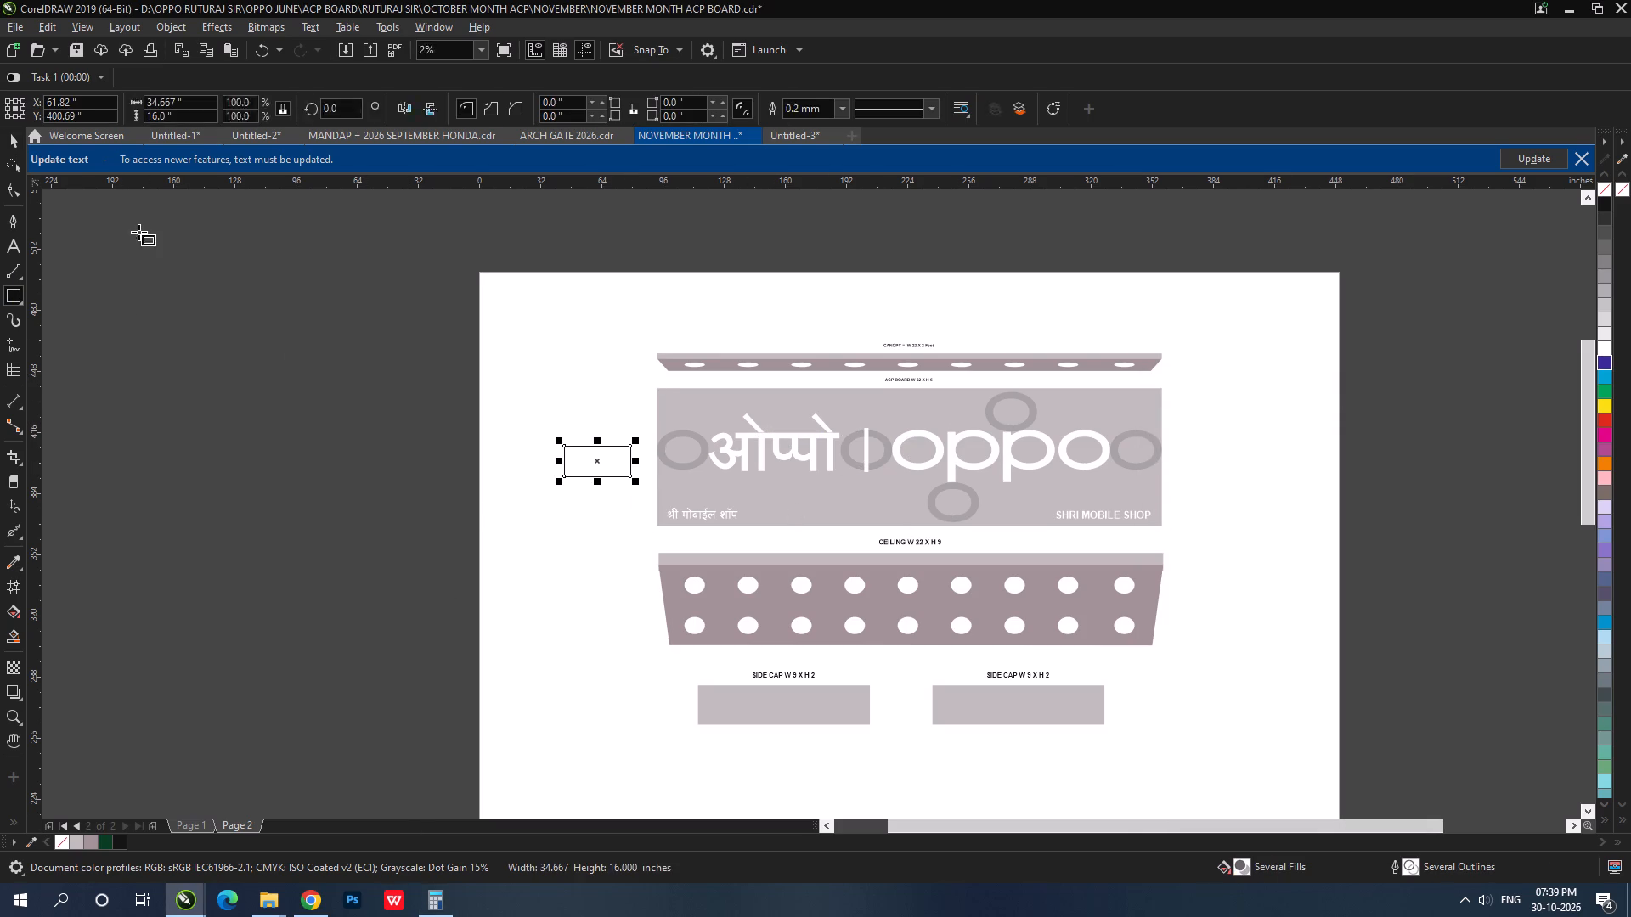
Unlock the rectangle's proportions and set its width to 15.5*12 inches and its height to 72 inches.
click(281, 104)
drag(189, 105, 7, 105)
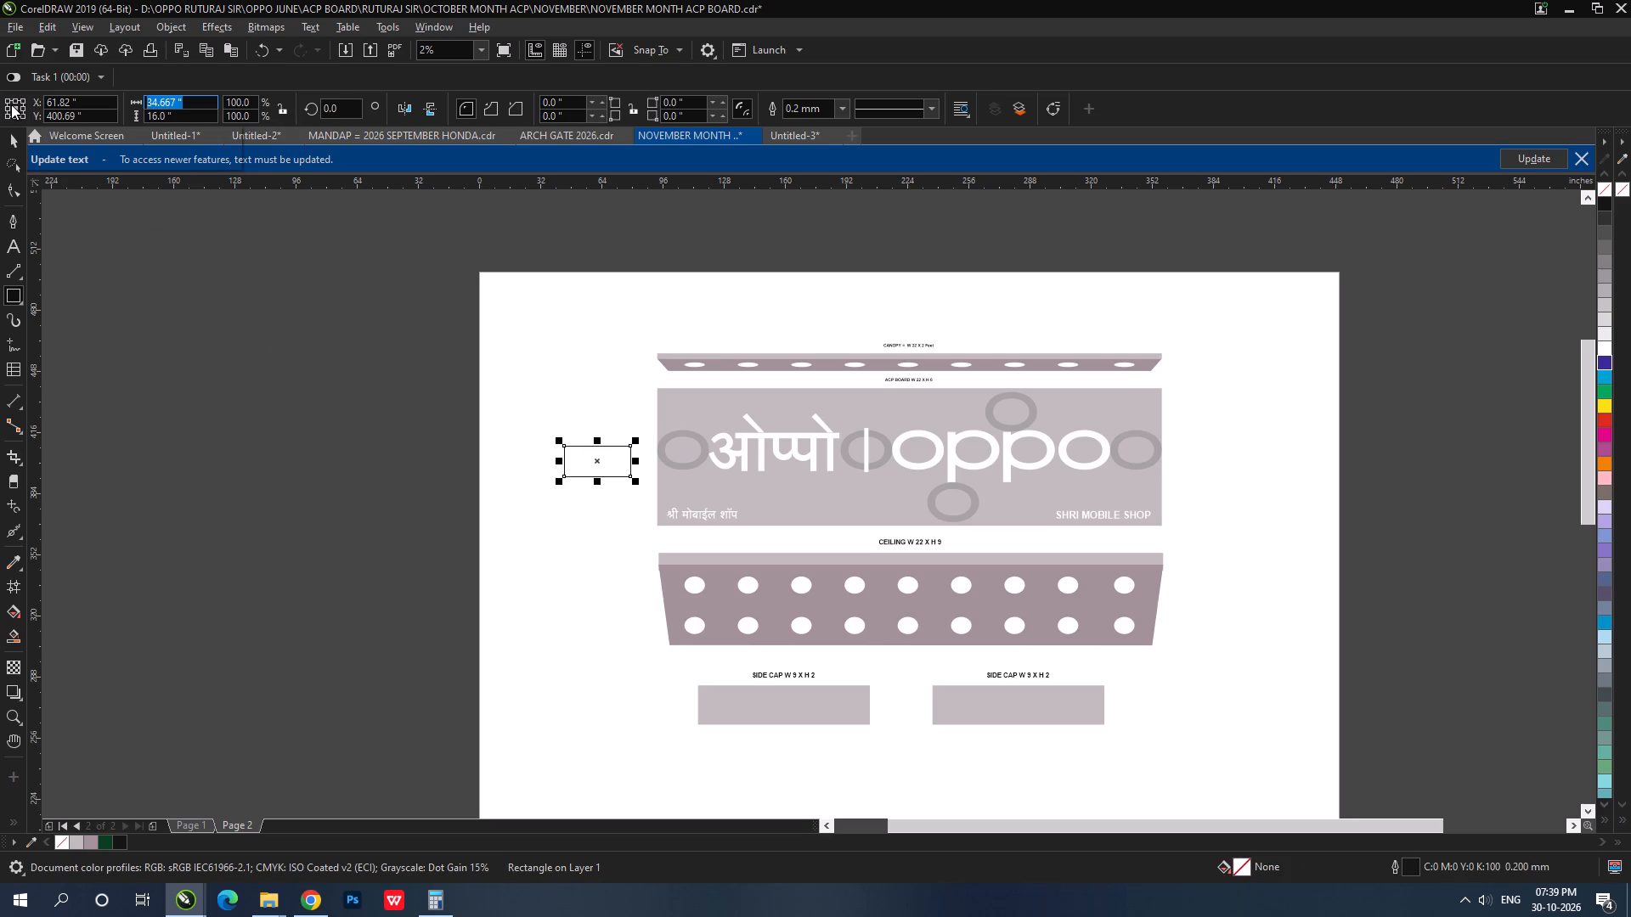
text(15)
click(189, 98)
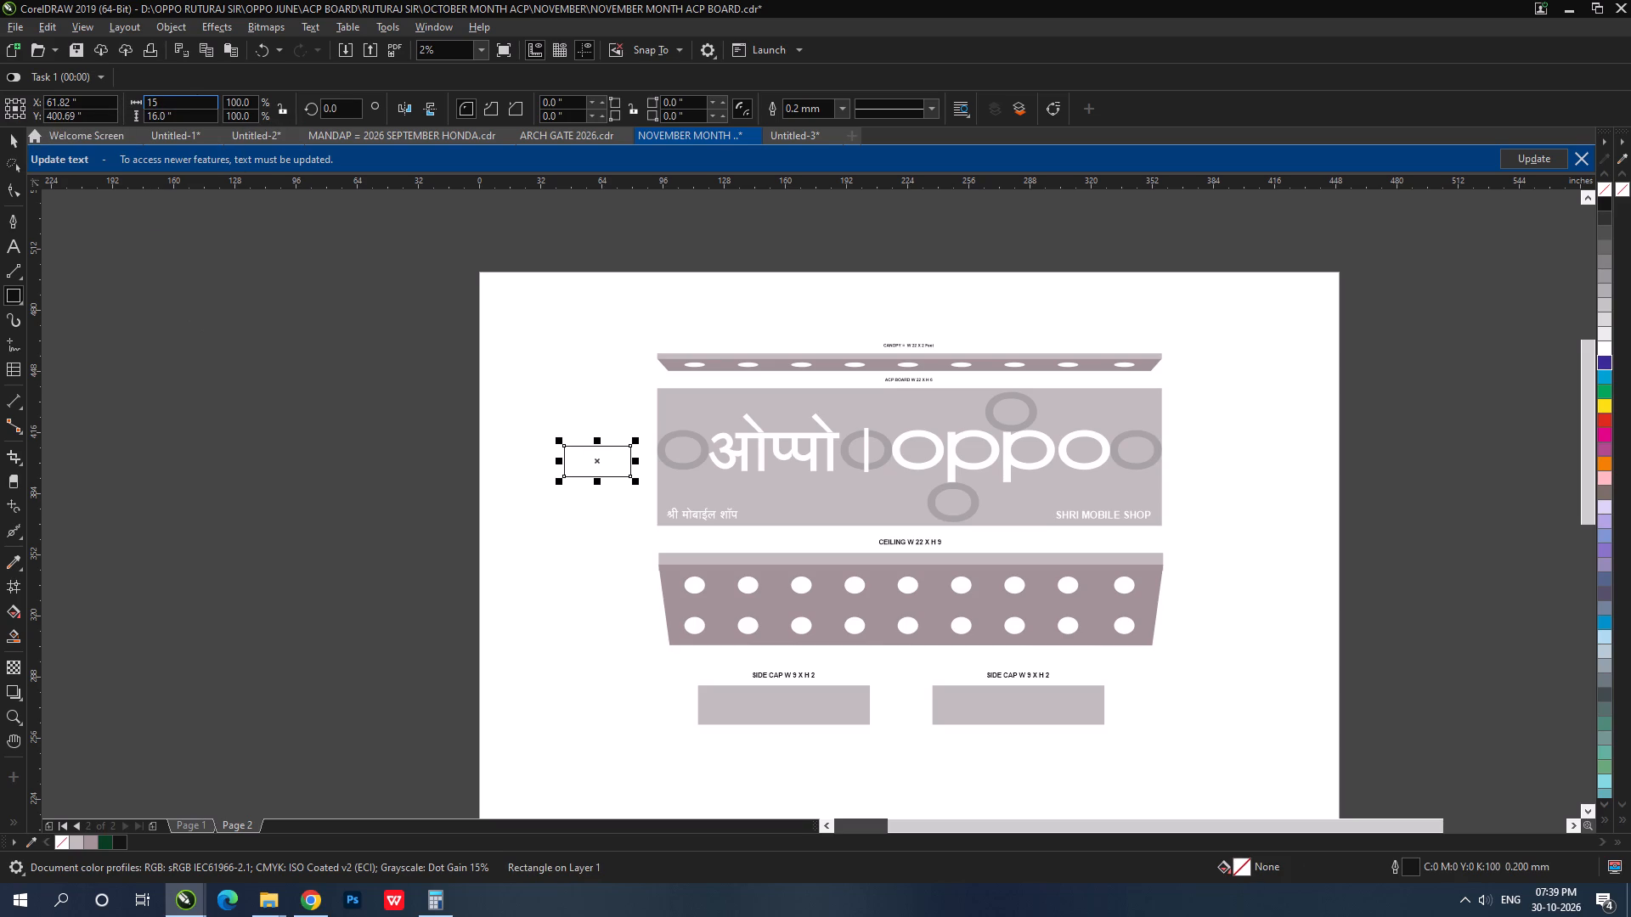
click(12, 142)
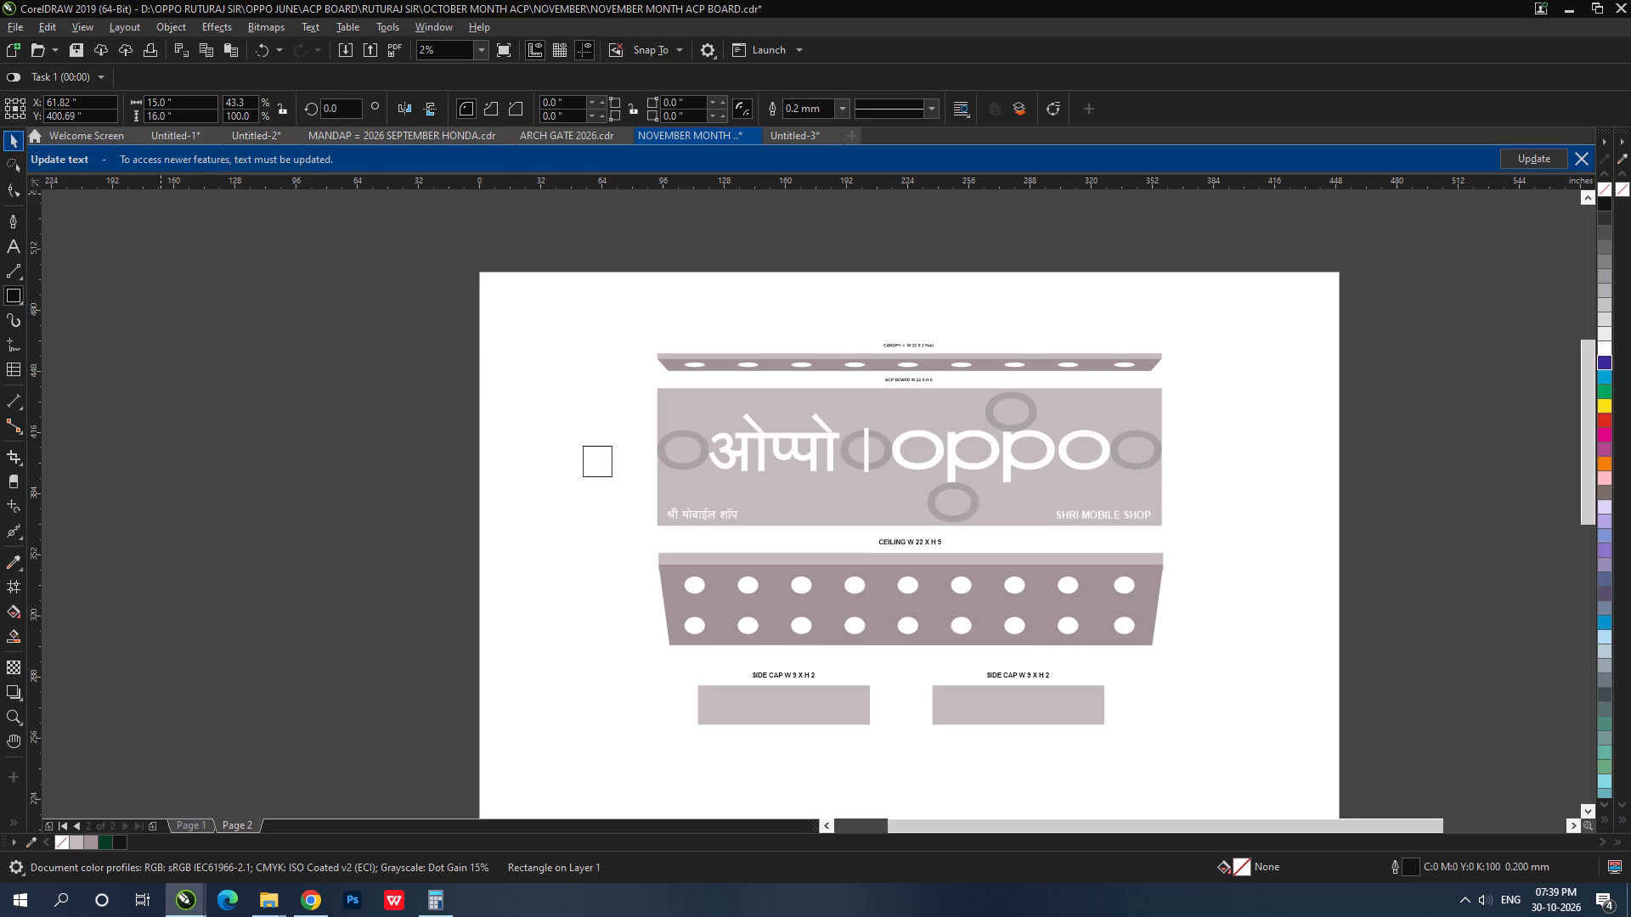
drag(184, 99, 62, 93)
text(15.5*12)
key(Return)
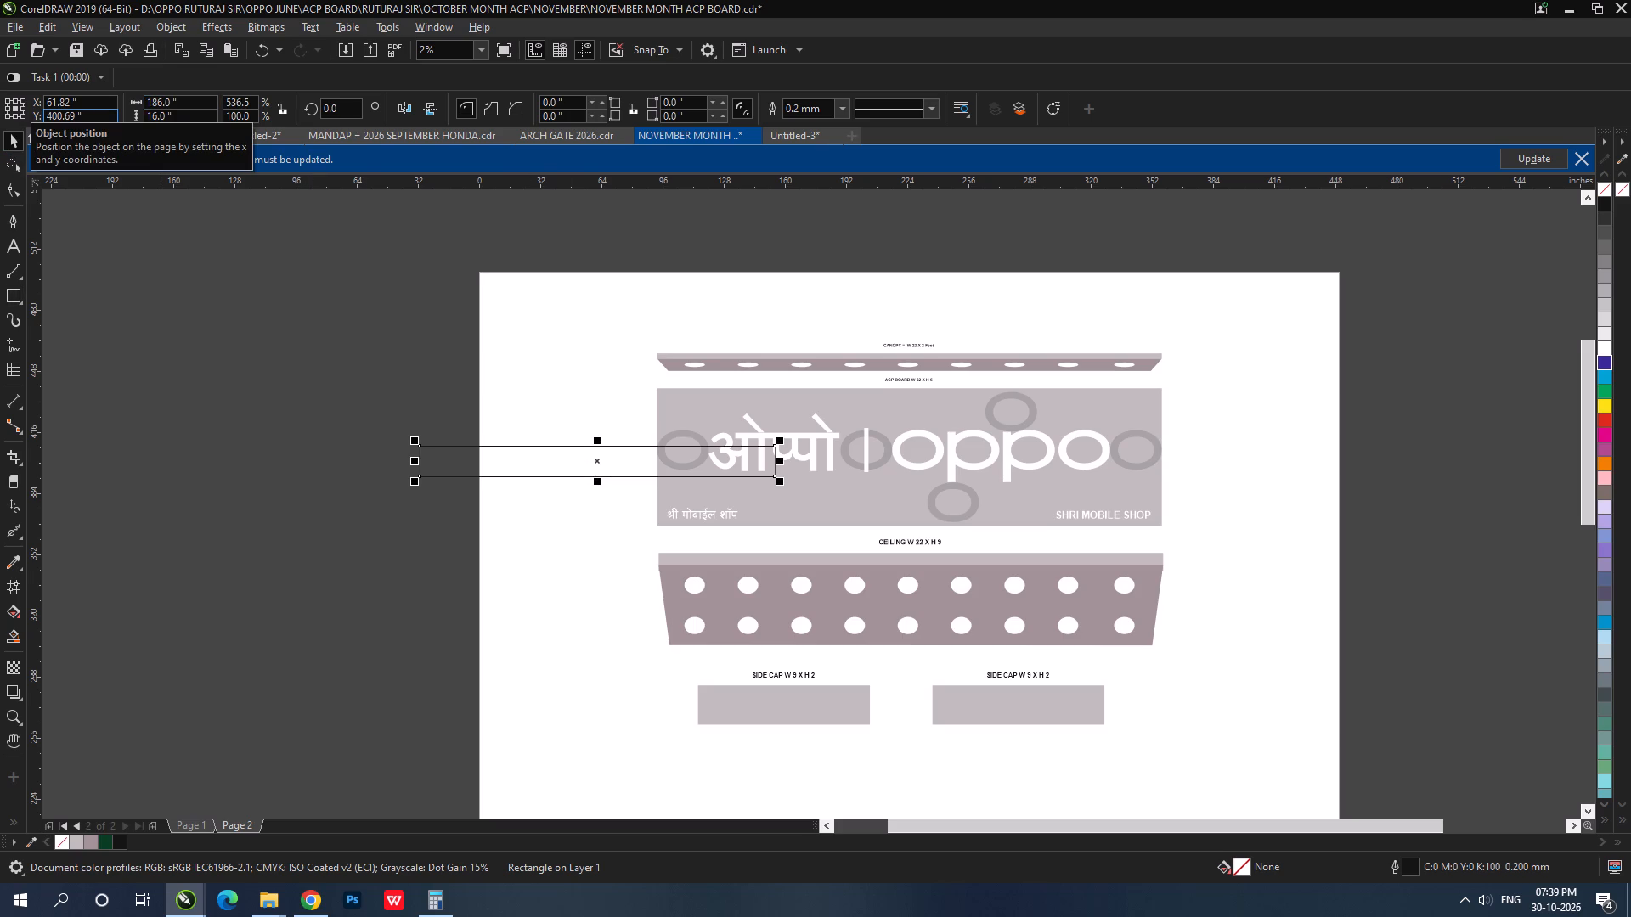
drag(183, 116, 0, 122)
text(72)
key(Return)
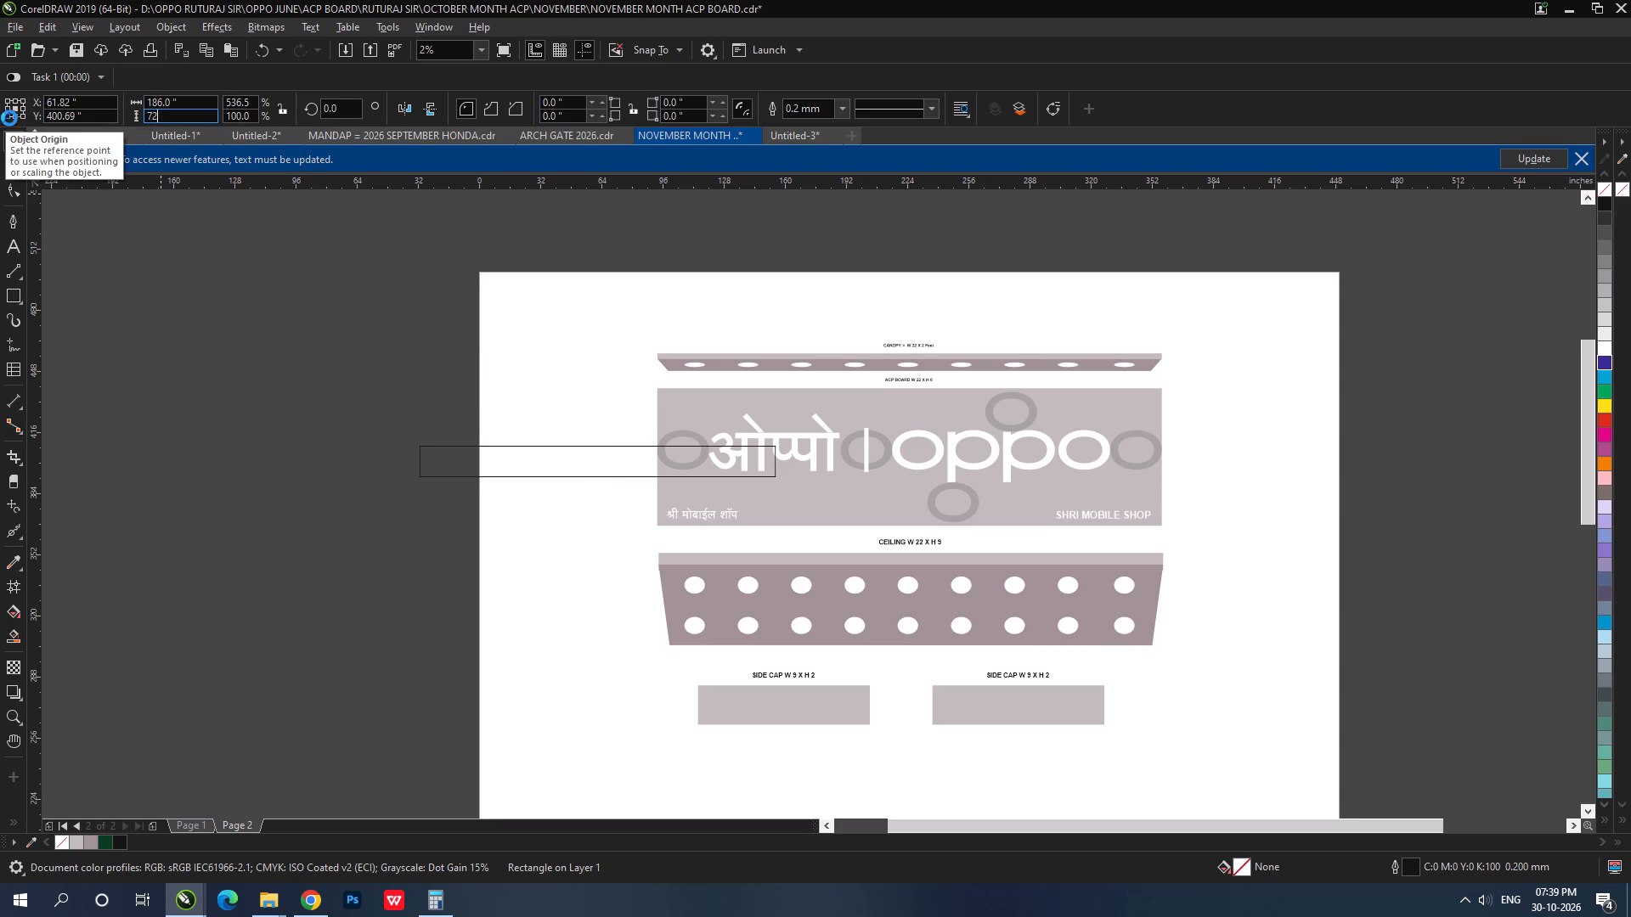
Align the rectangle to the left and top edges of the grouped ACP board.
shift+click(816, 401)
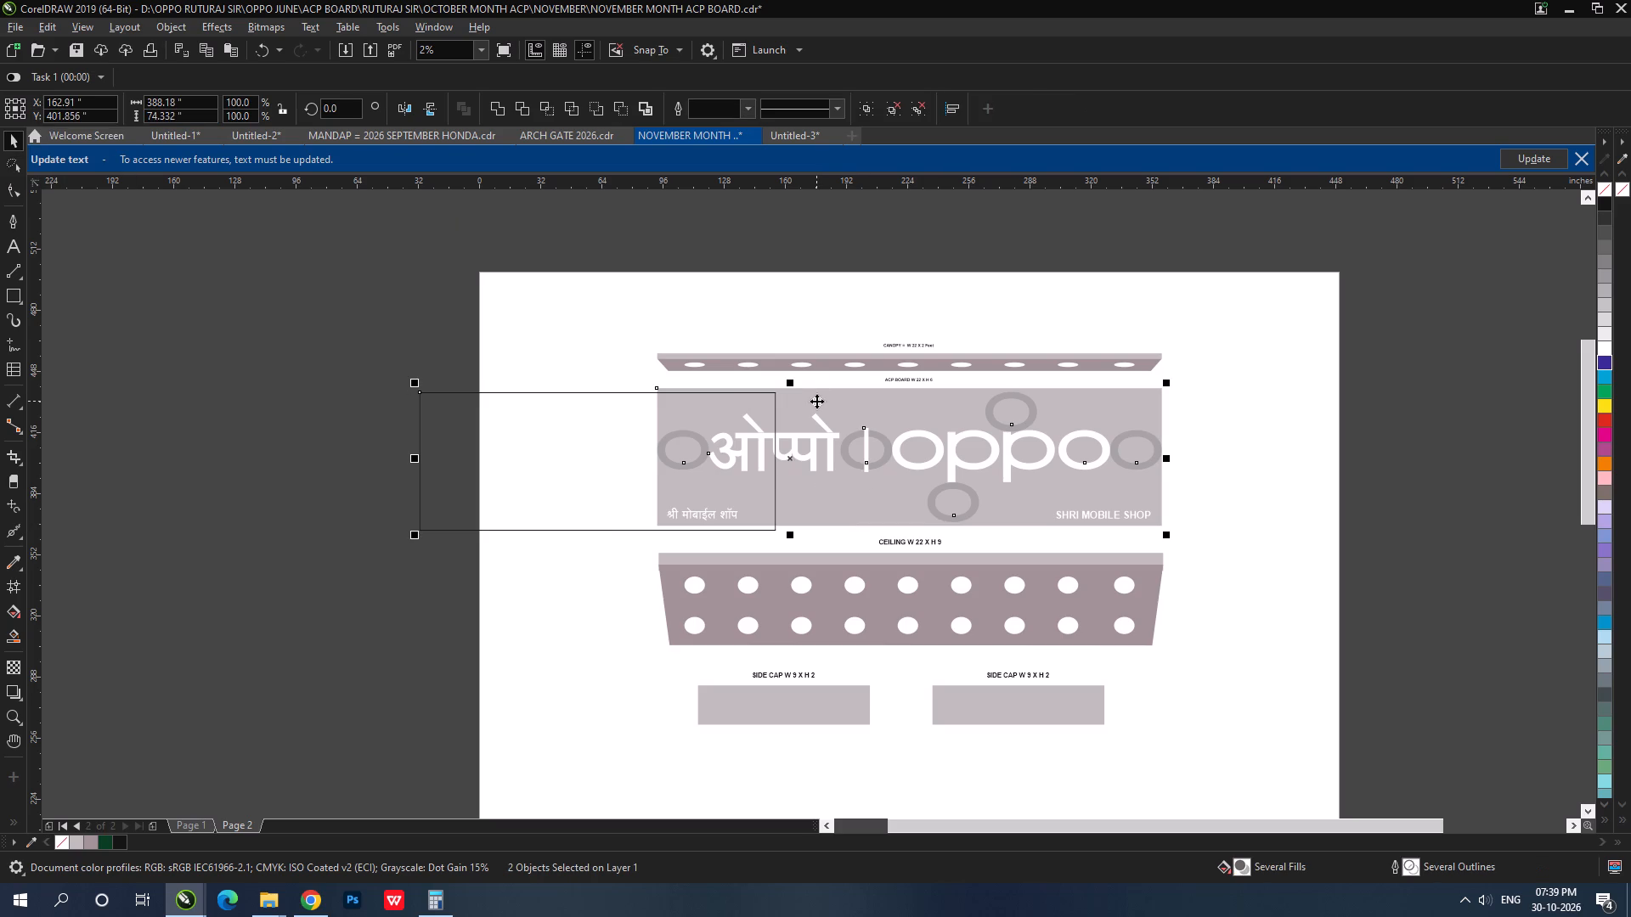
text(lt)
click(480, 432)
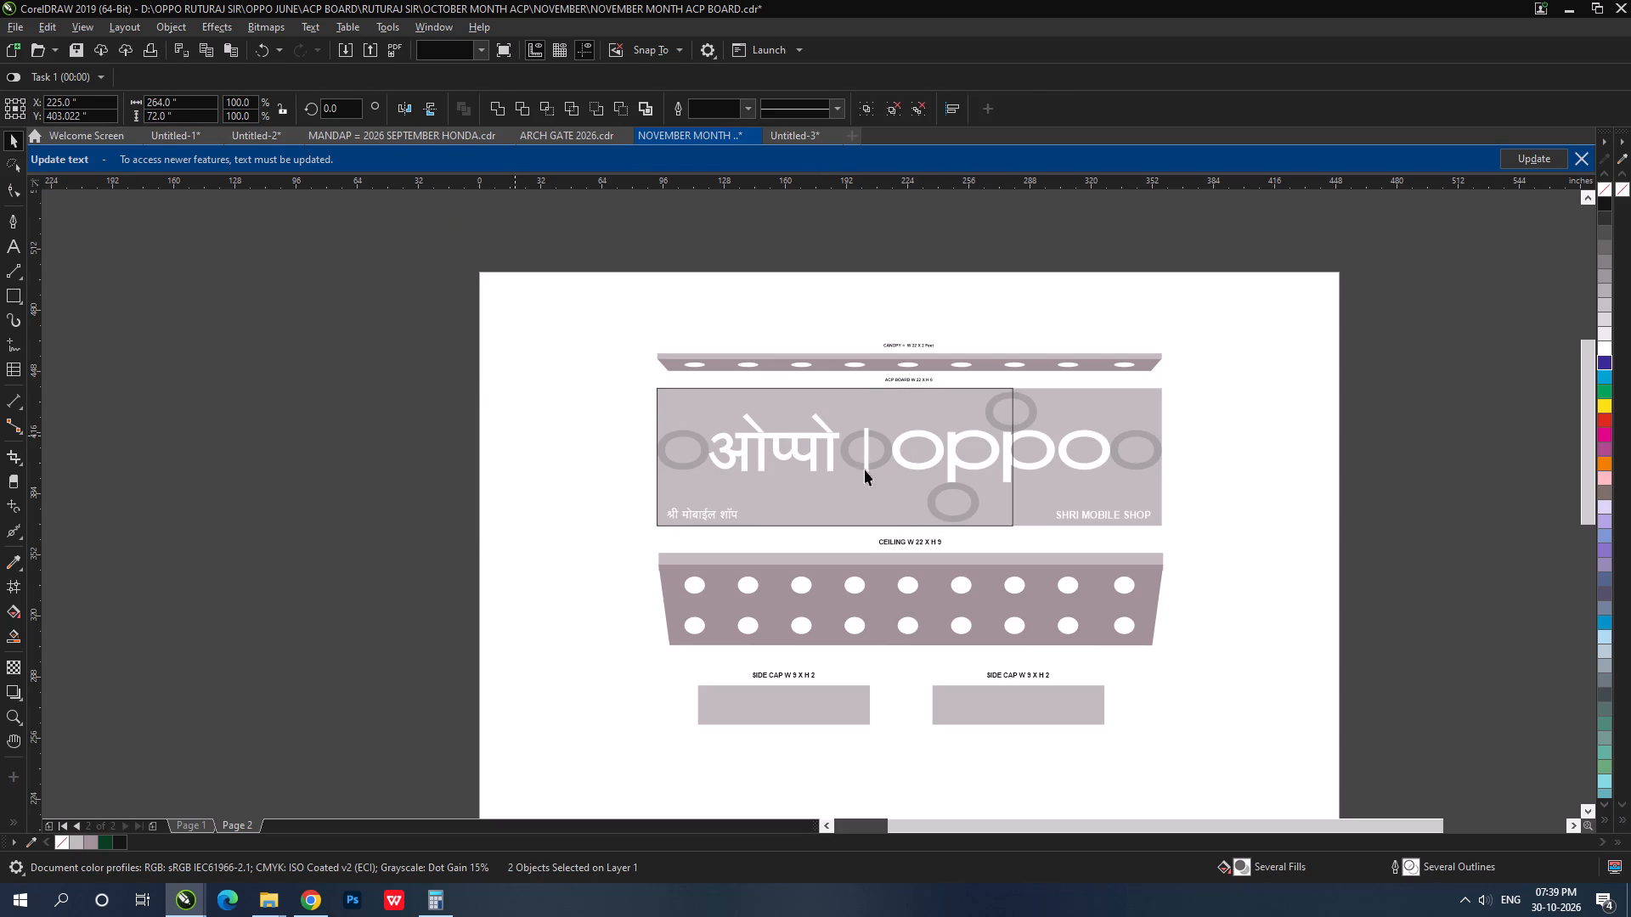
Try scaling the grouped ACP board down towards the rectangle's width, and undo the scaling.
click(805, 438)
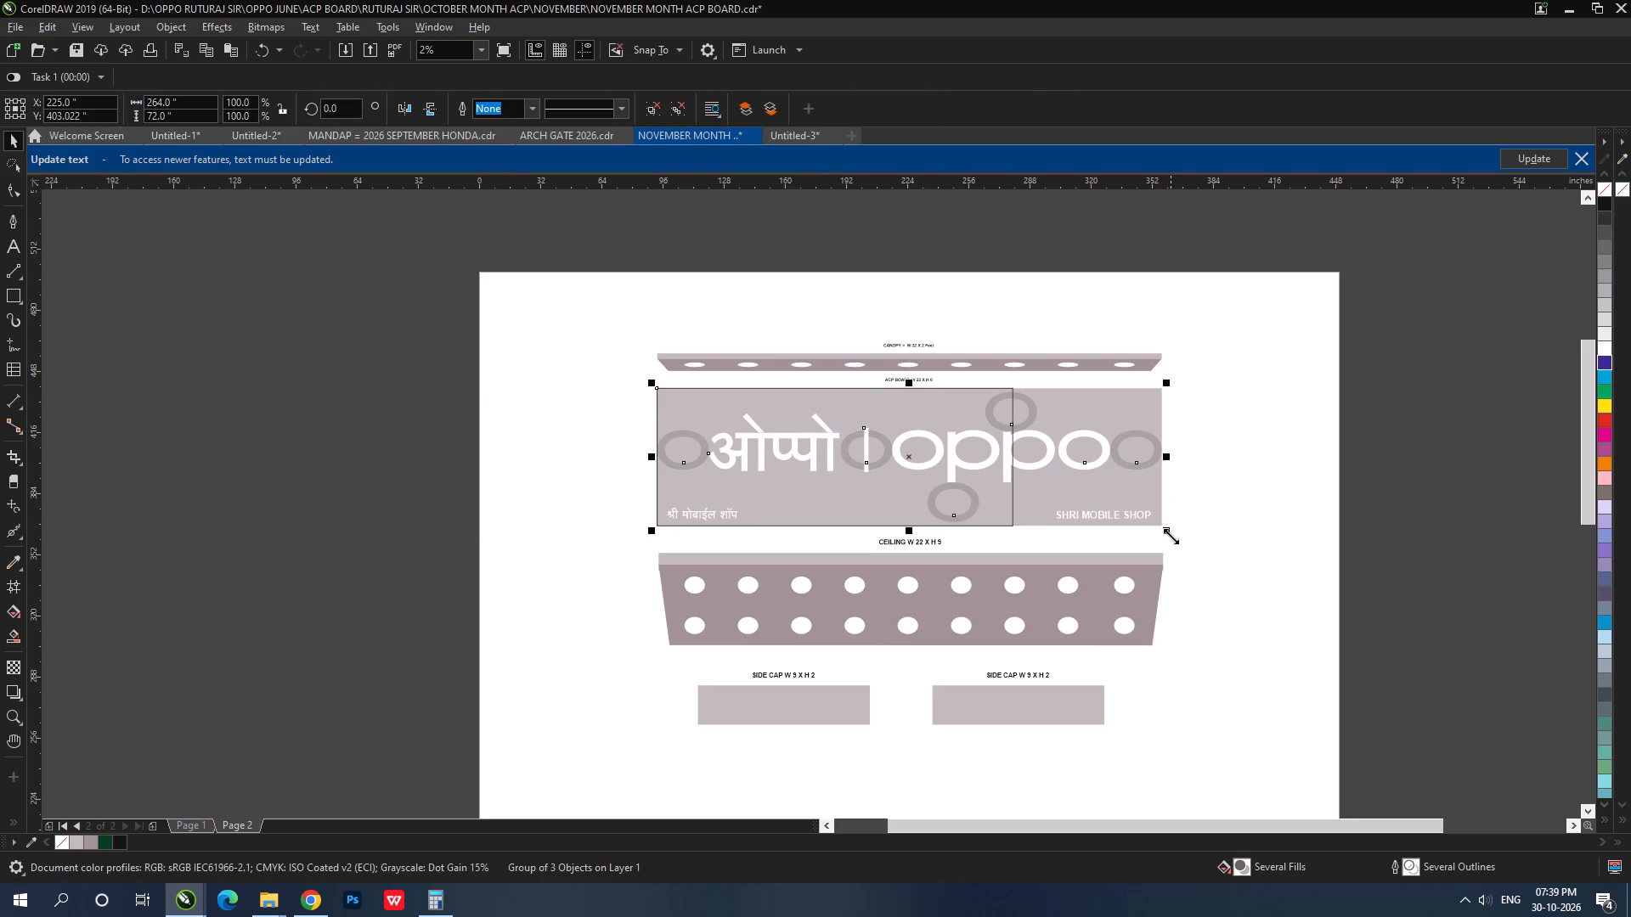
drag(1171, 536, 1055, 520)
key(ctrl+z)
Ungroup the ACP board into its background, logo and shop-name objects.
key(ctrl+u)
click(1237, 504)
Scale the OPPO logo group down to about 187.6 inches wide and centre it on the rectangle both ways.
click(770, 432)
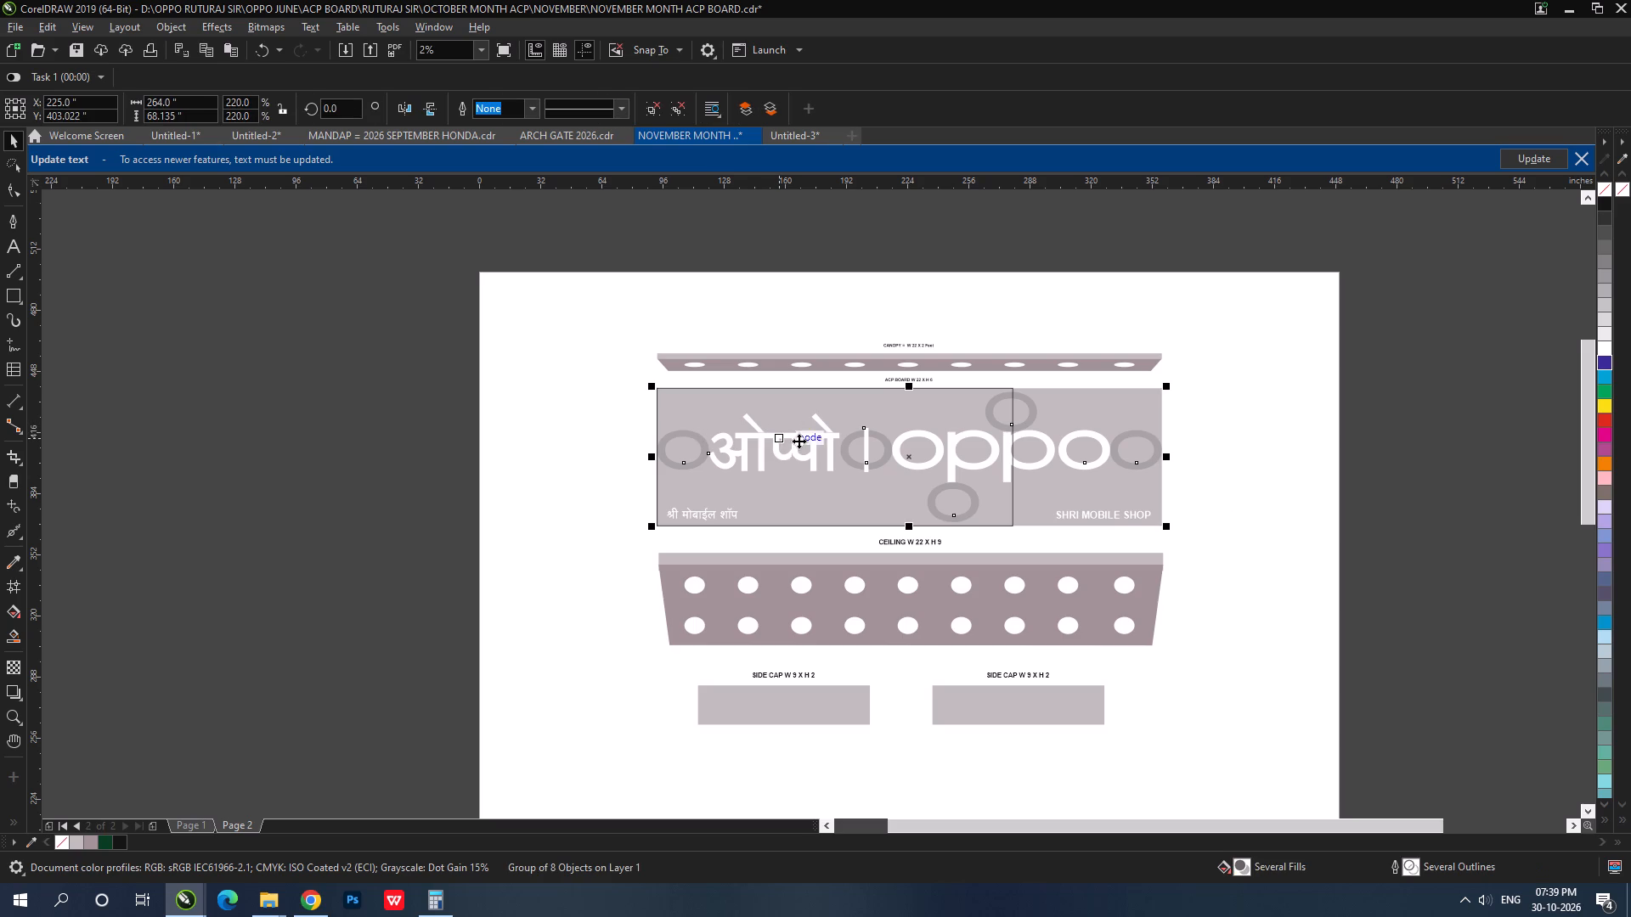
click(825, 441)
click(547, 419)
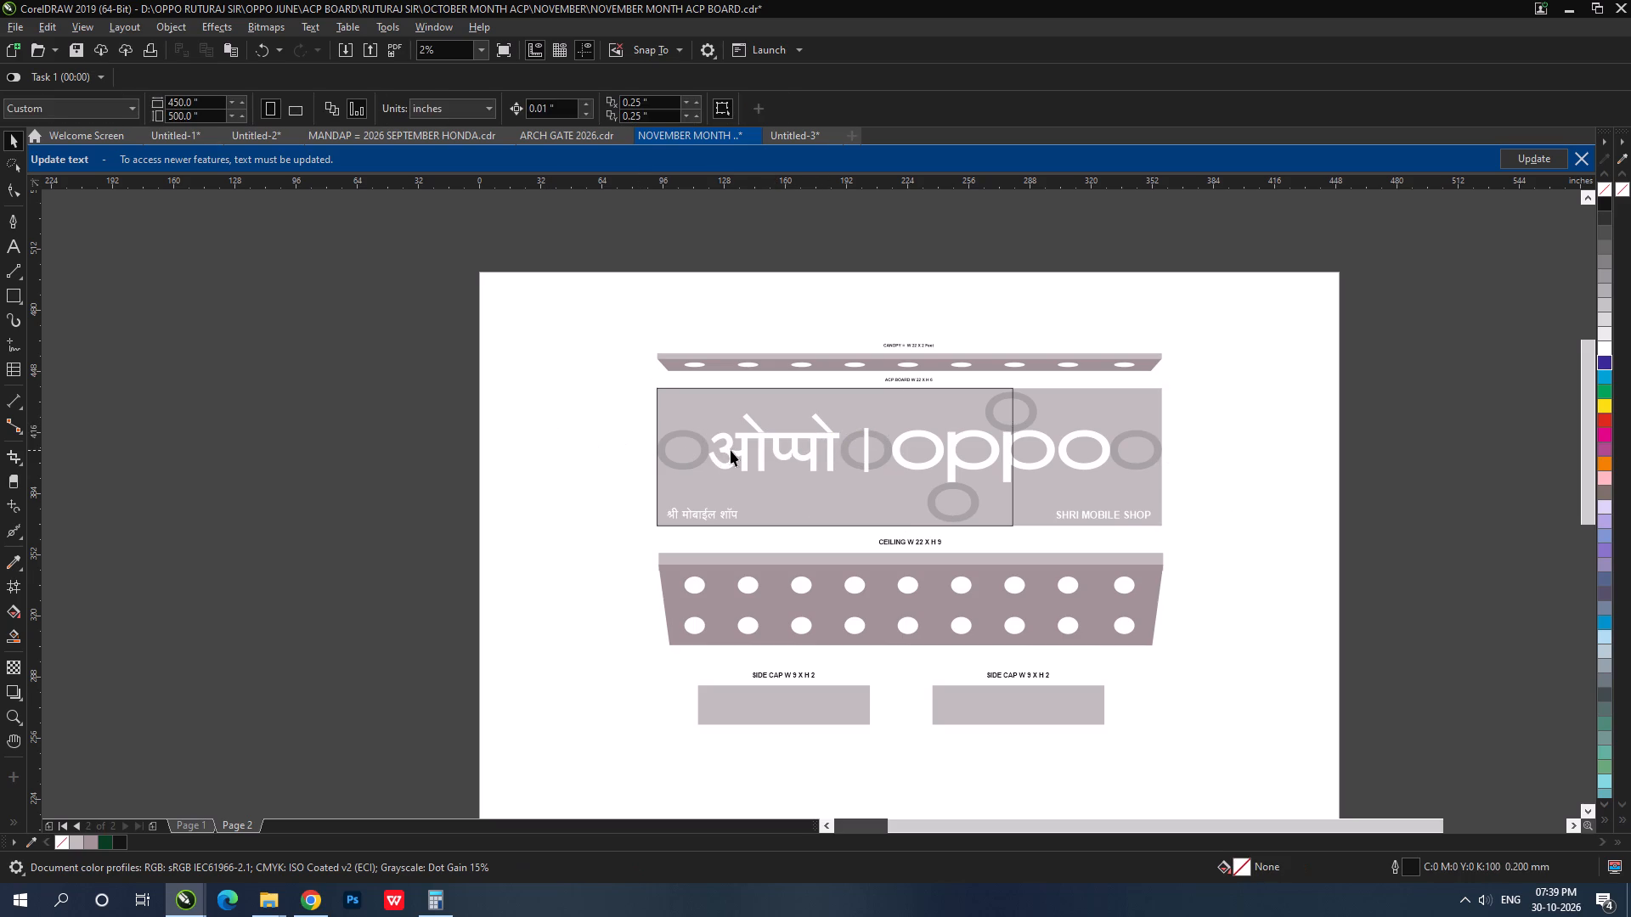
click(731, 450)
drag(1168, 526, 1050, 514)
shift+click(1008, 478)
key(c)
key(e)
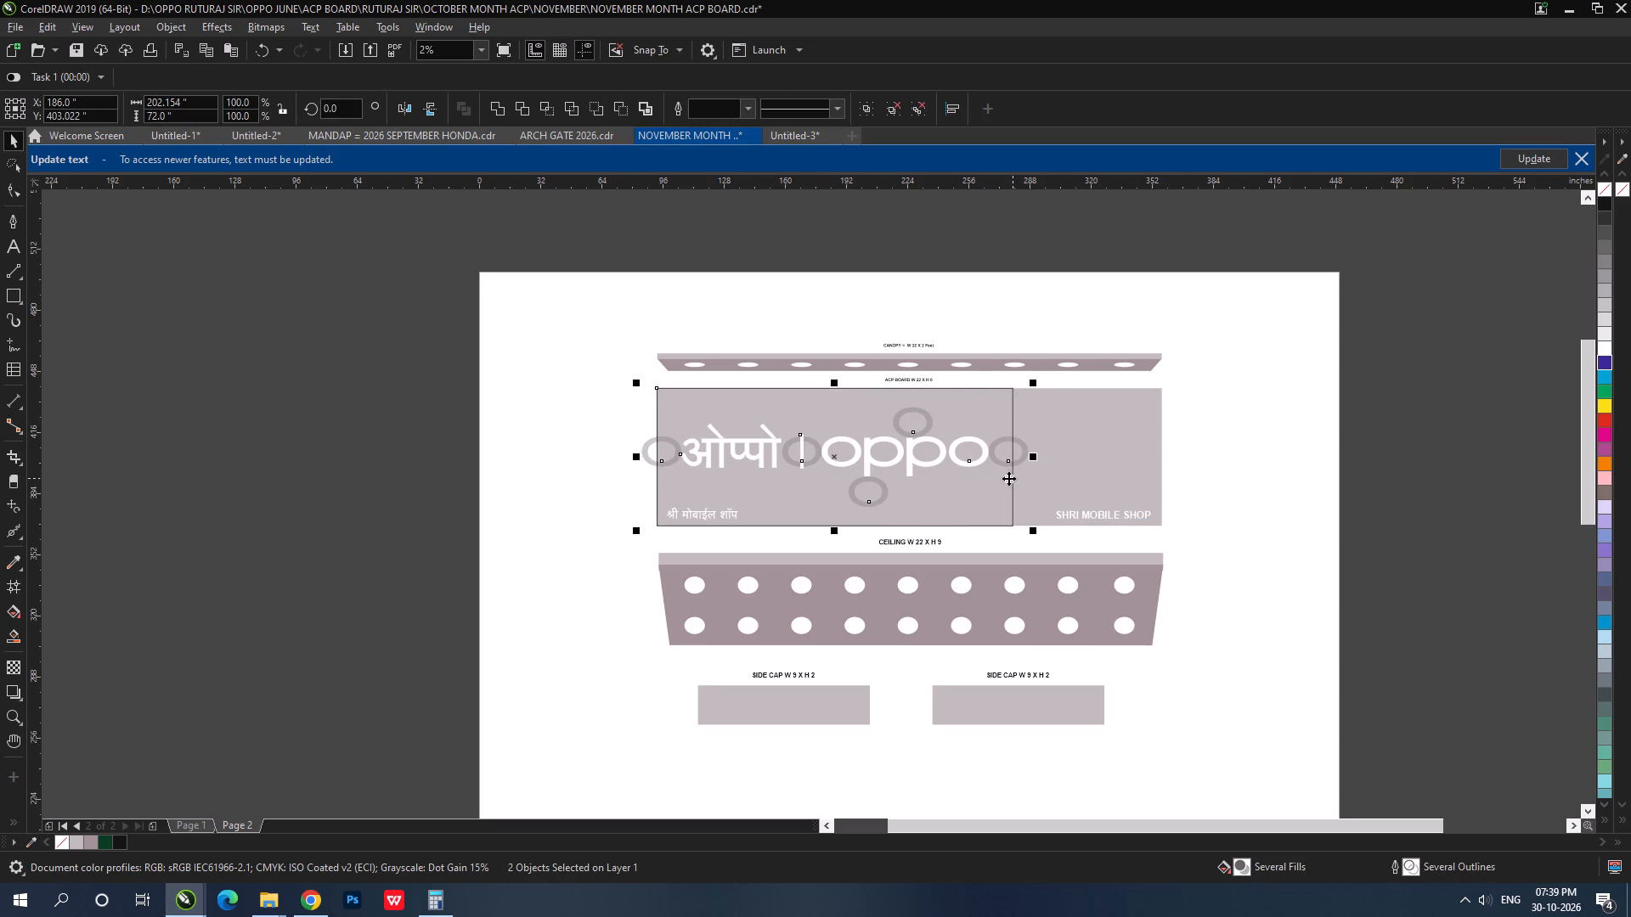
shift+click(1000, 489)
drag(1035, 514, 1007, 514)
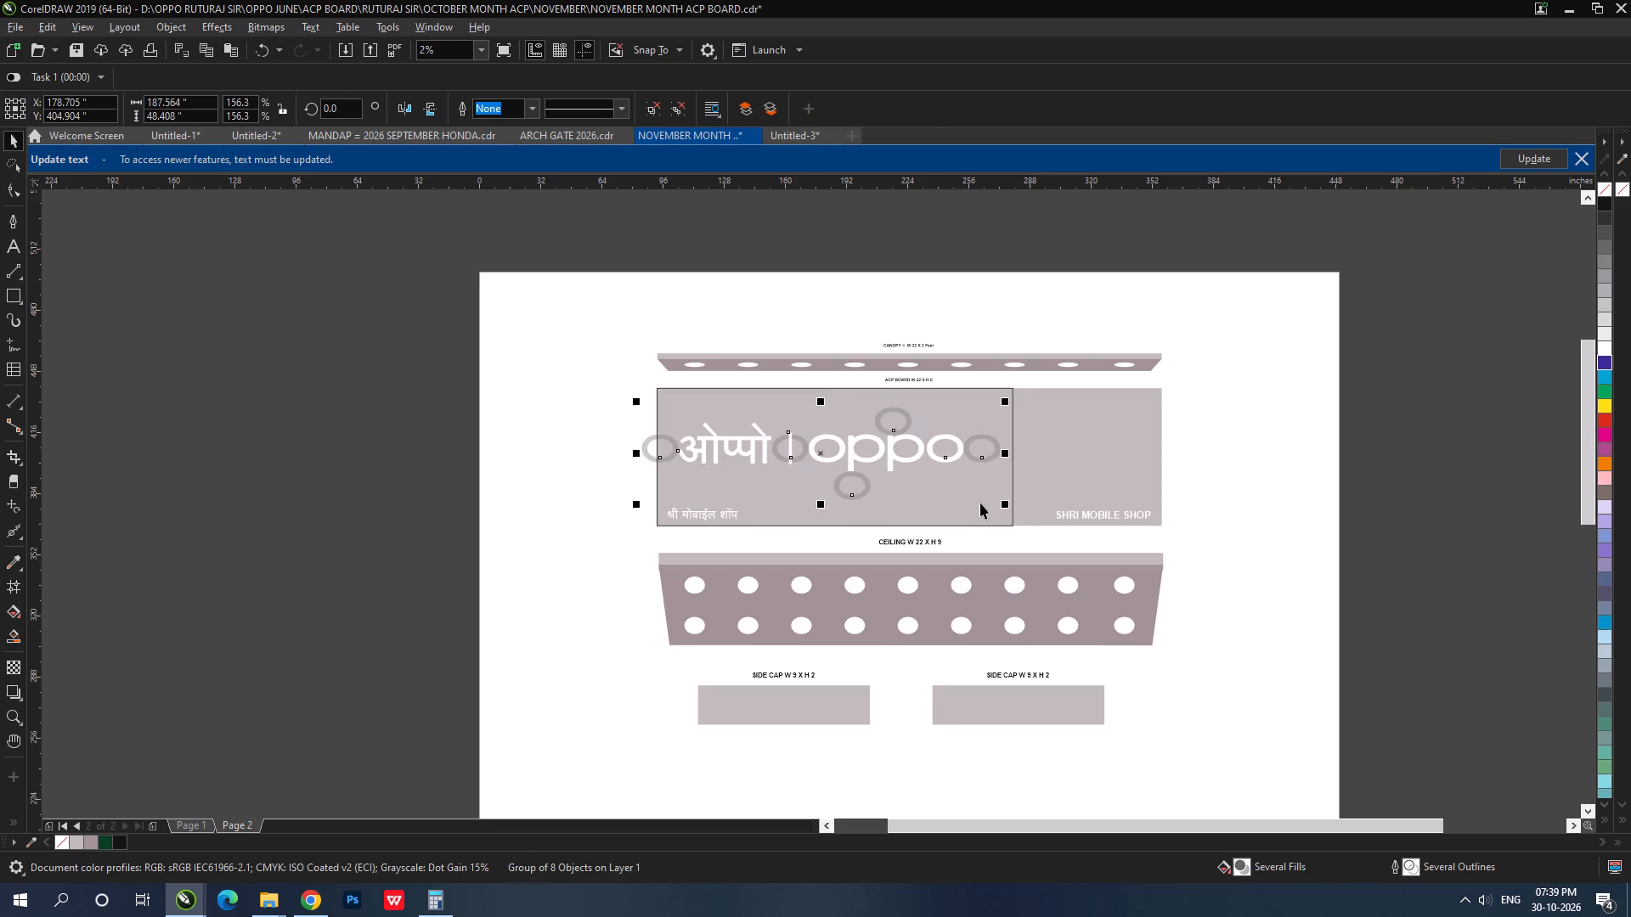
shift+click(980, 502)
text(ce)
shift+click(980, 502)
Fine-tune the OPPO logo group's size to about 207.2 inches wide, keeping it centred on the rectangle.
scroll(928, 479, up, 1)
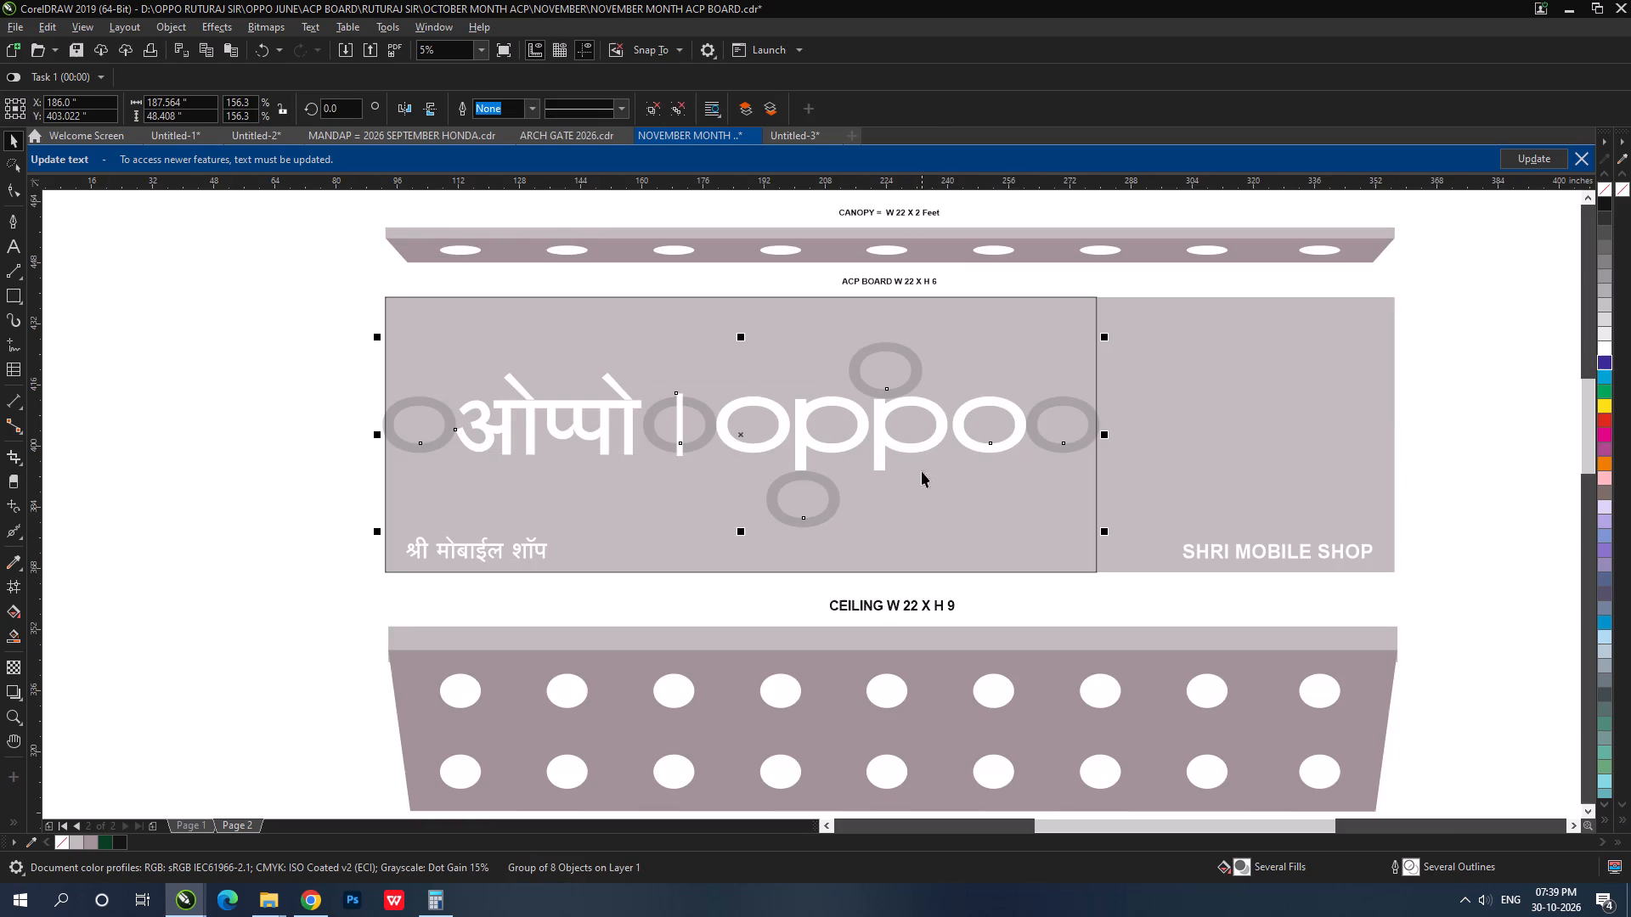
click(203, 453)
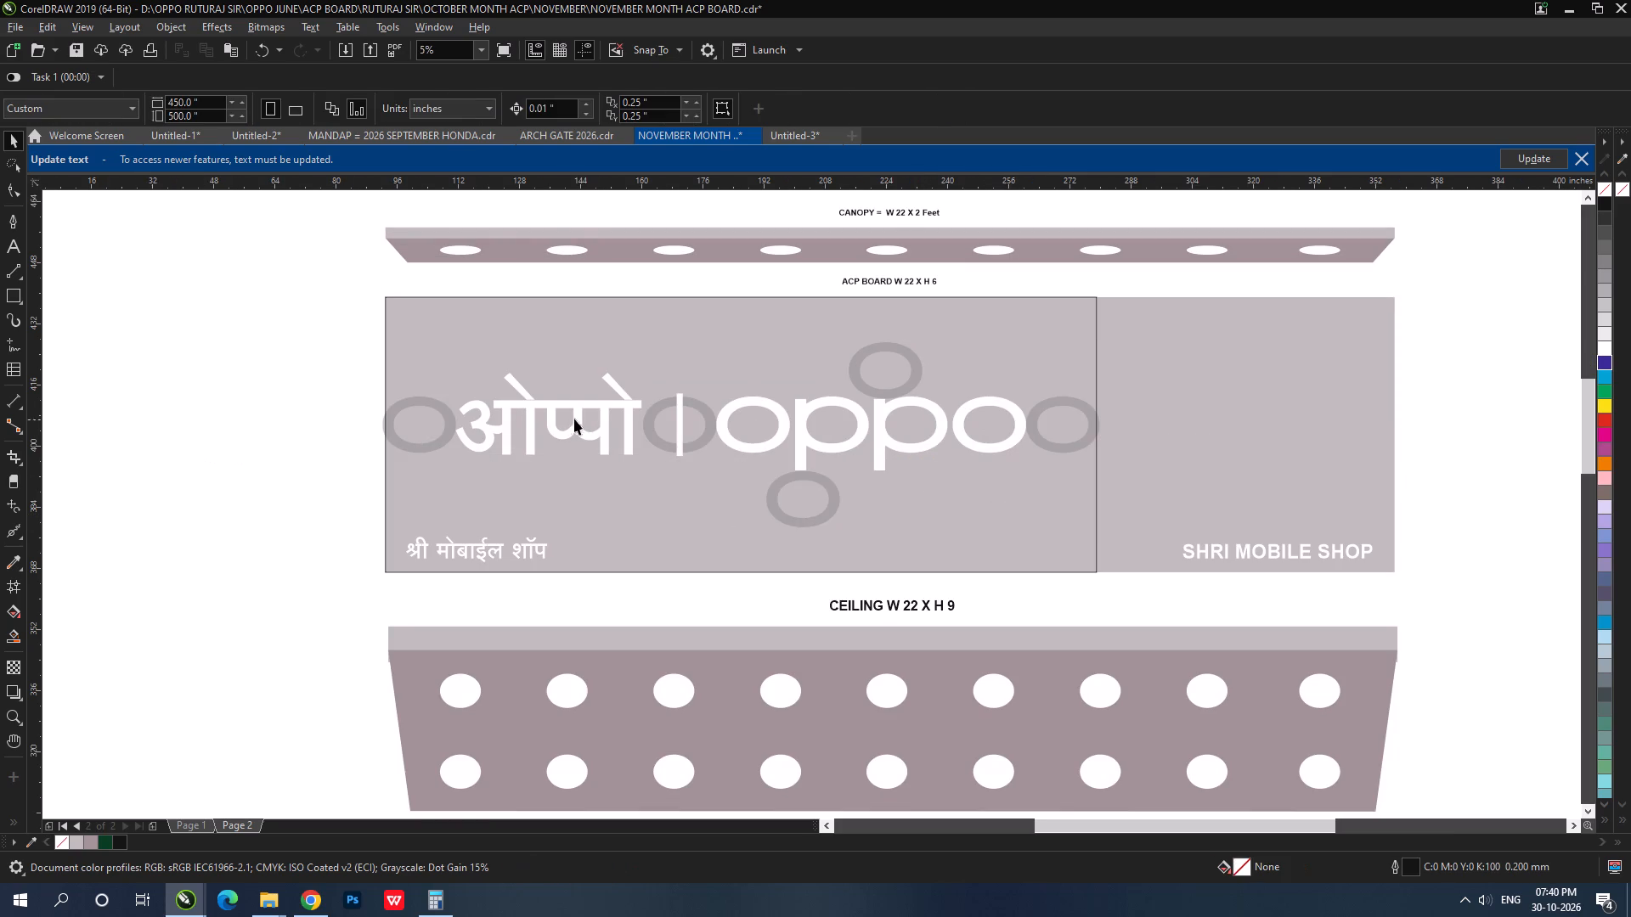
click(590, 408)
click(1105, 534)
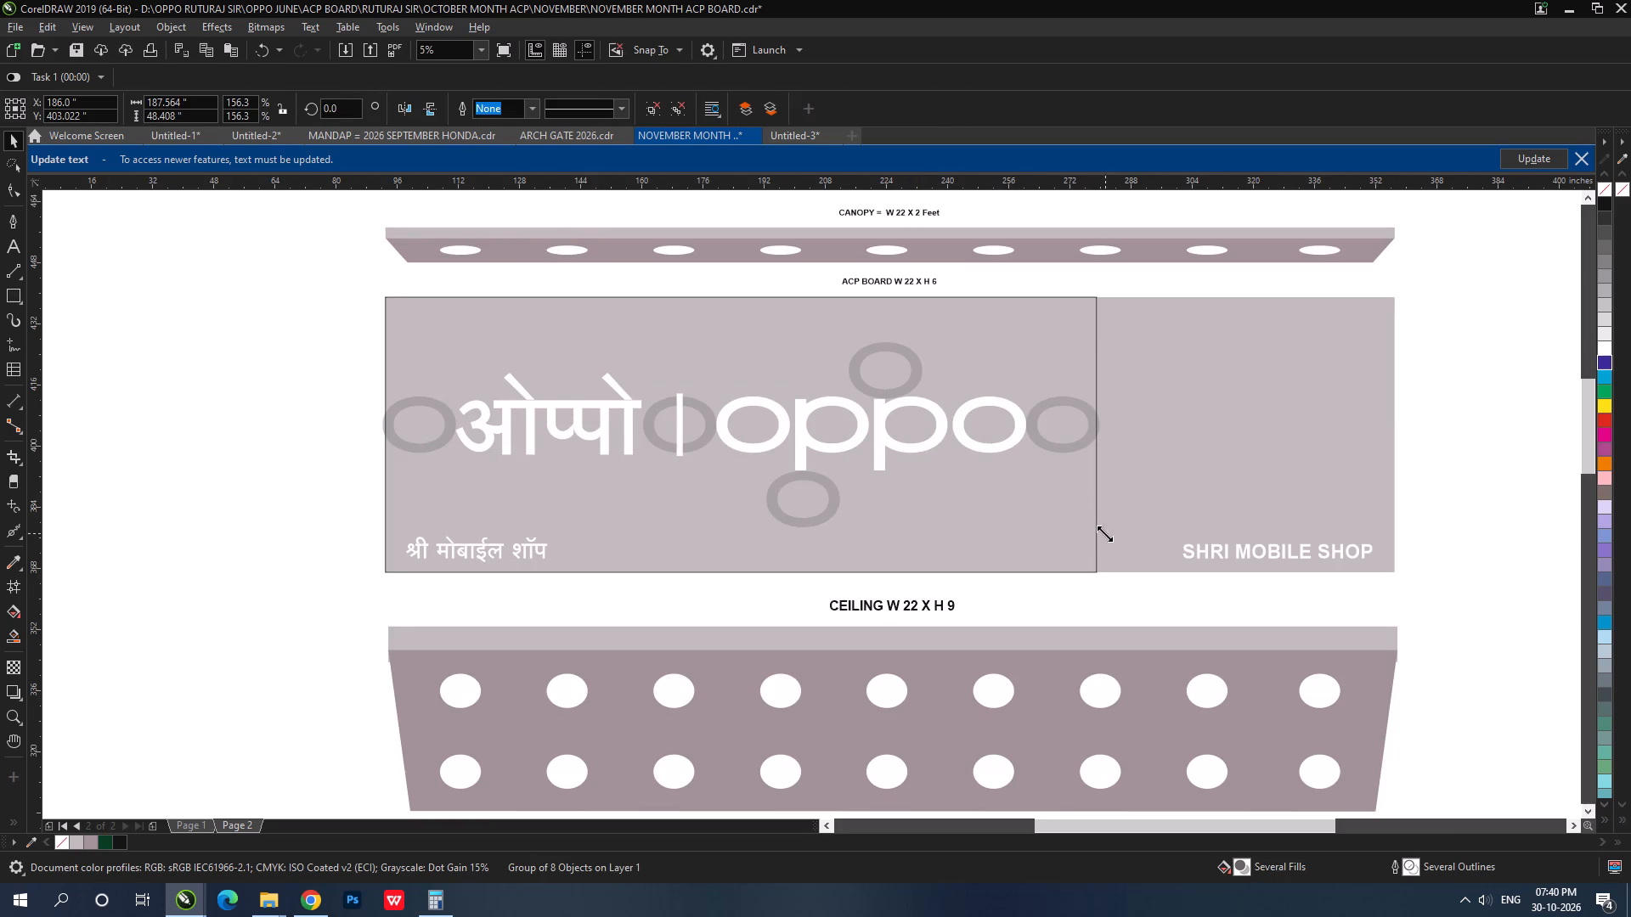
shift+click(996, 498)
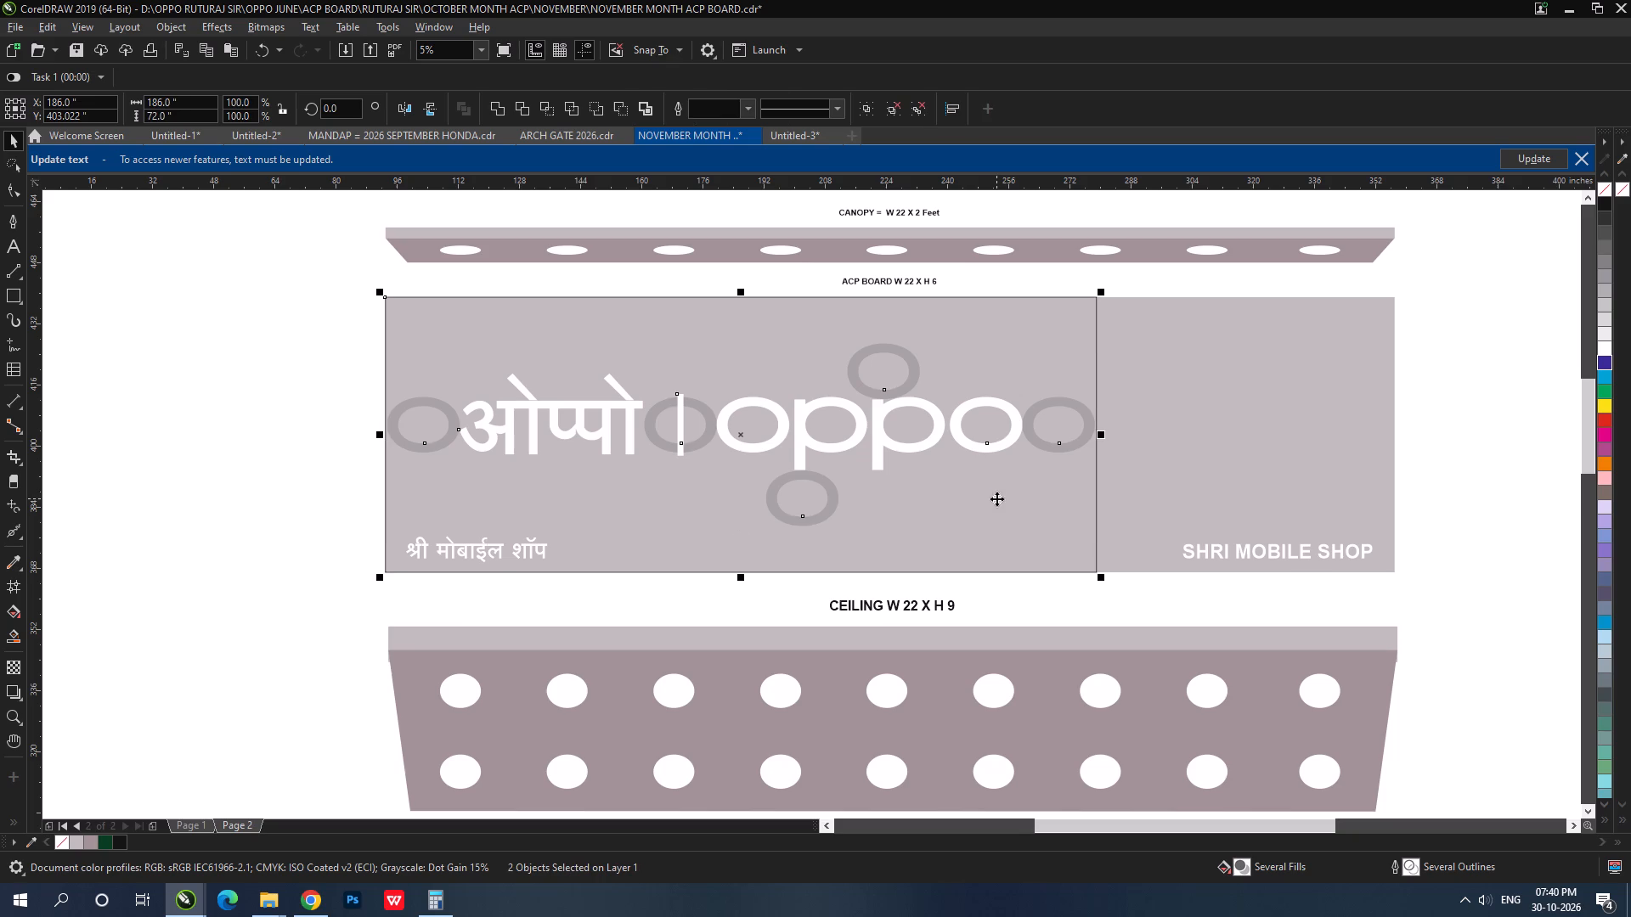
text(ce)
shift+click(996, 498)
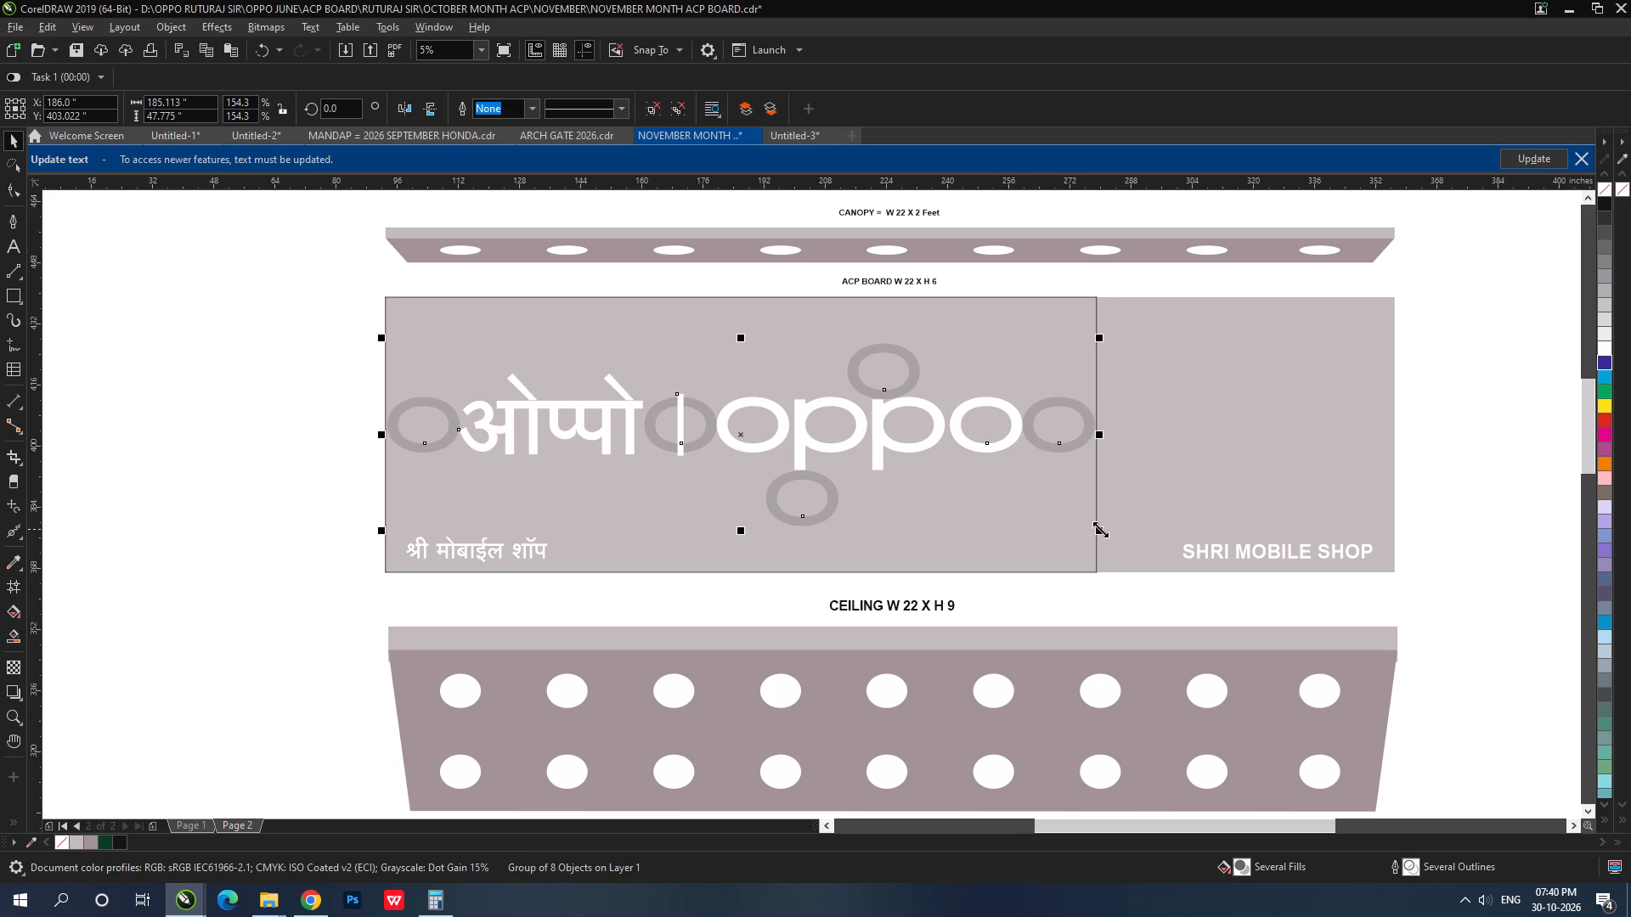
drag(1100, 529, 1139, 551)
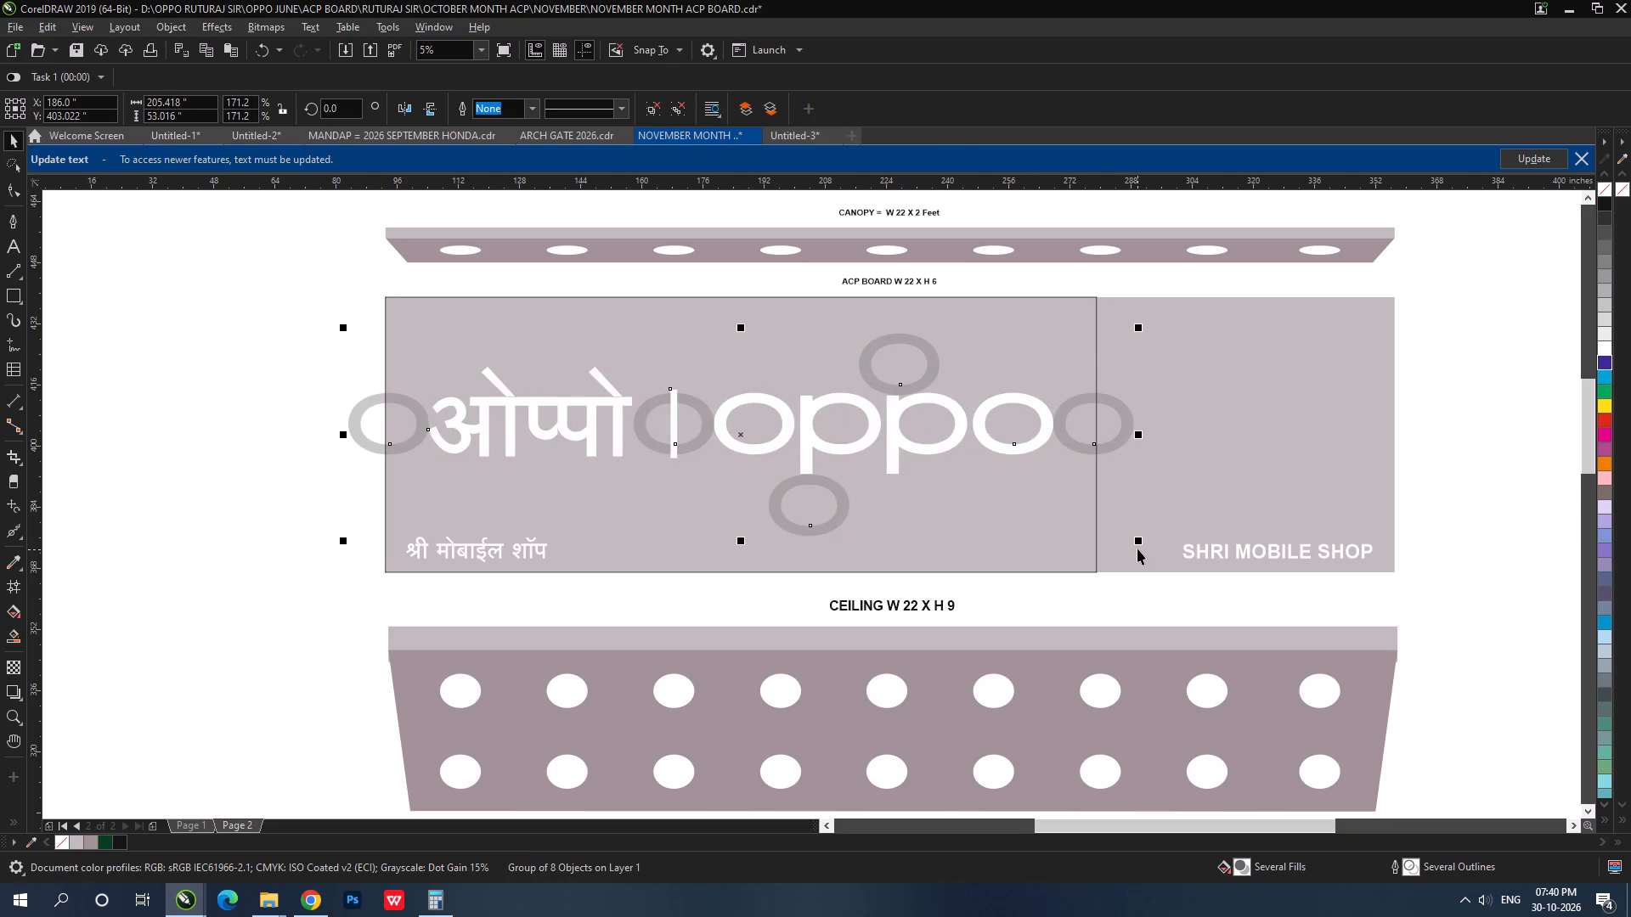
click(1143, 543)
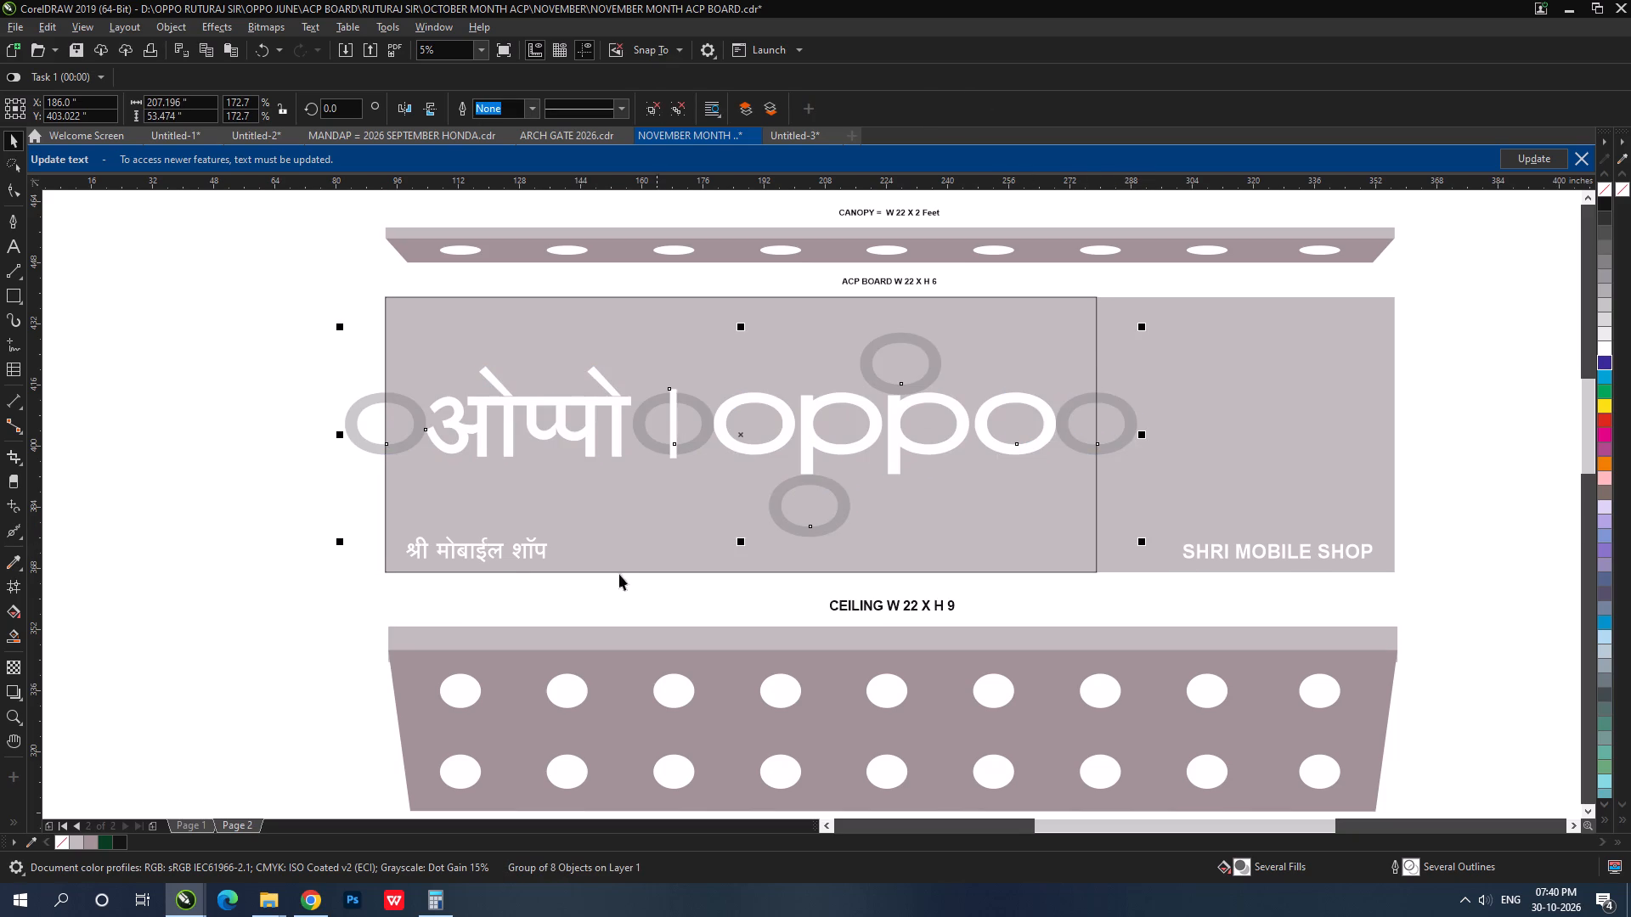
Ungroup the Marathi and English shop-name texts on the ACP board.
click(437, 554)
key(ctrl+u)
click(319, 554)
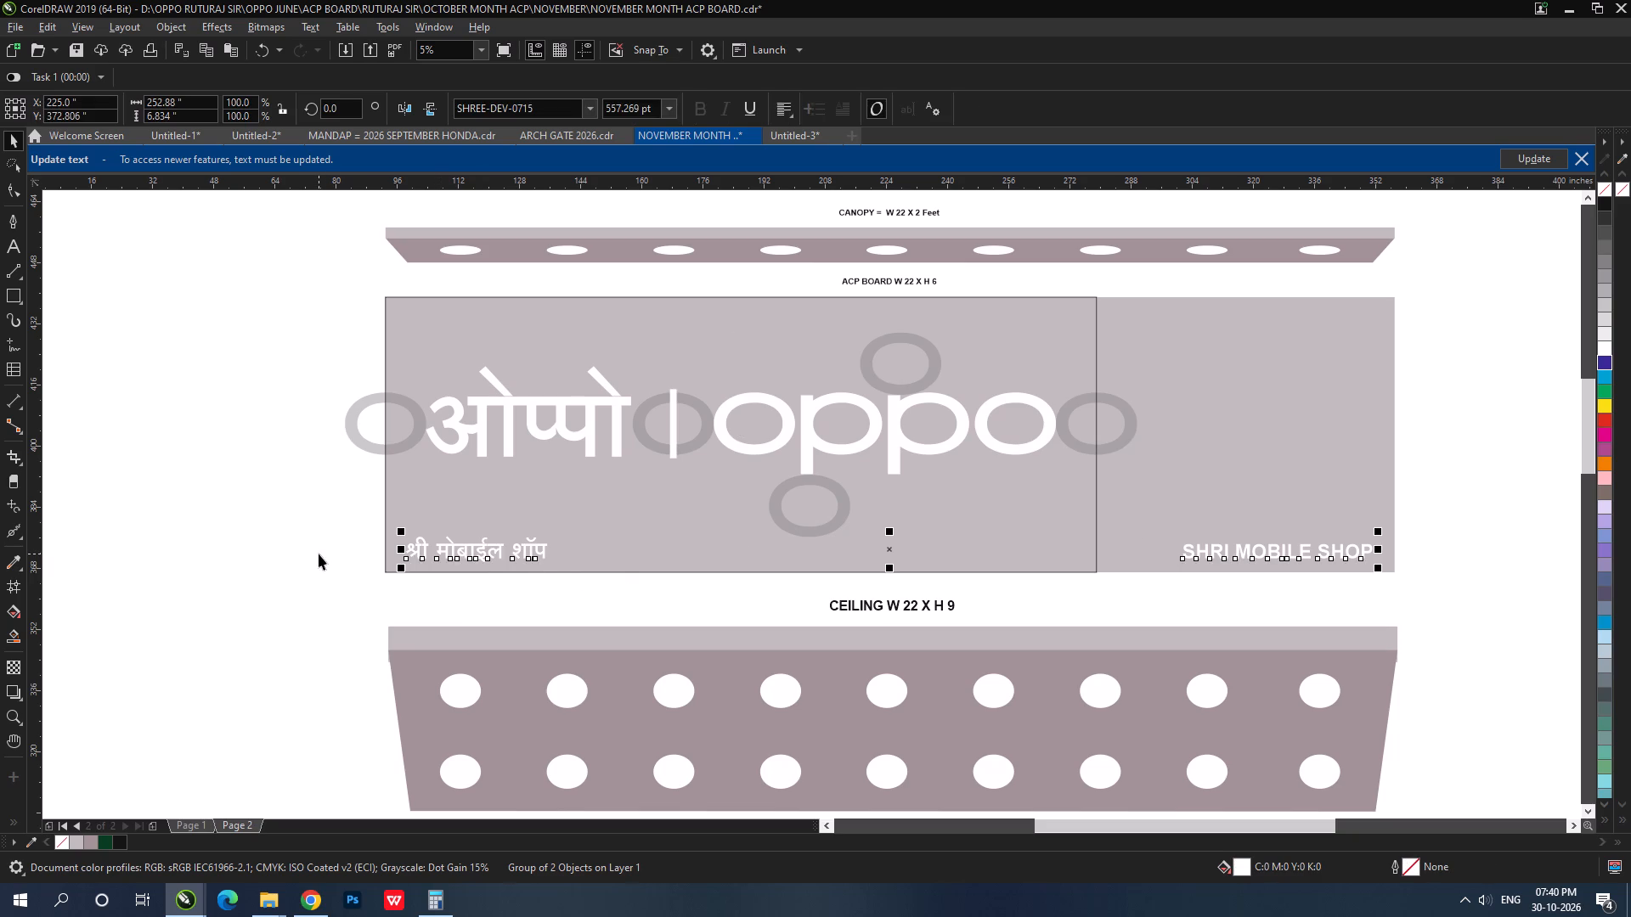
Place a copy of the Marathi shop name on the board area to the right of the rectangle.
click(453, 554)
drag(480, 547, 1291, 397)
right_click(1291, 397)
Move the SHRI MOBILE SHOP text left along its line into the rectangle's bottom-right corner.
click(1258, 554)
drag(1279, 554, 984, 551)
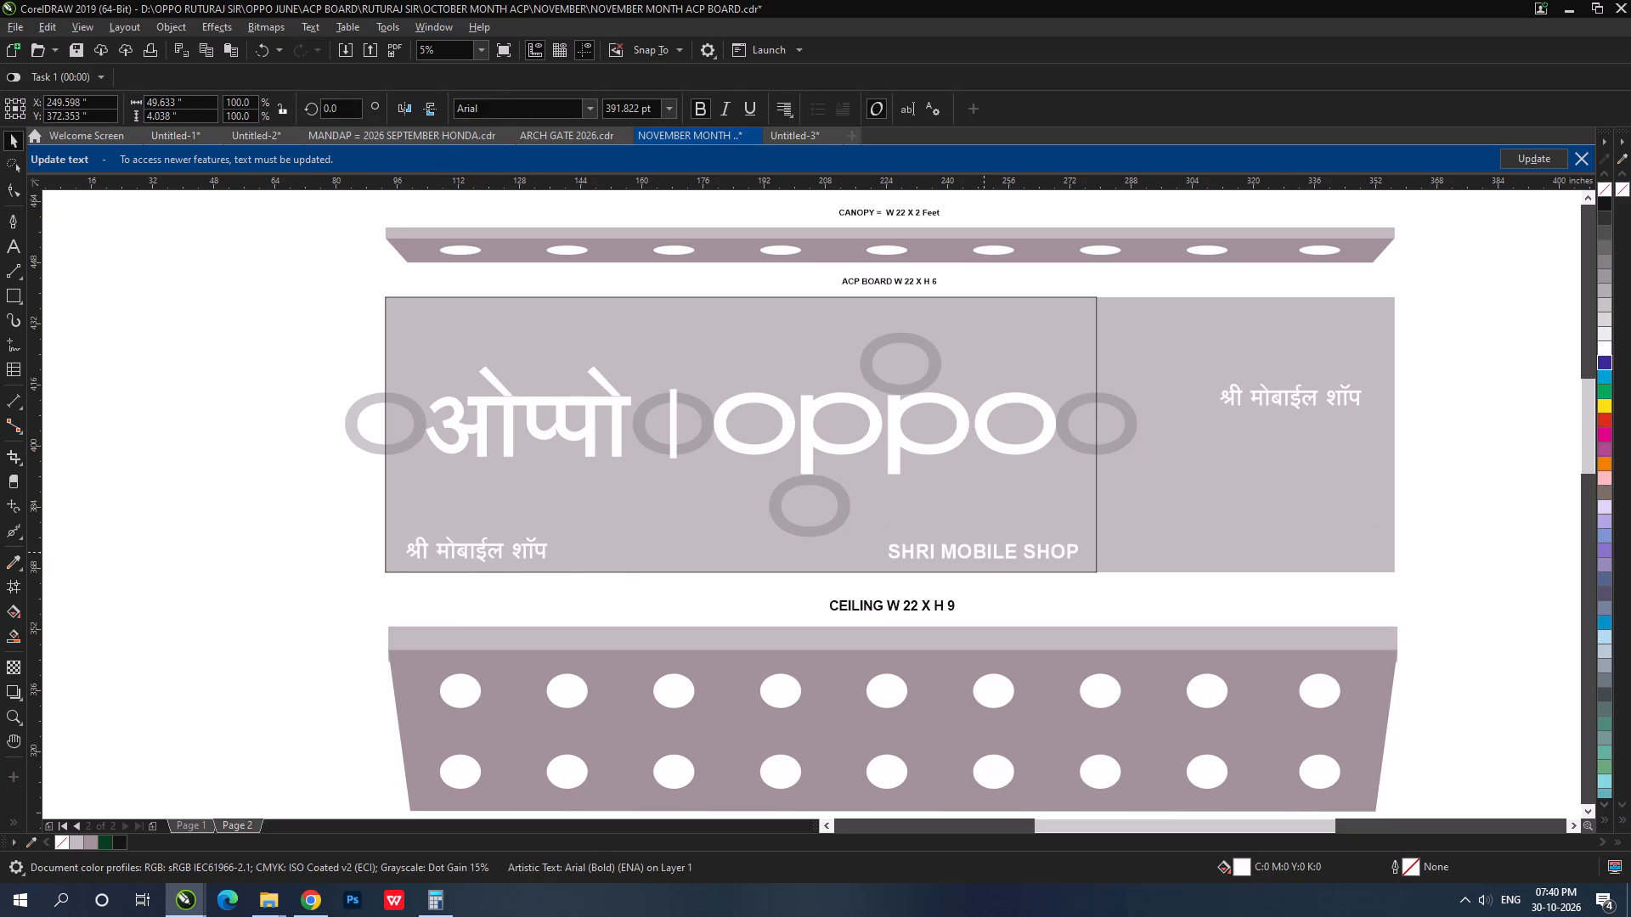
Shift the SHRI MOBILE SHOP text slightly left along its line, to about X 248.3 inches.
drag(984, 551, 979, 549)
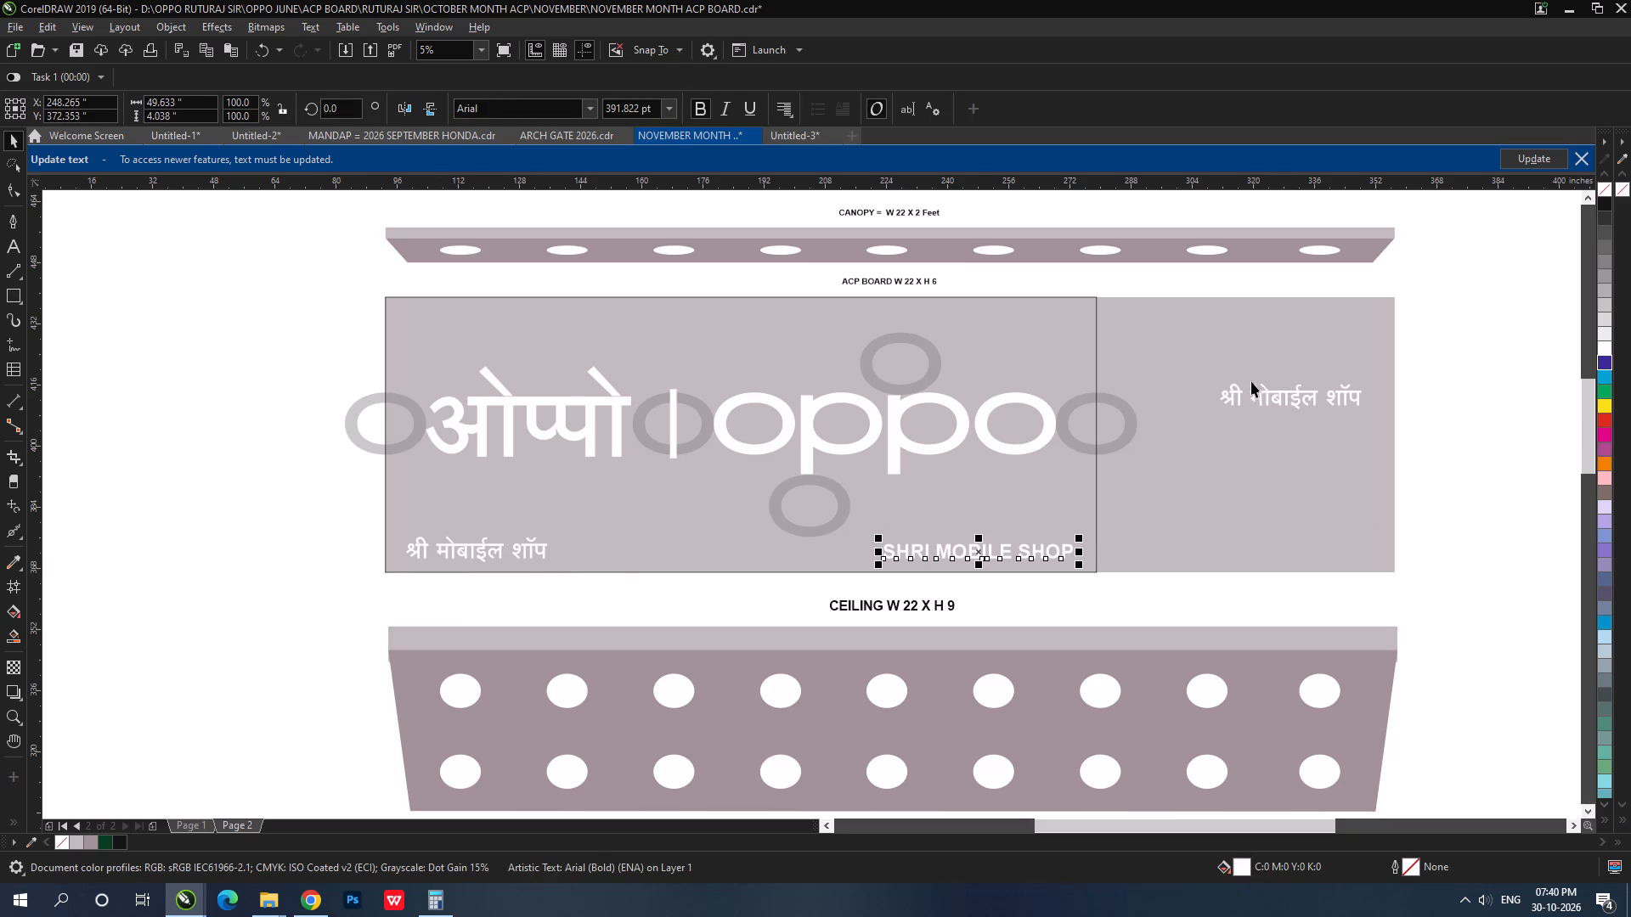
Break the Marathi shop name beside the outlined rectangle into three centre-aligned lines, one word per line.
double_click(1251, 398)
key(Return)
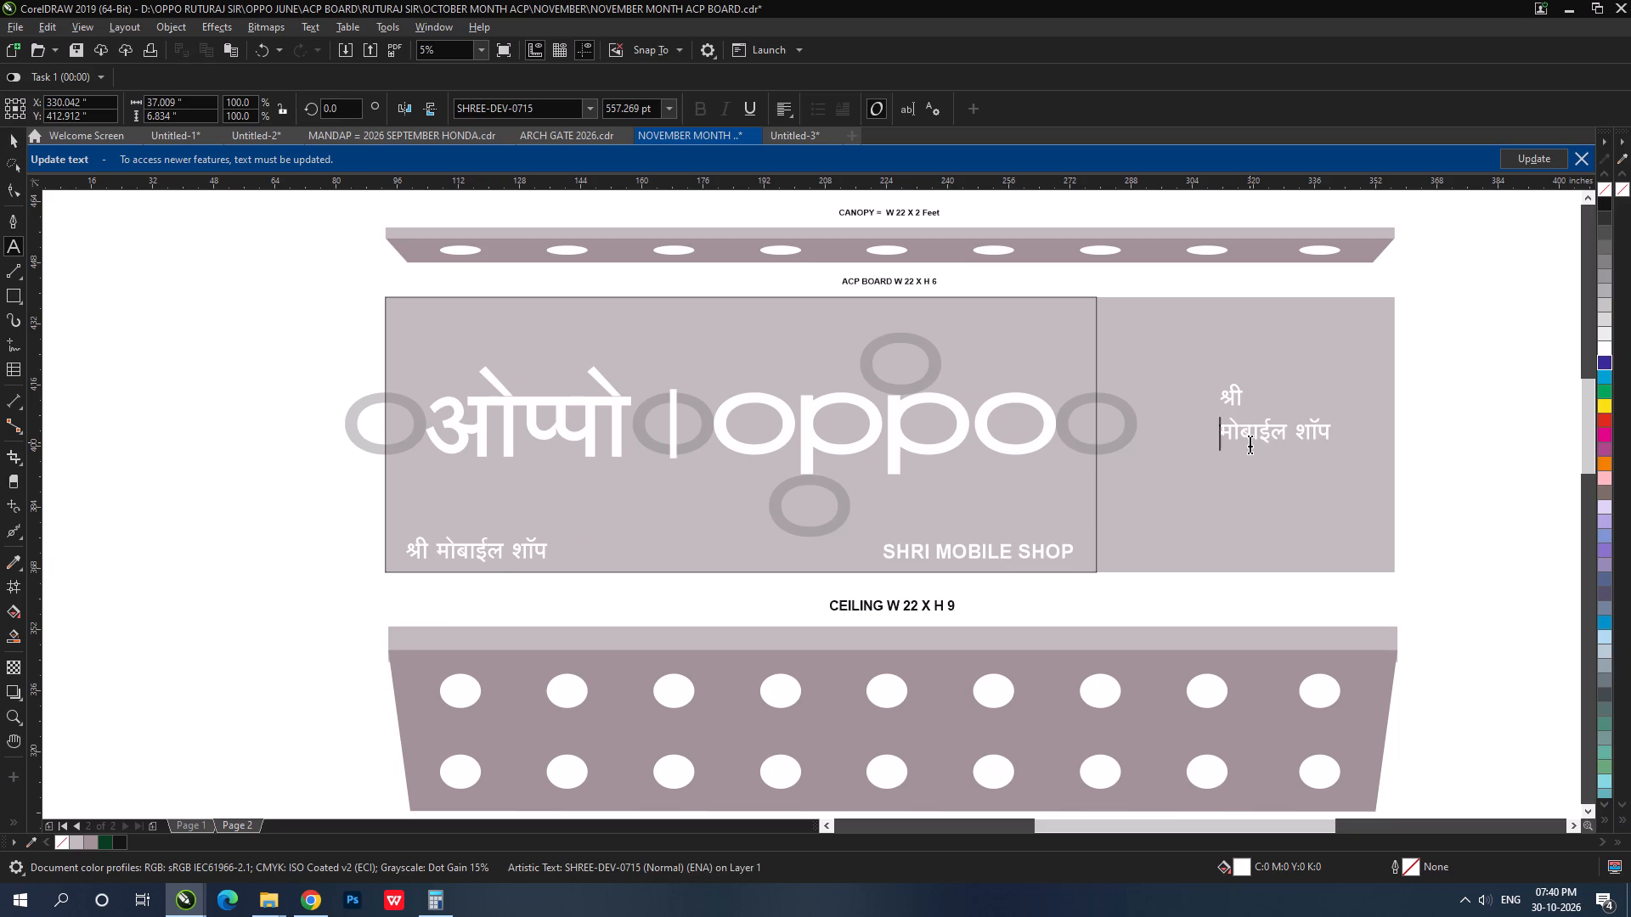
key(ctrl+a)
key(ctrl+e)
click(1291, 432)
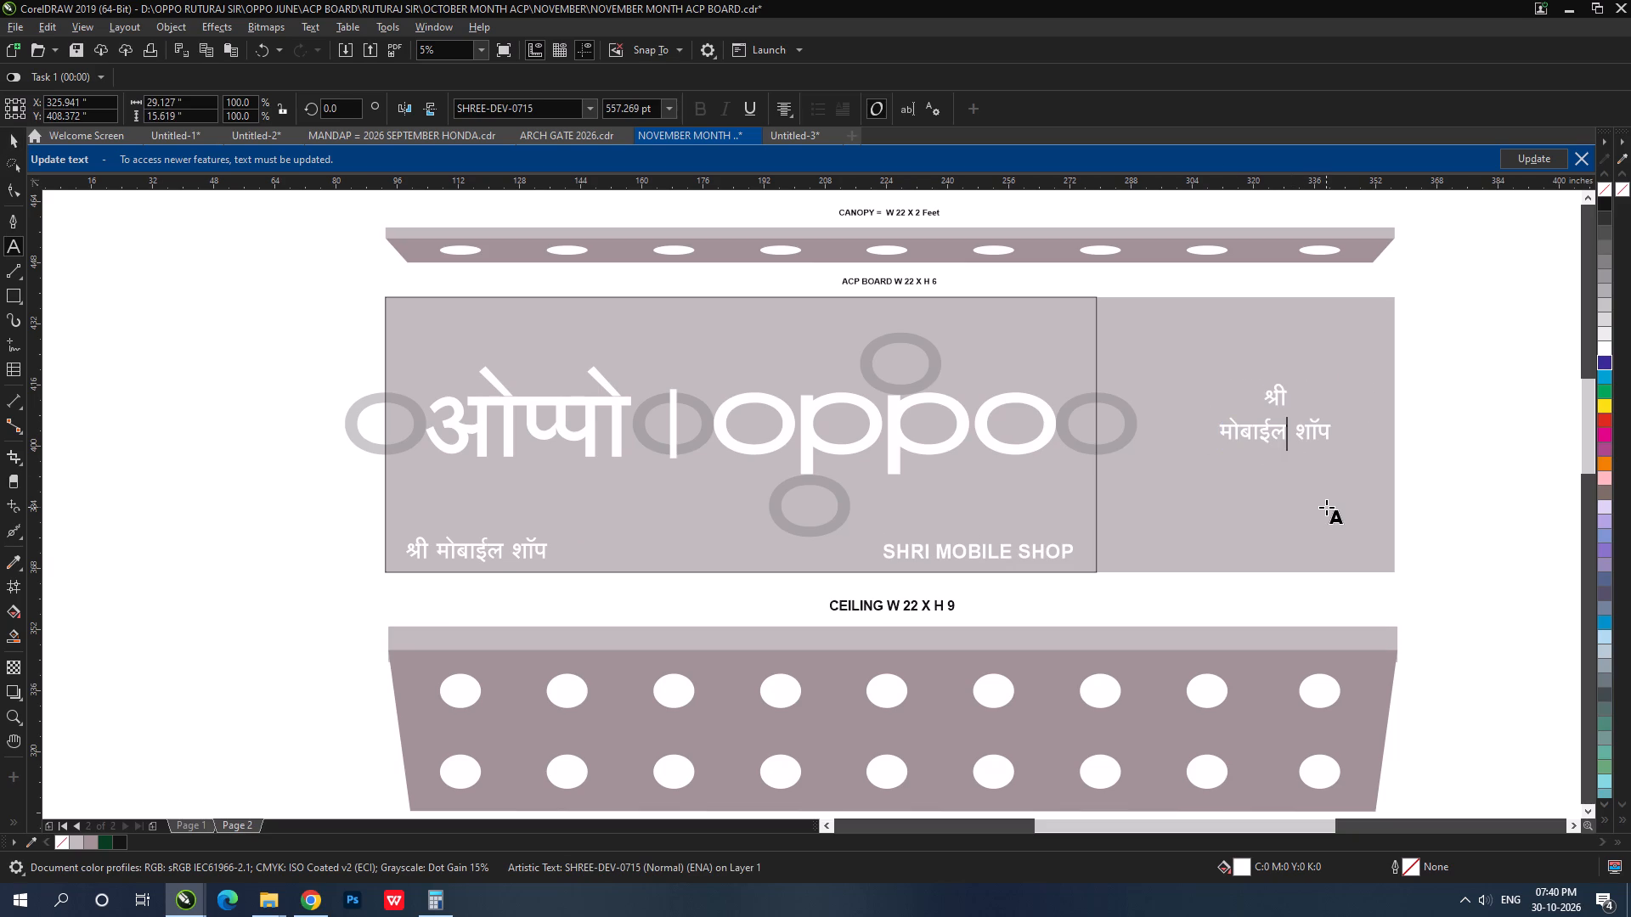
key(Return)
key(ctrl+a)
key(ctrl+e)
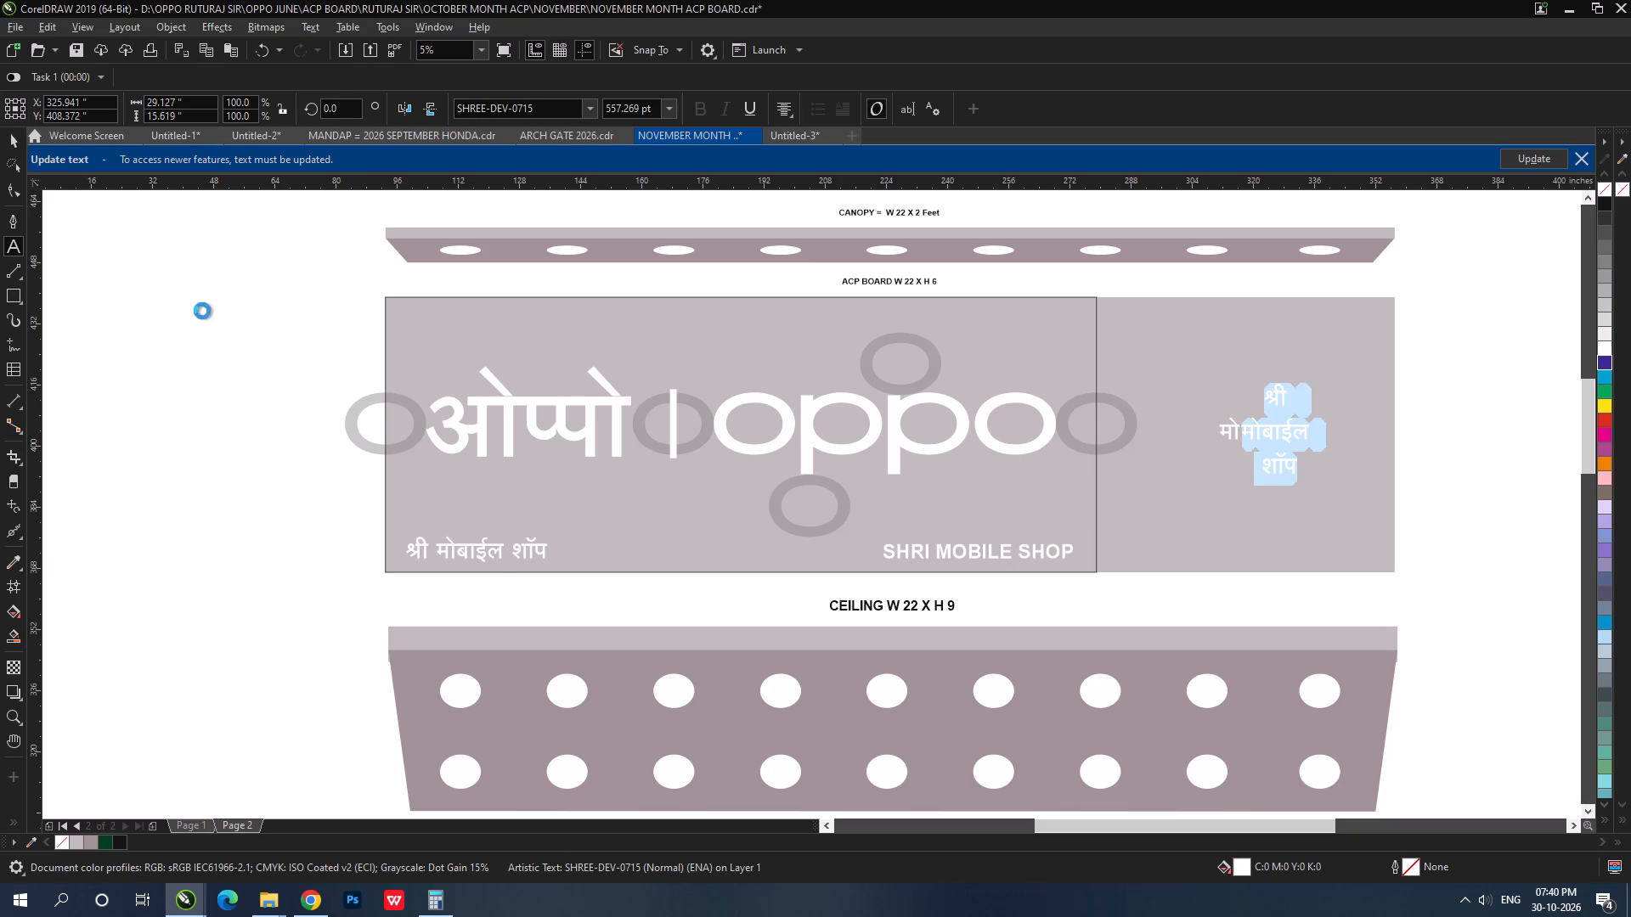
click(8, 147)
click(276, 446)
Enlarge the three-line Marathi shop name from its centre to about 37.4 by 50 inches.
click(1284, 431)
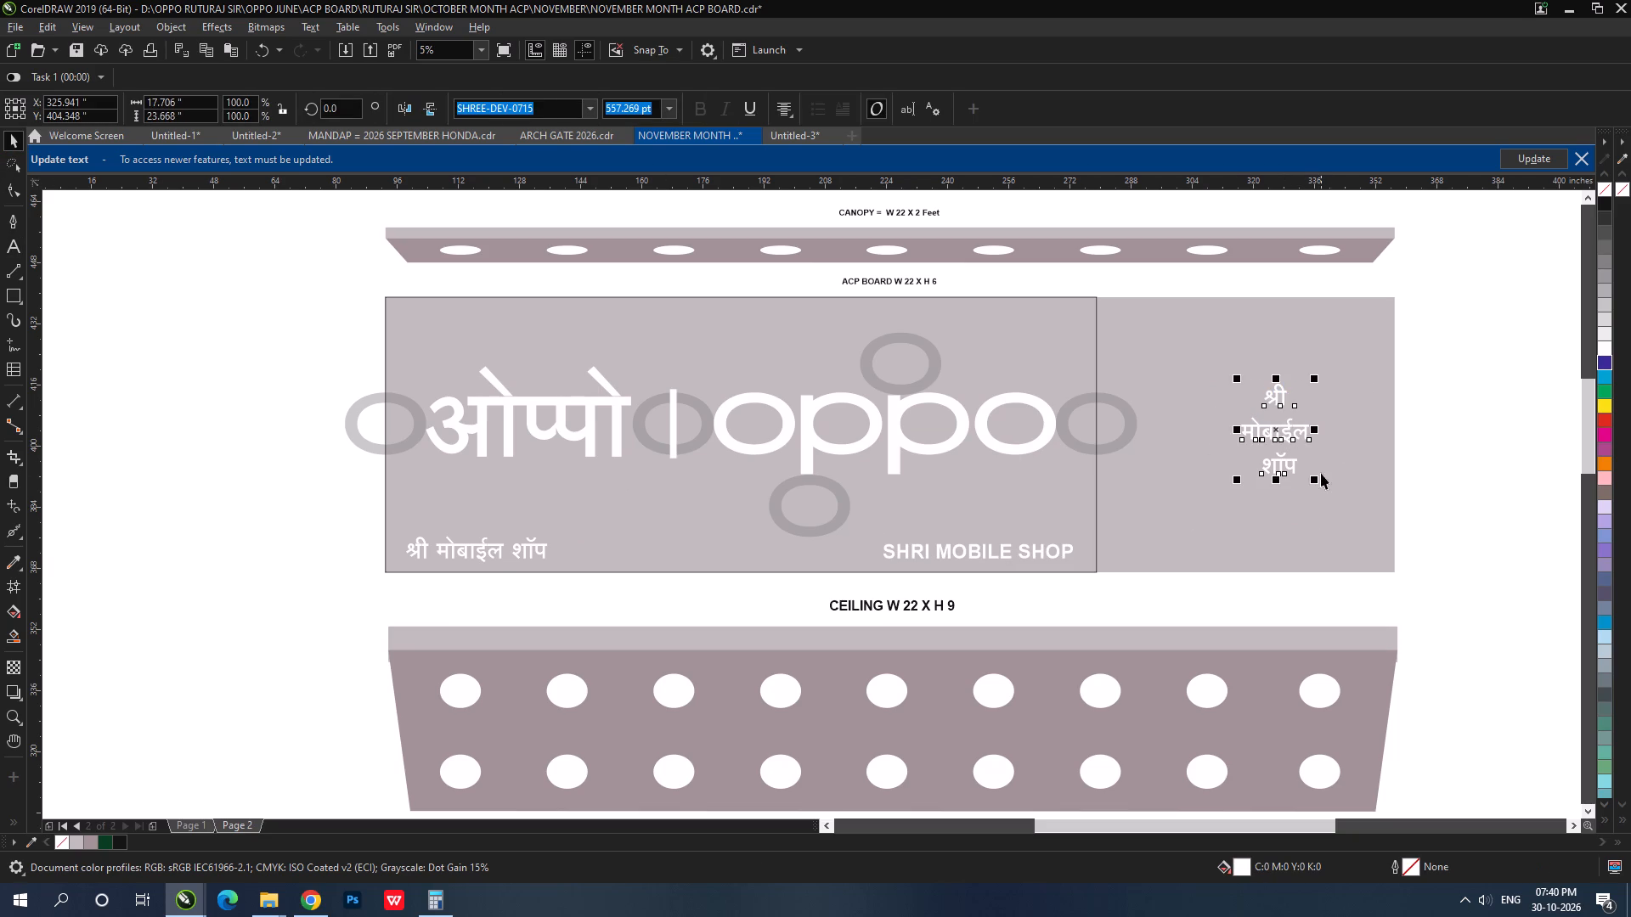
drag(1317, 482, 1363, 532)
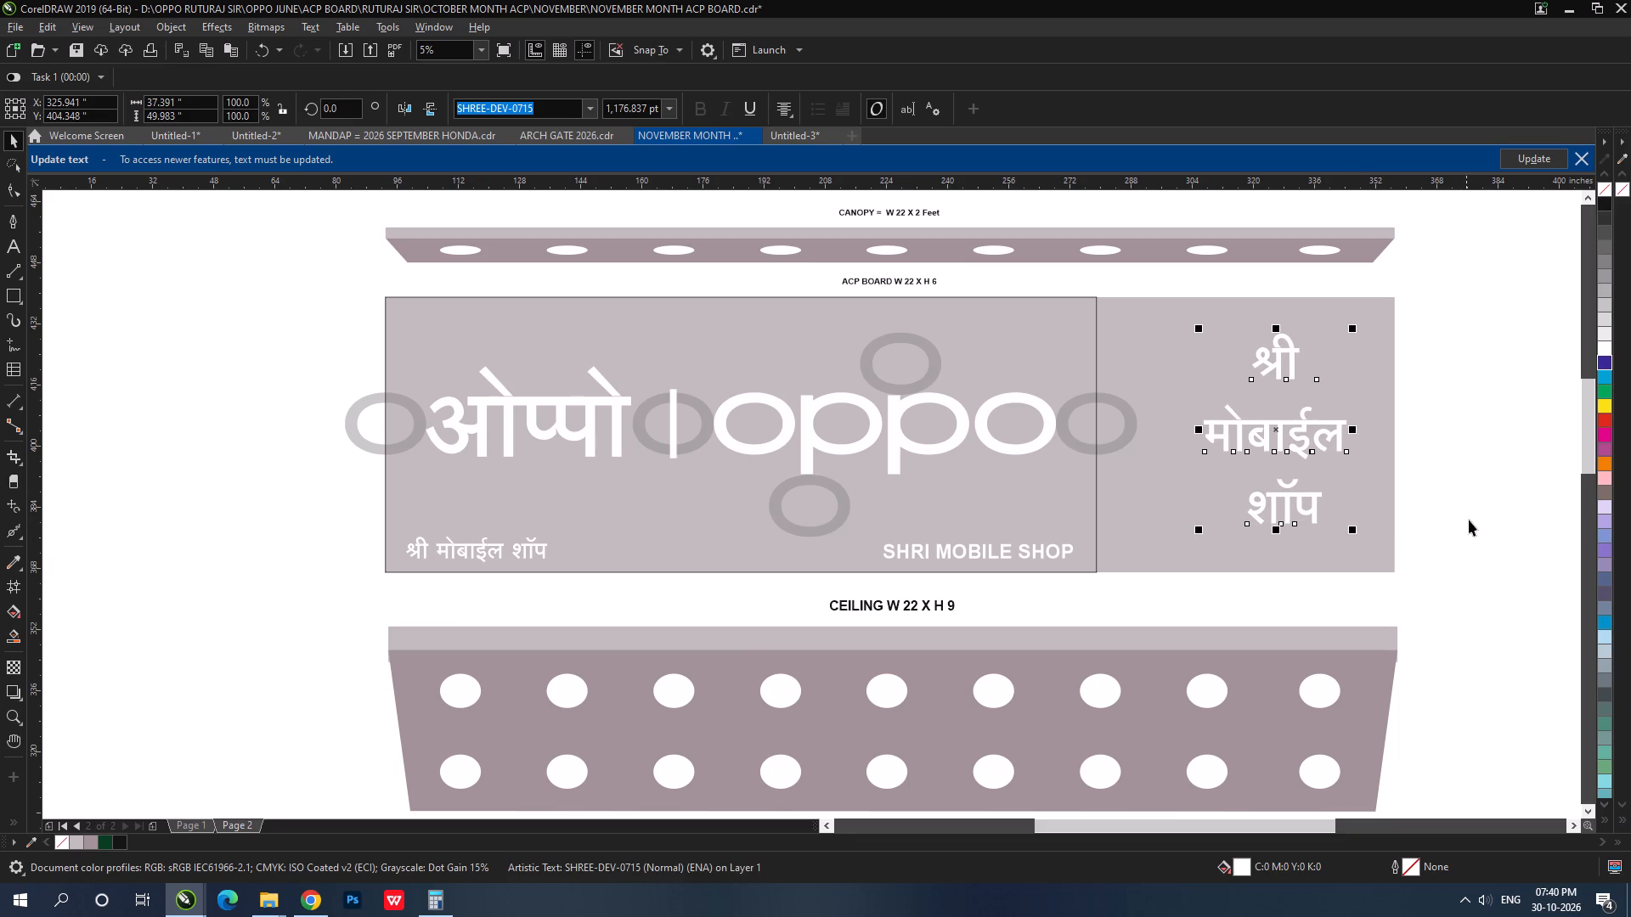
click(1470, 519)
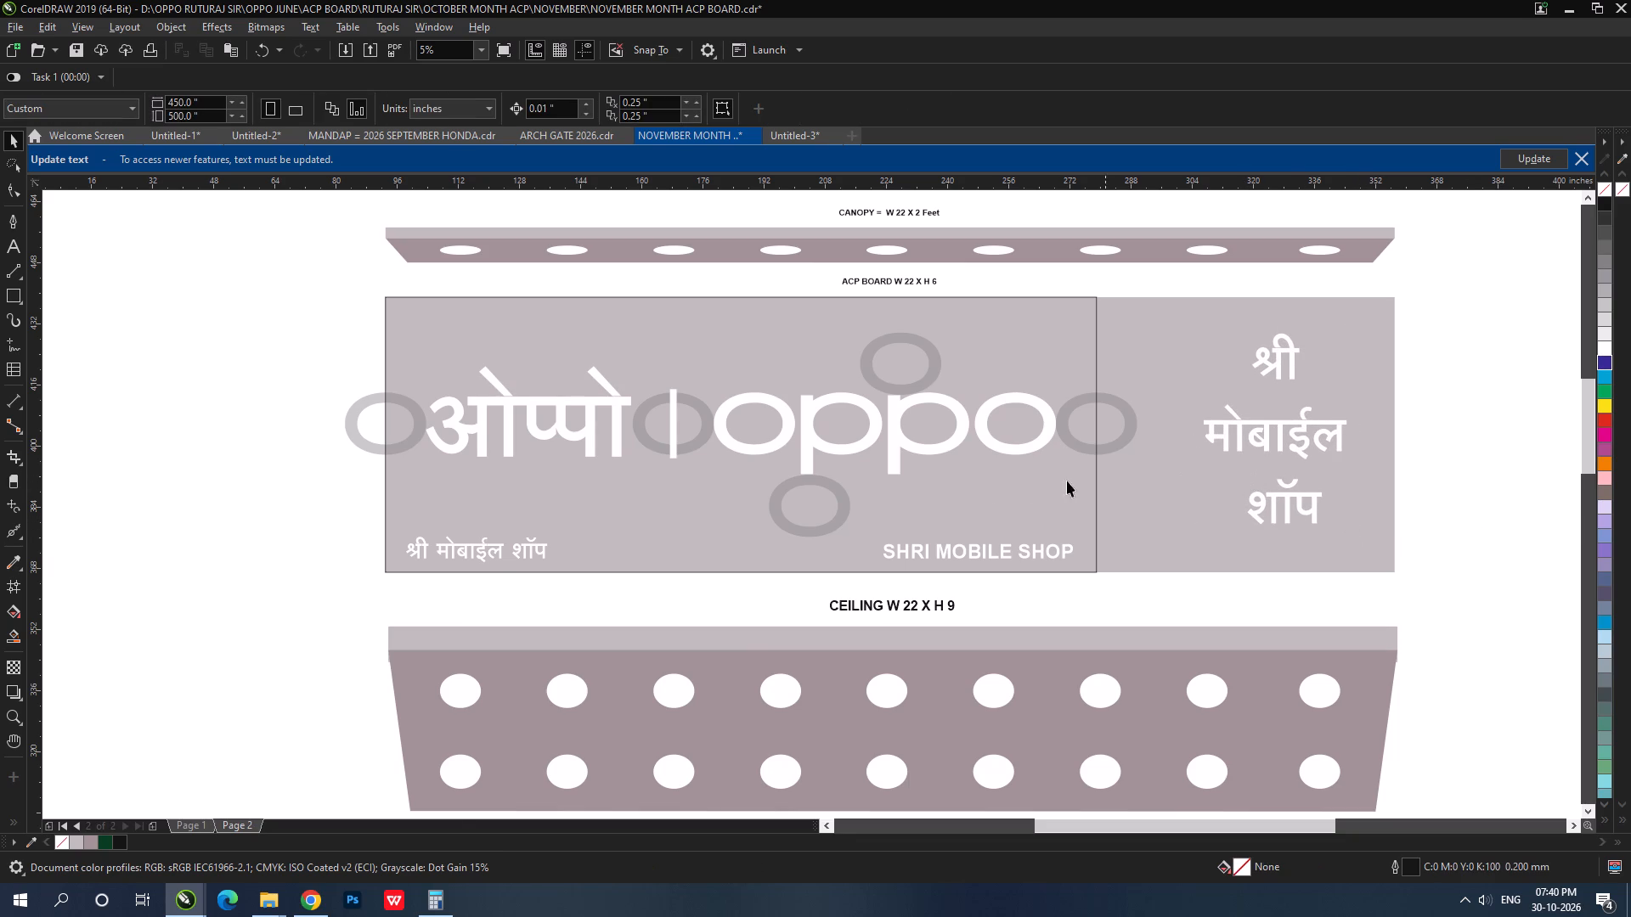
Move the spare OPPO board near the page bottom straight up to about Y 162.1 inches.
scroll(897, 444, down, 2)
scroll(900, 457, up, 1)
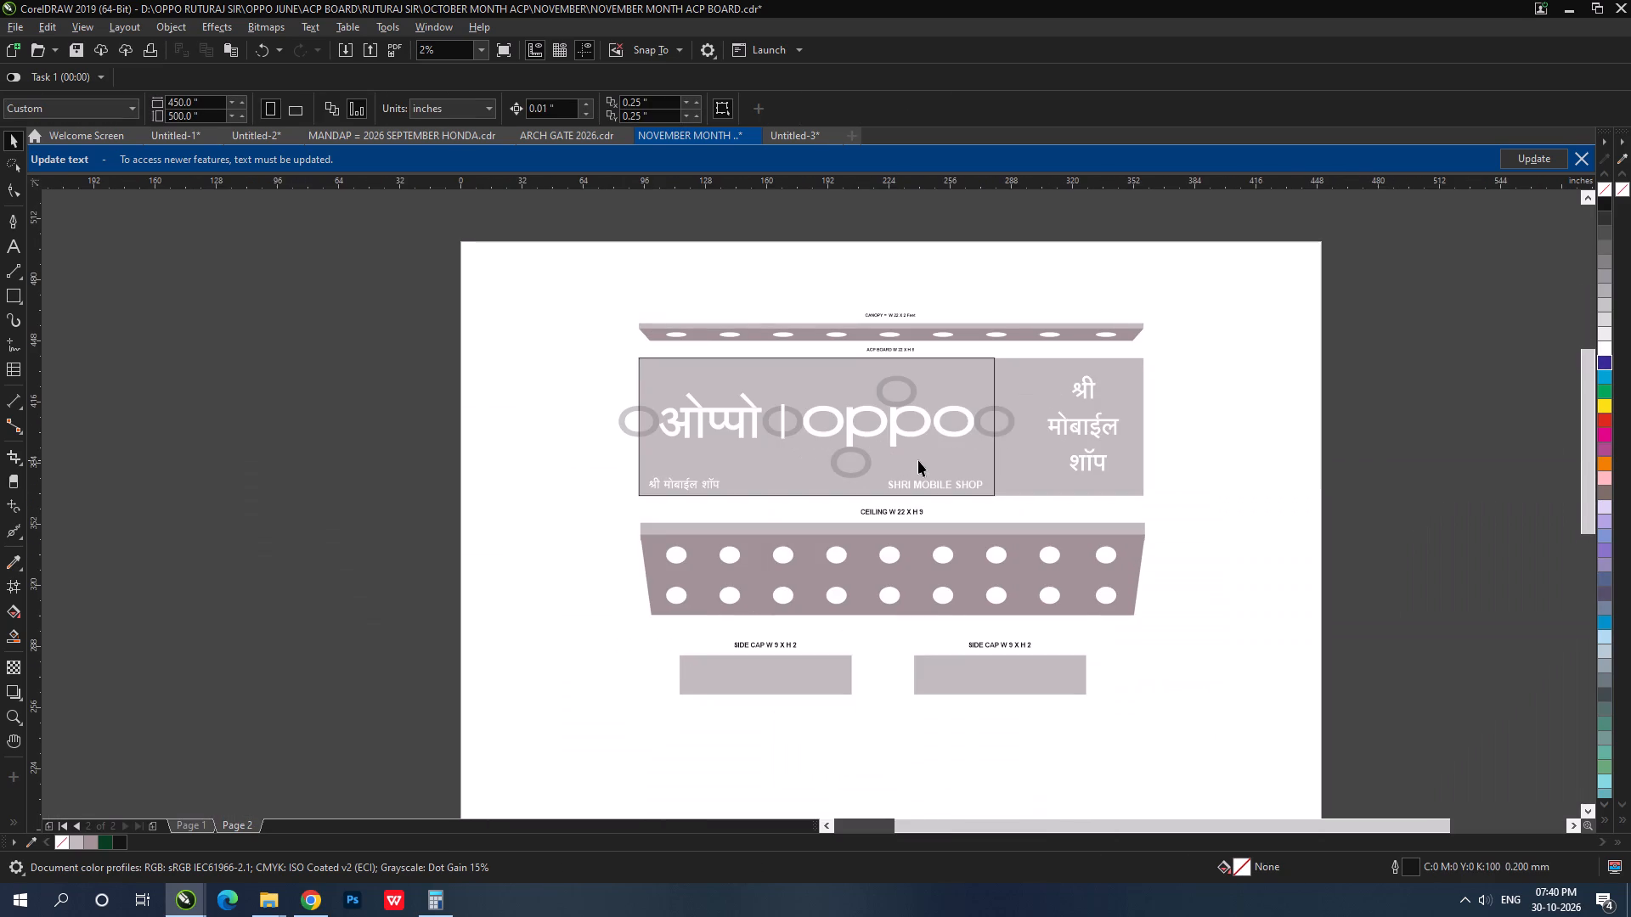
scroll(891, 432, down, 2)
scroll(911, 607, up, 1)
scroll(950, 429, down, 1)
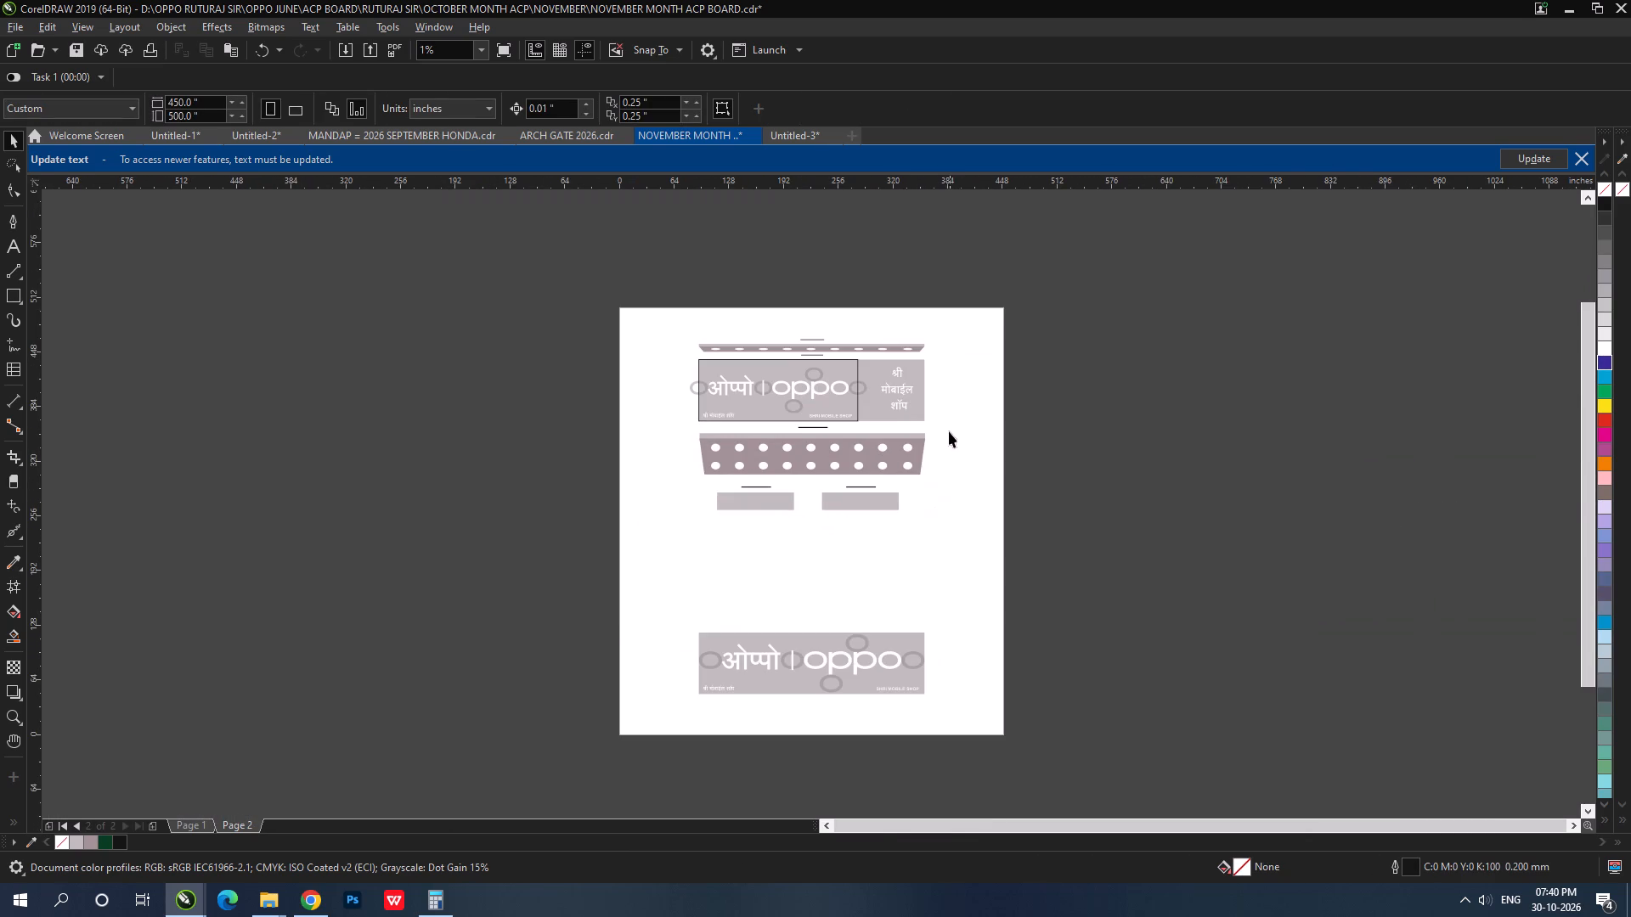
drag(1013, 723, 513, 577)
drag(798, 670, 803, 600)
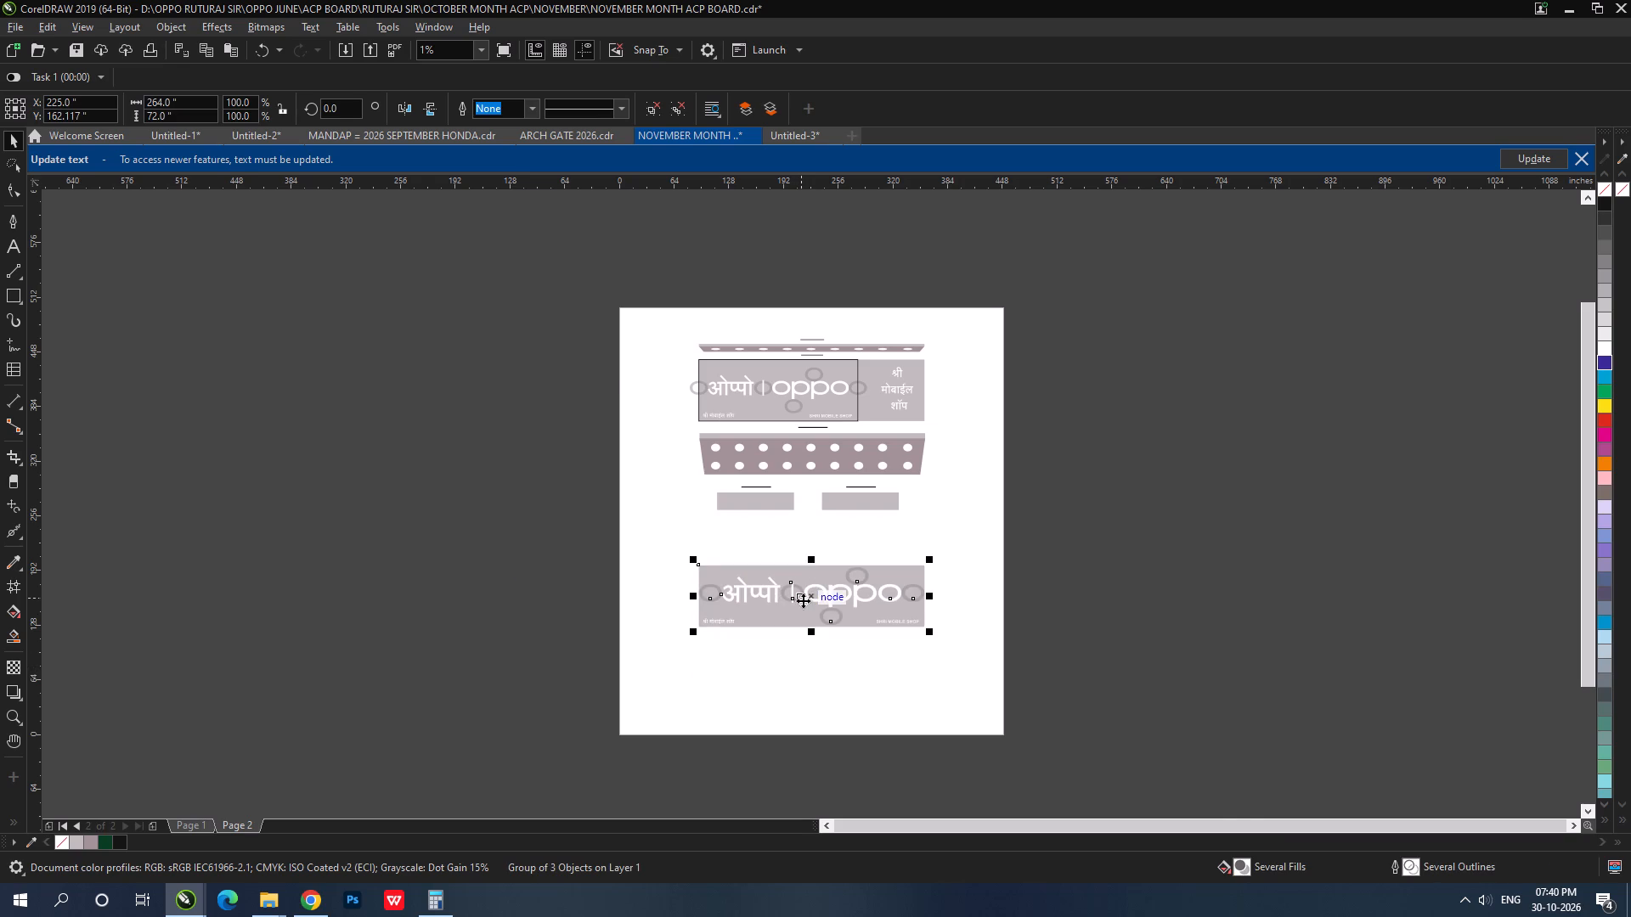
Ungroup the spare OPPO board into its background, logo group and shop-name texts.
key(shift+F2)
key(ctrl+u)
scroll(932, 494, down, 1)
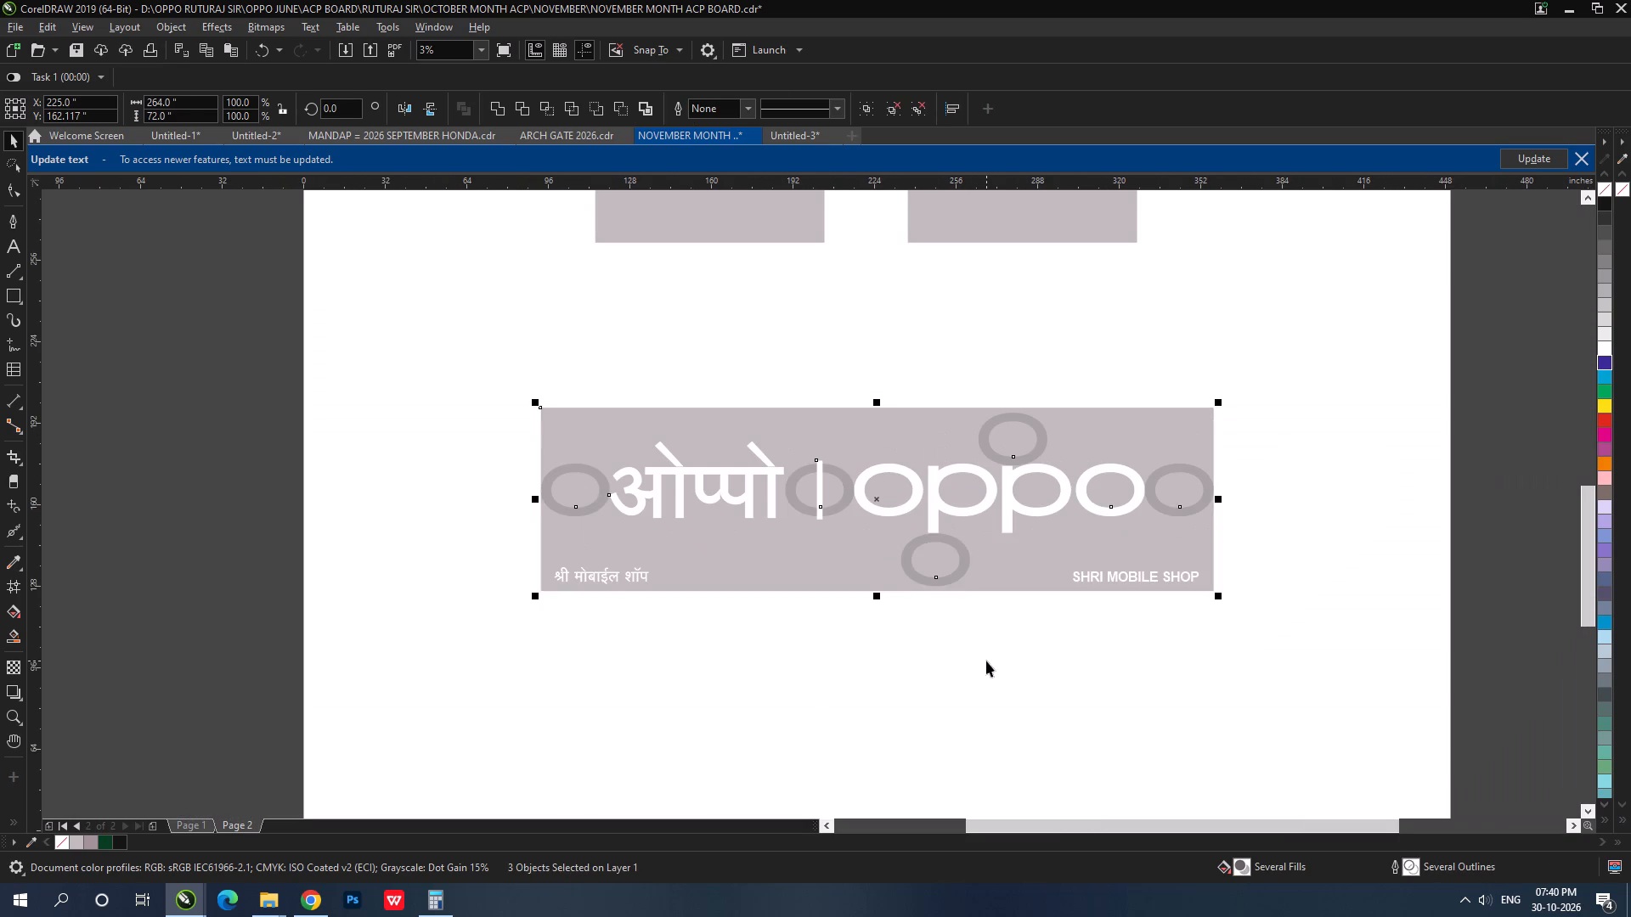
click(986, 661)
drag(516, 371, 1259, 549)
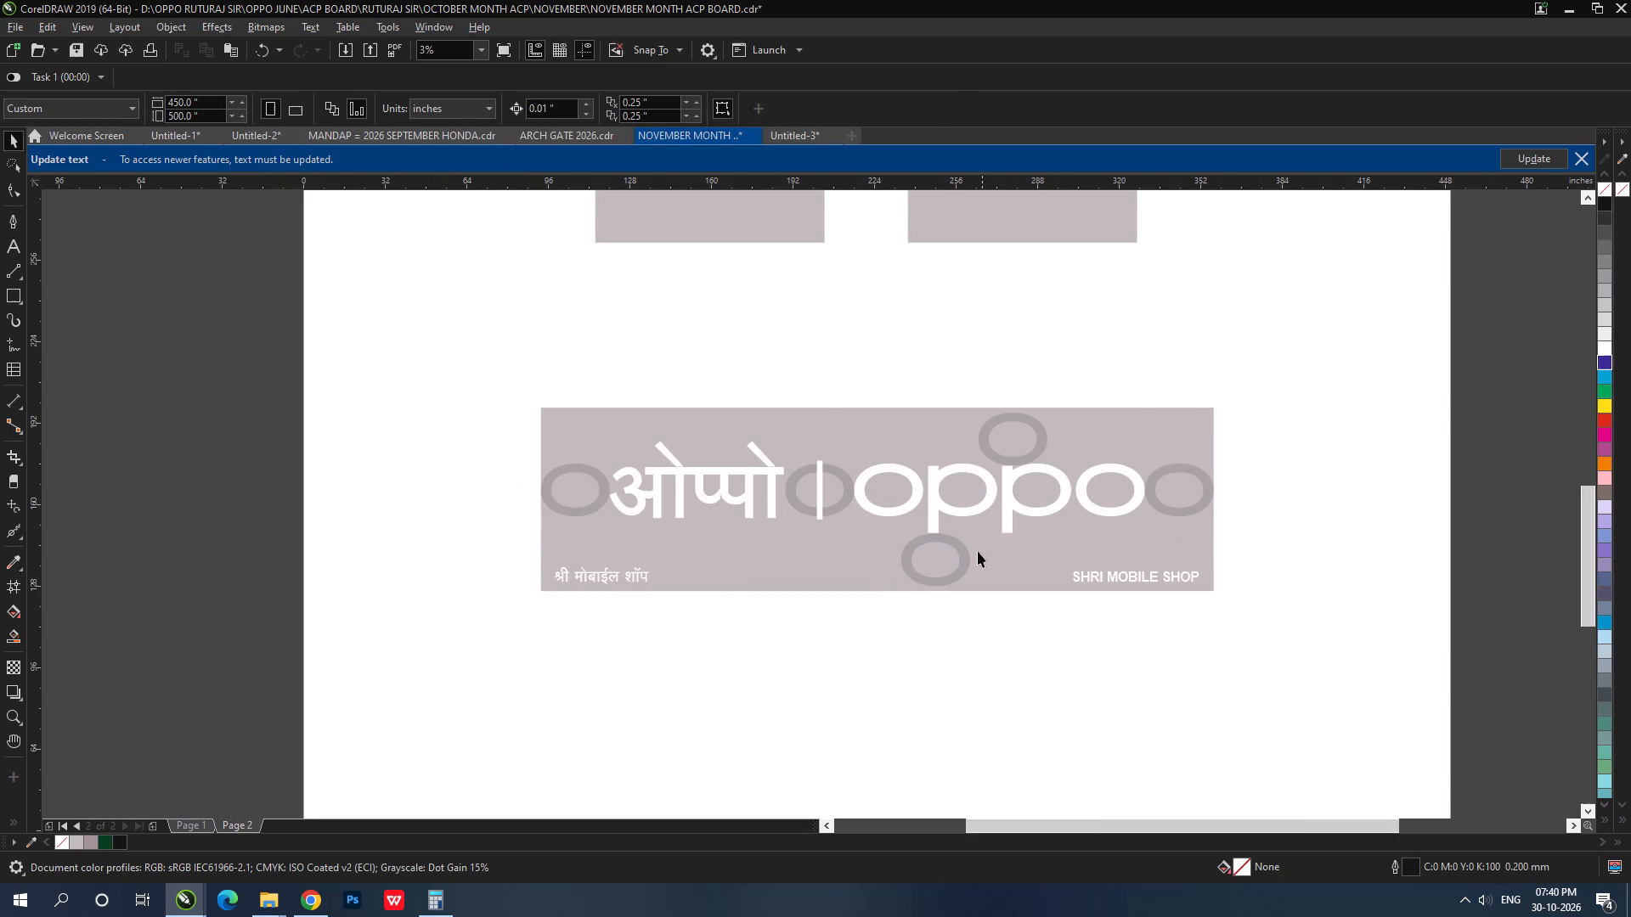
Shrink the spare board's OPPO logo group from its centre to about 233.3 by 60.2 inches.
click(958, 554)
drag(962, 554, 963, 529)
key(ctrl+z)
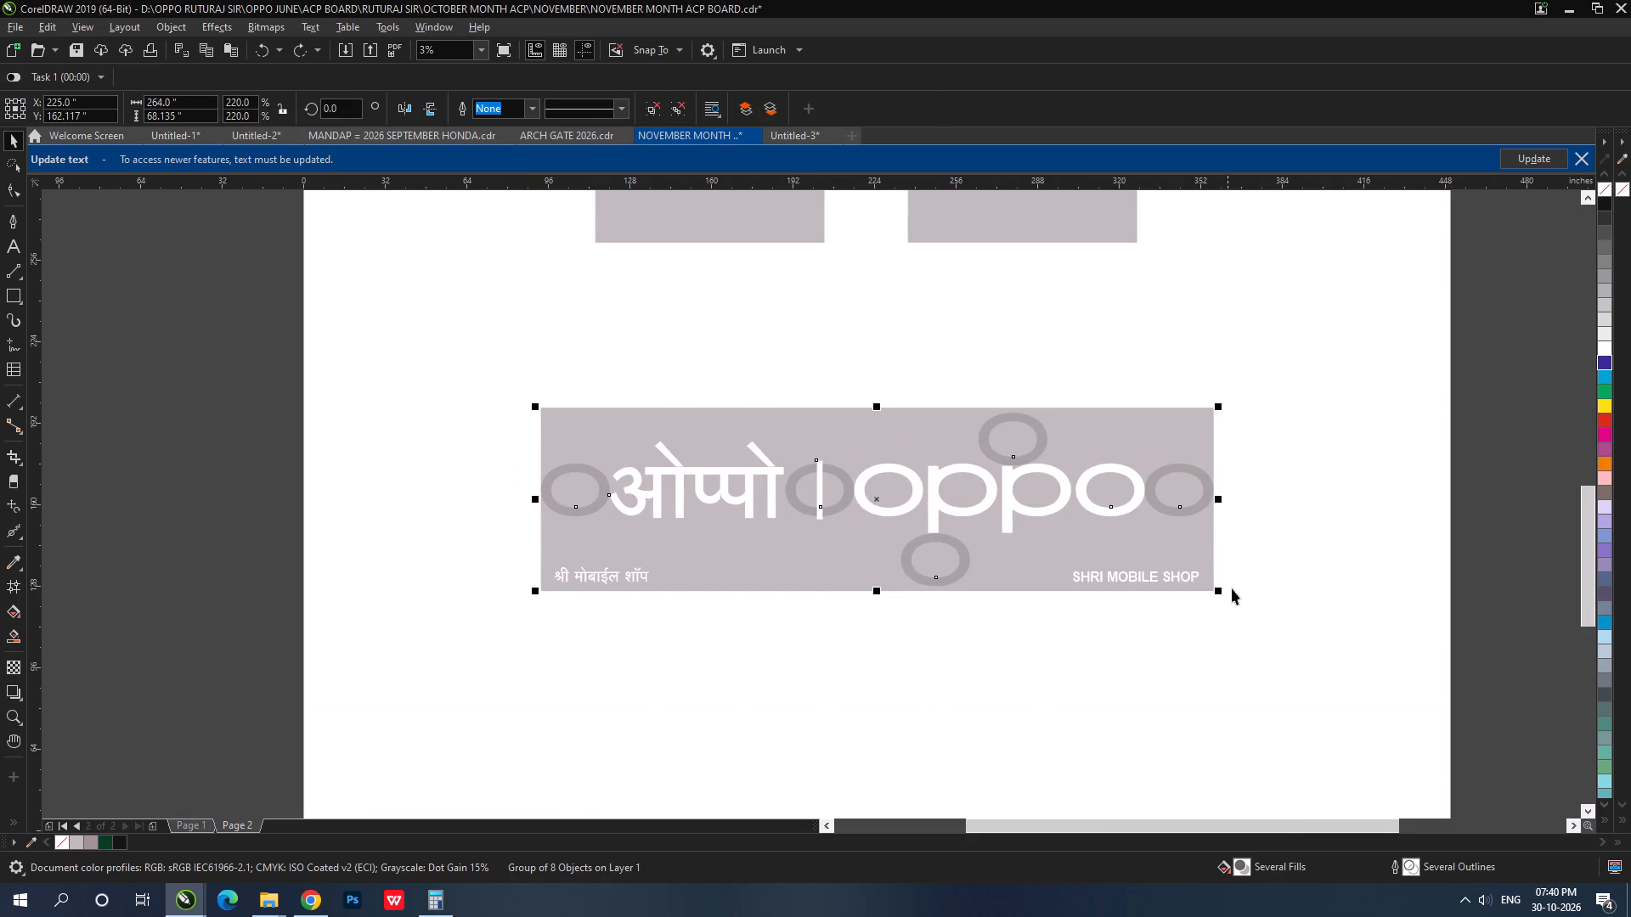
drag(1216, 588, 1180, 577)
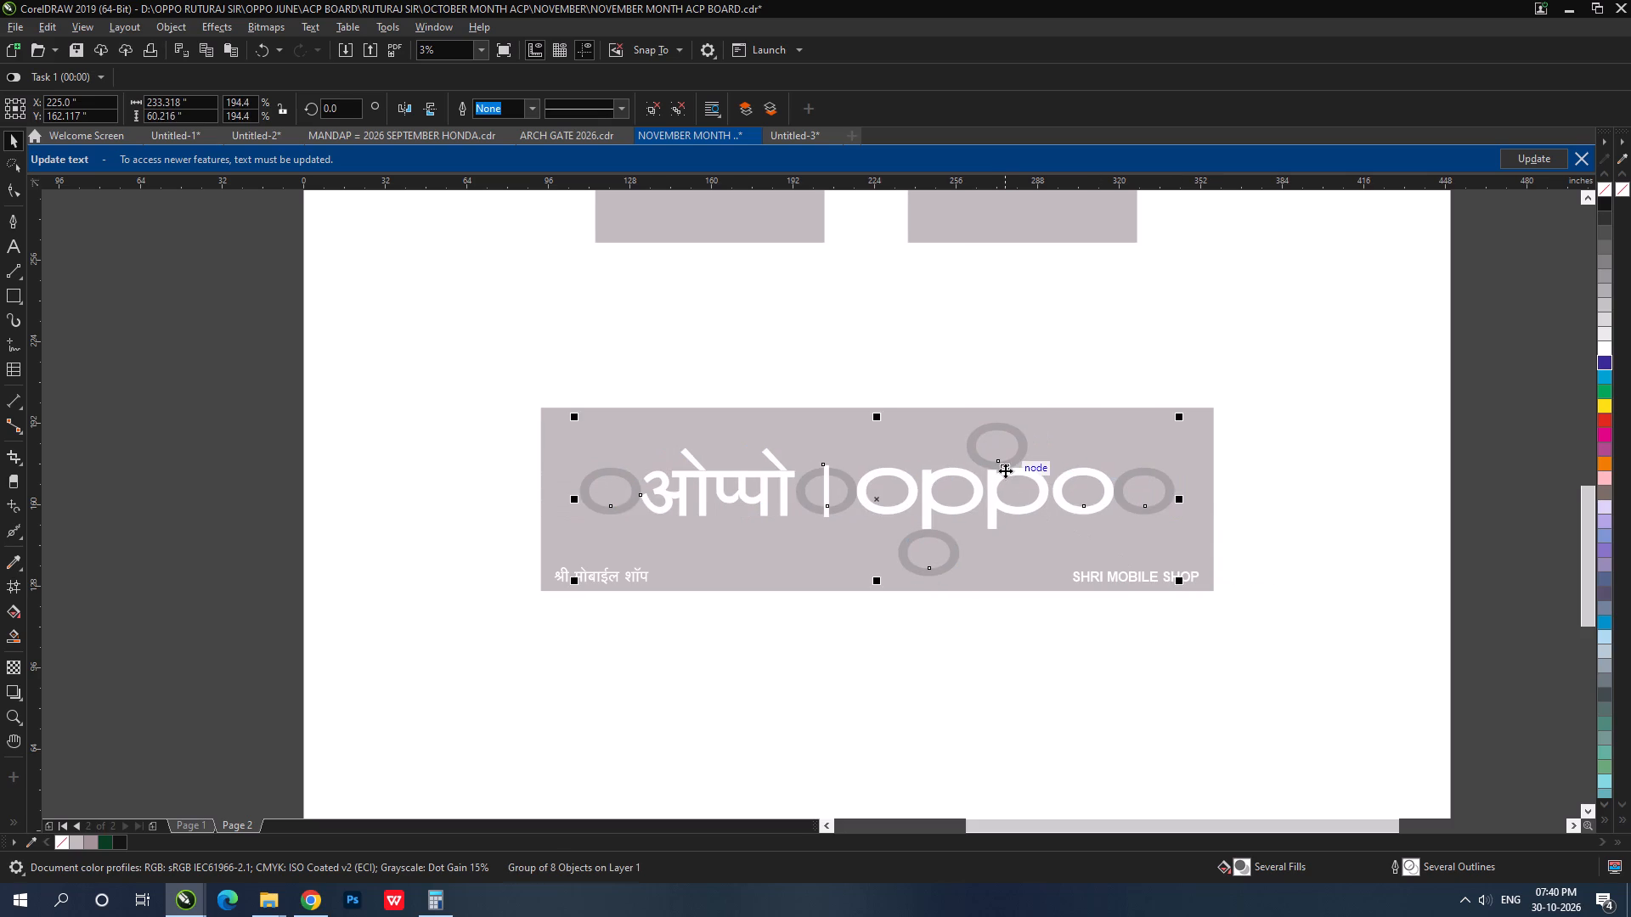
click(1005, 470)
click(1251, 464)
Create a full-width strip along the board's lower edge from a copy of its background, 18 inches high.
click(1074, 434)
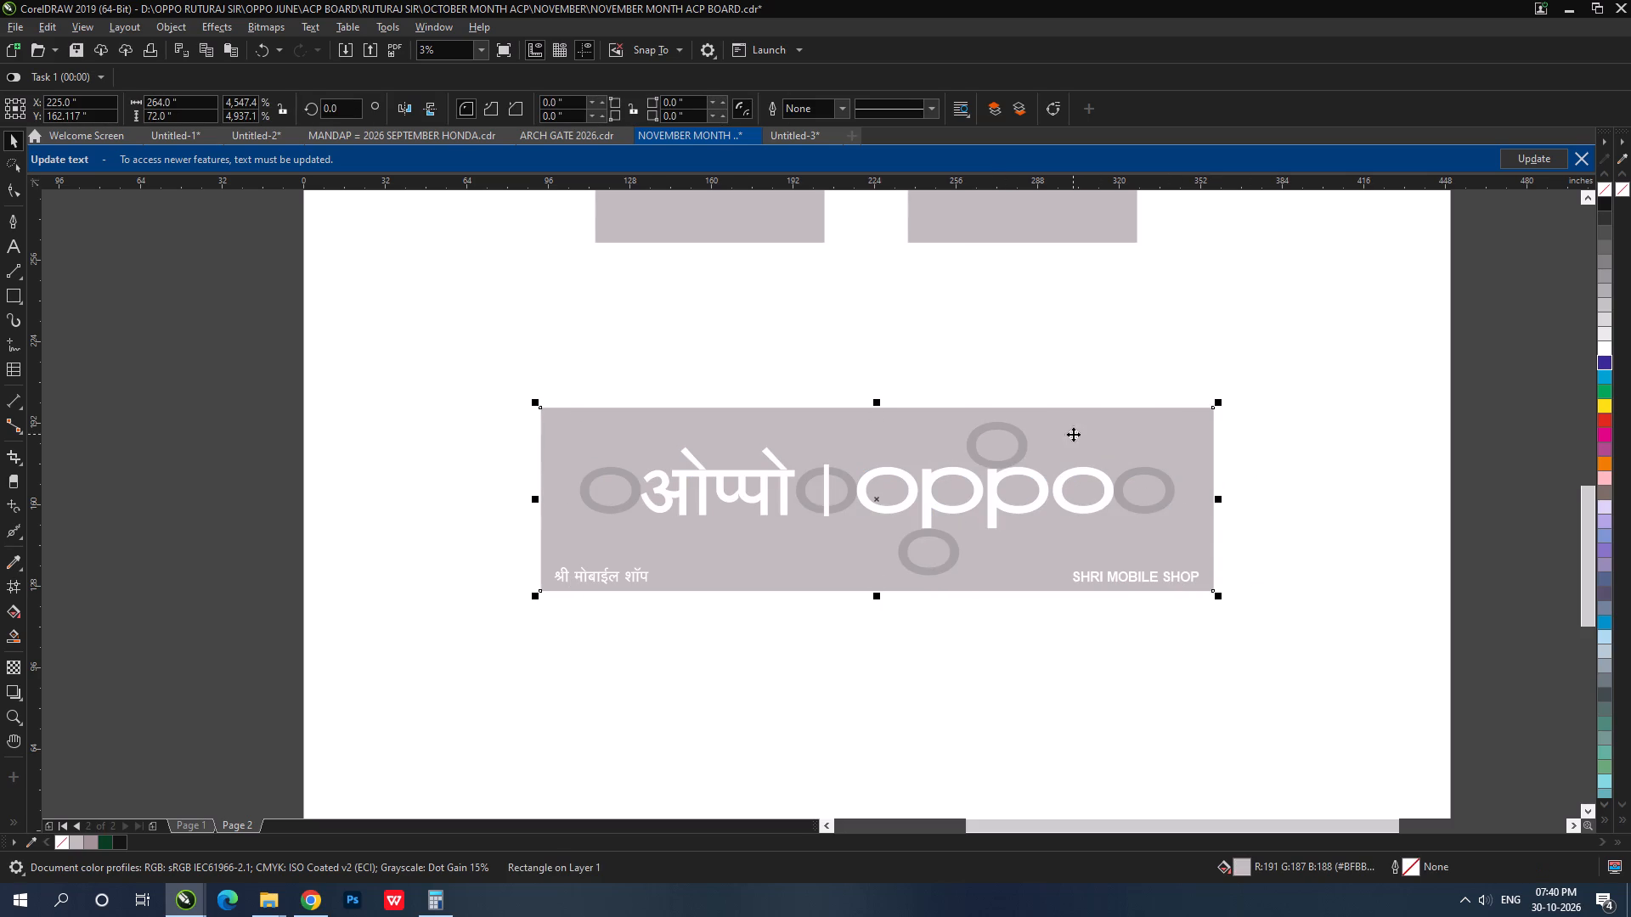
drag(879, 403, 886, 541)
right_click(886, 541)
drag(206, 121, 21, 103)
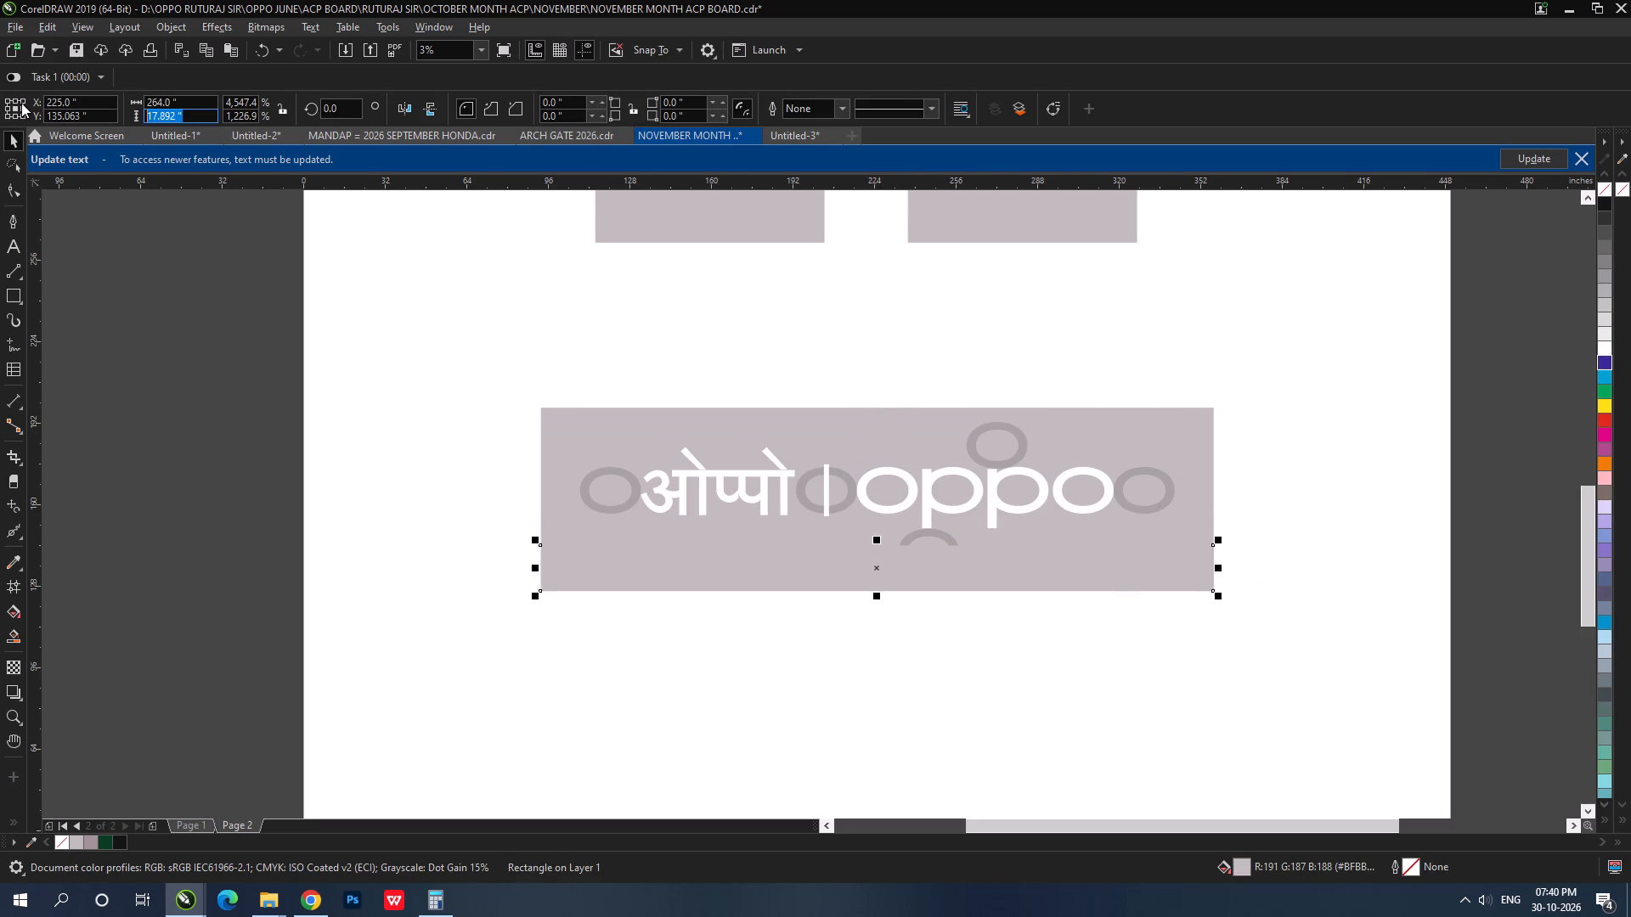
text(18)
key(Return)
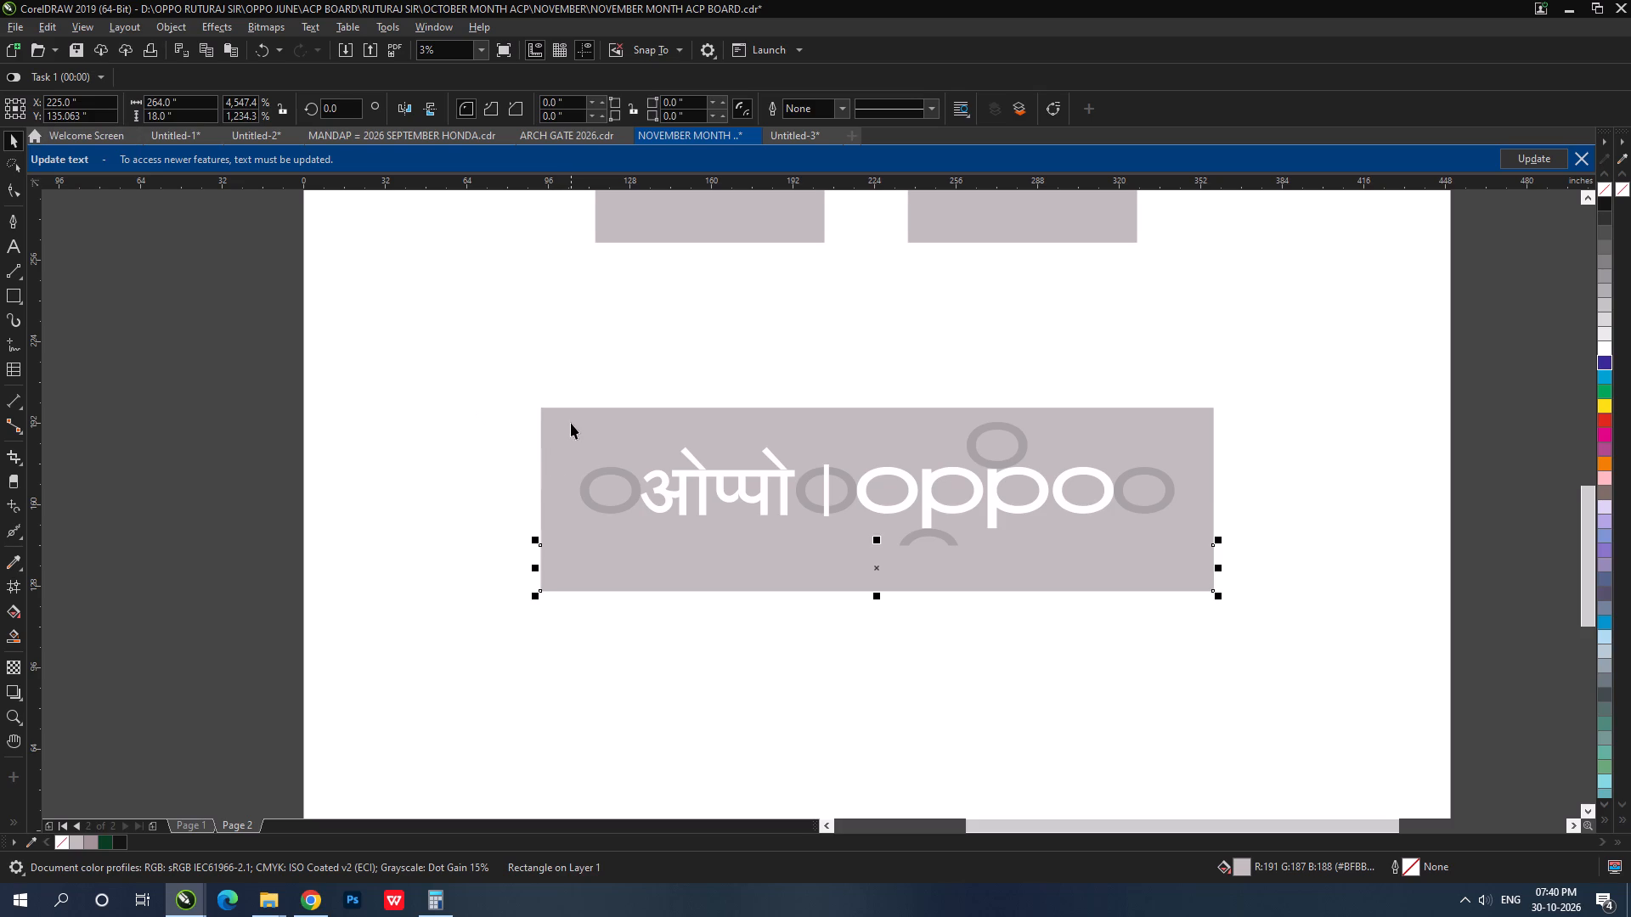
Align the strip with the board background at the bottom edge and horizontal centre.
shift+click(571, 423)
text(bc)
click(668, 716)
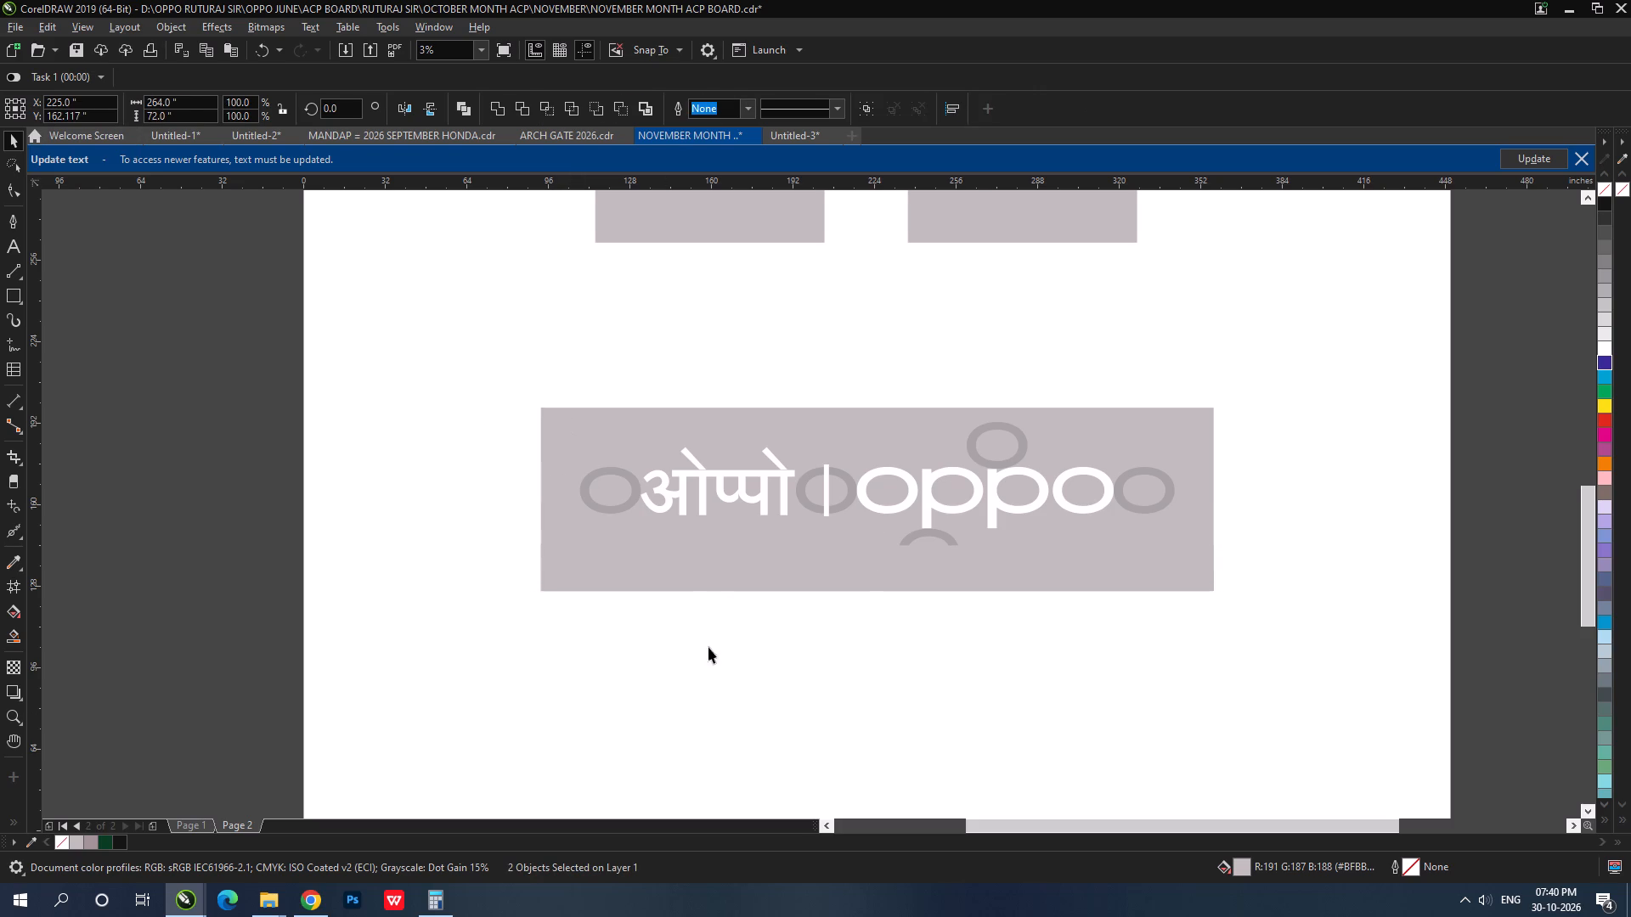
Give the strip a black outline.
click(715, 572)
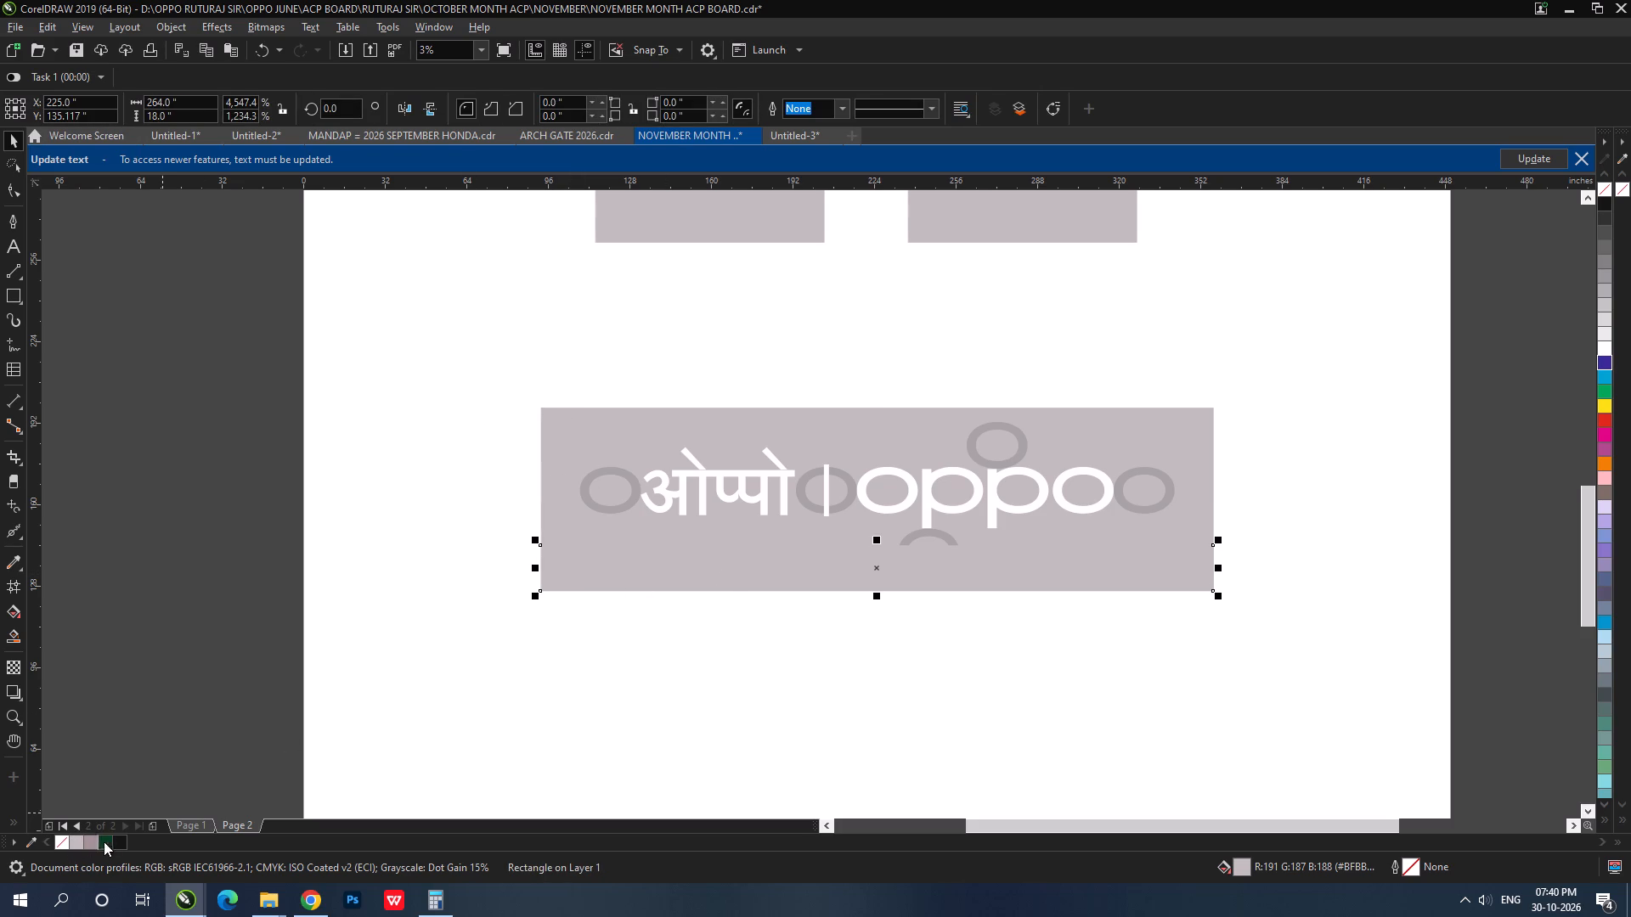
right_click(121, 843)
click(511, 633)
Bring the grouped Marathi and English shop-name texts in front of the strip.
drag(1302, 680, 524, 524)
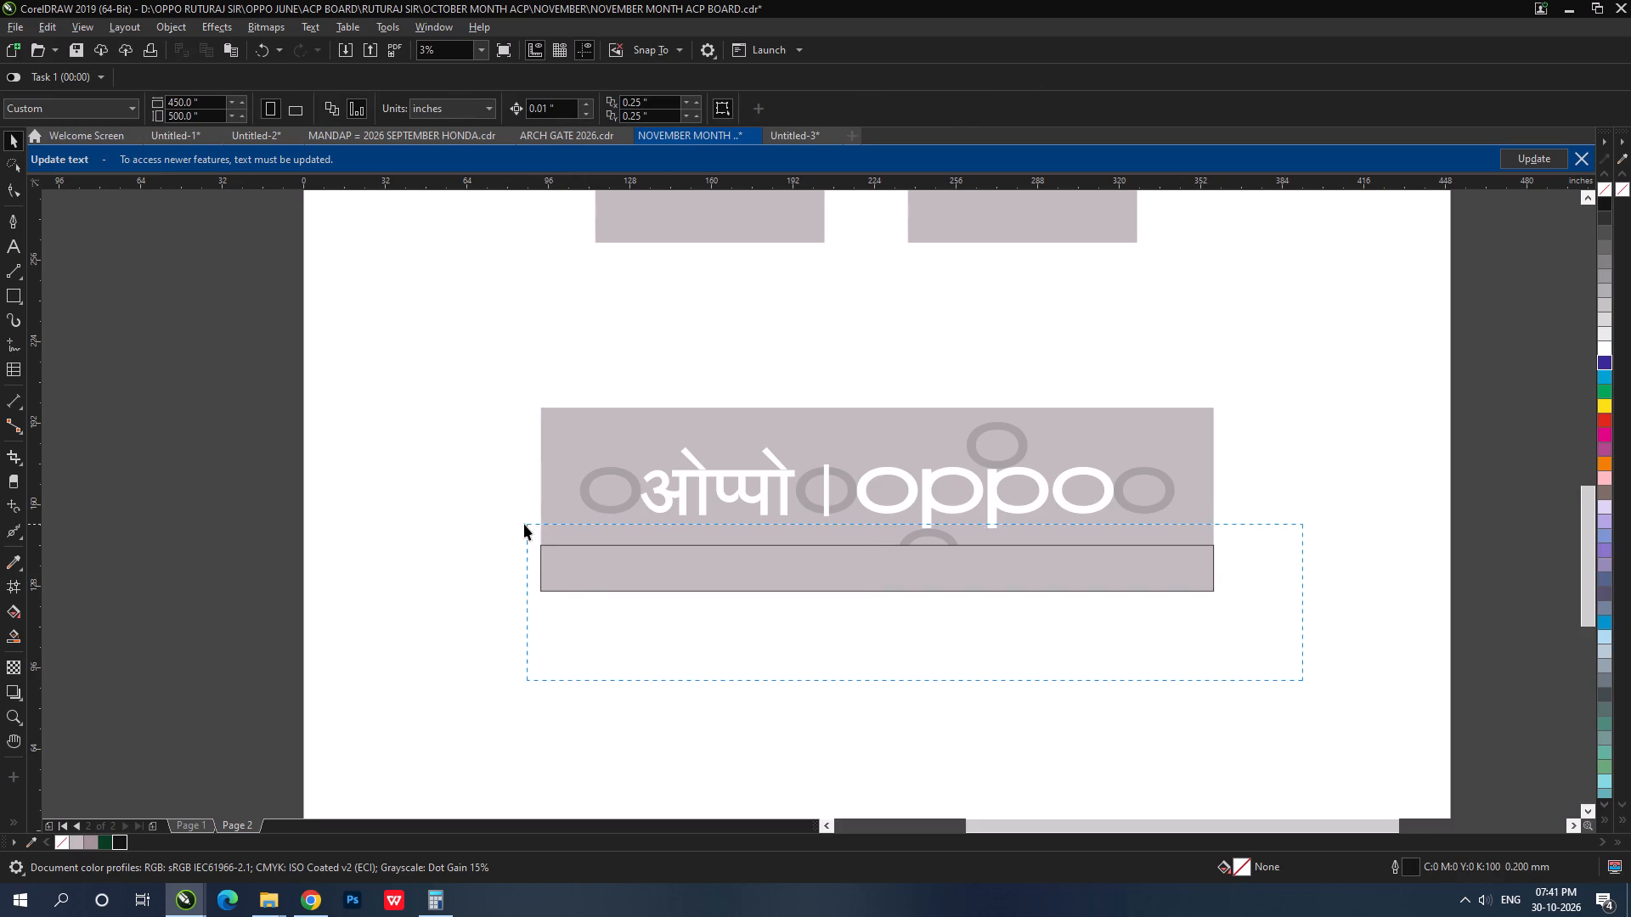
drag(524, 524, 502, 534)
shift+click(692, 552)
key(ctrl+Home)
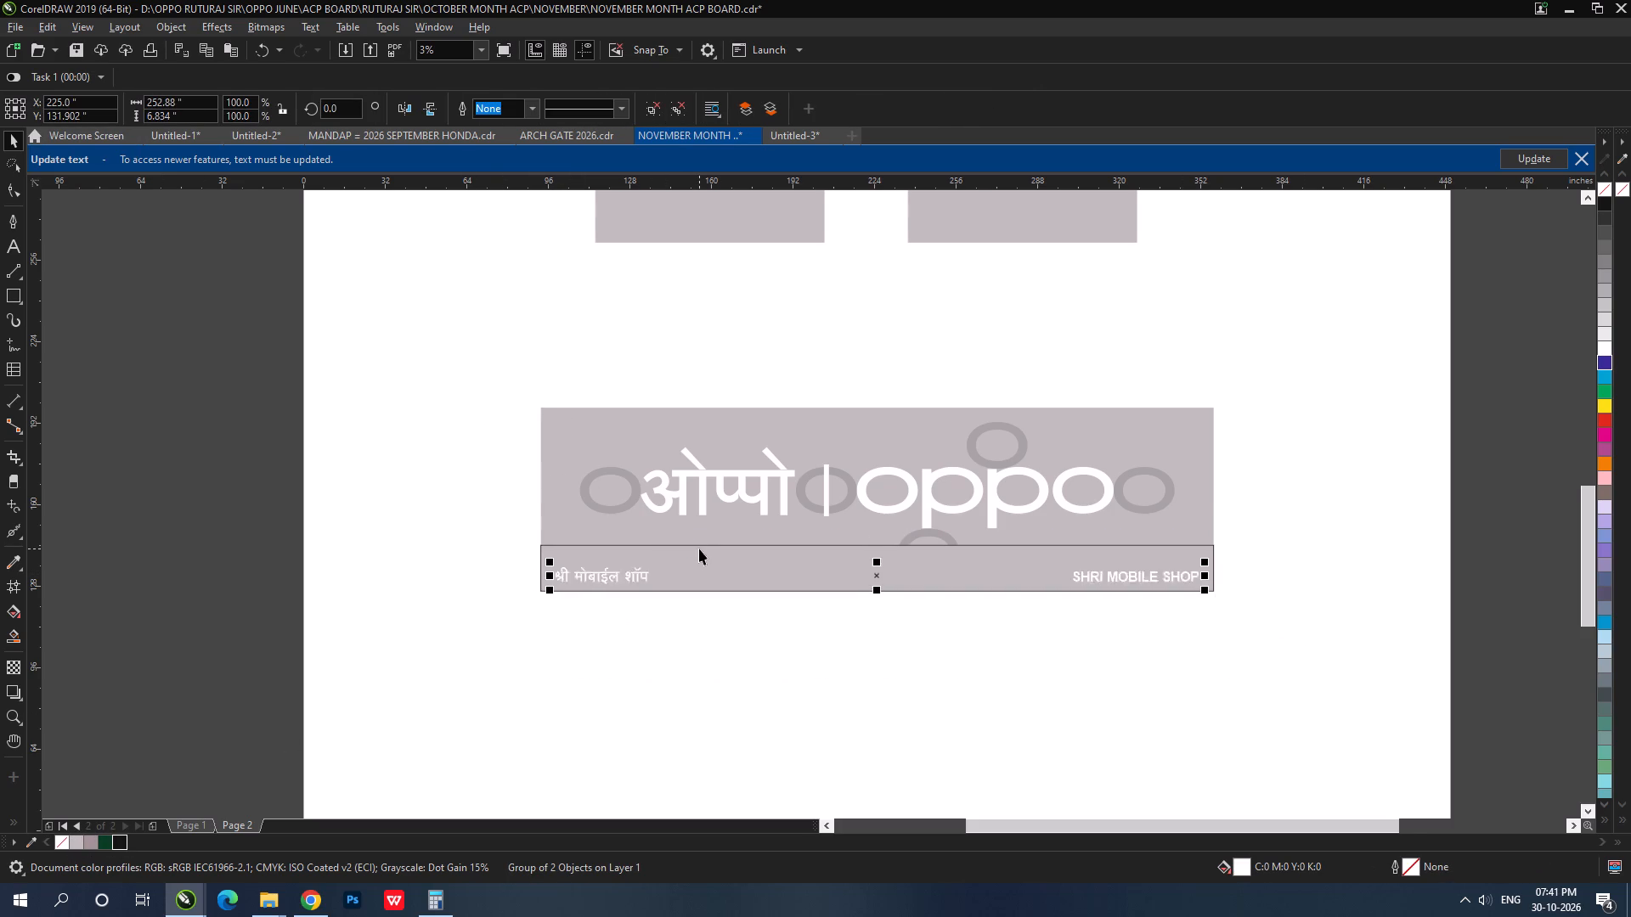
Ungroup the shop-name texts and delete SHRI MOBILE SHOP from the strip.
key(ctrl+u)
drag(1117, 681, 1127, 675)
drag(1258, 630, 1041, 556)
key(Delete)
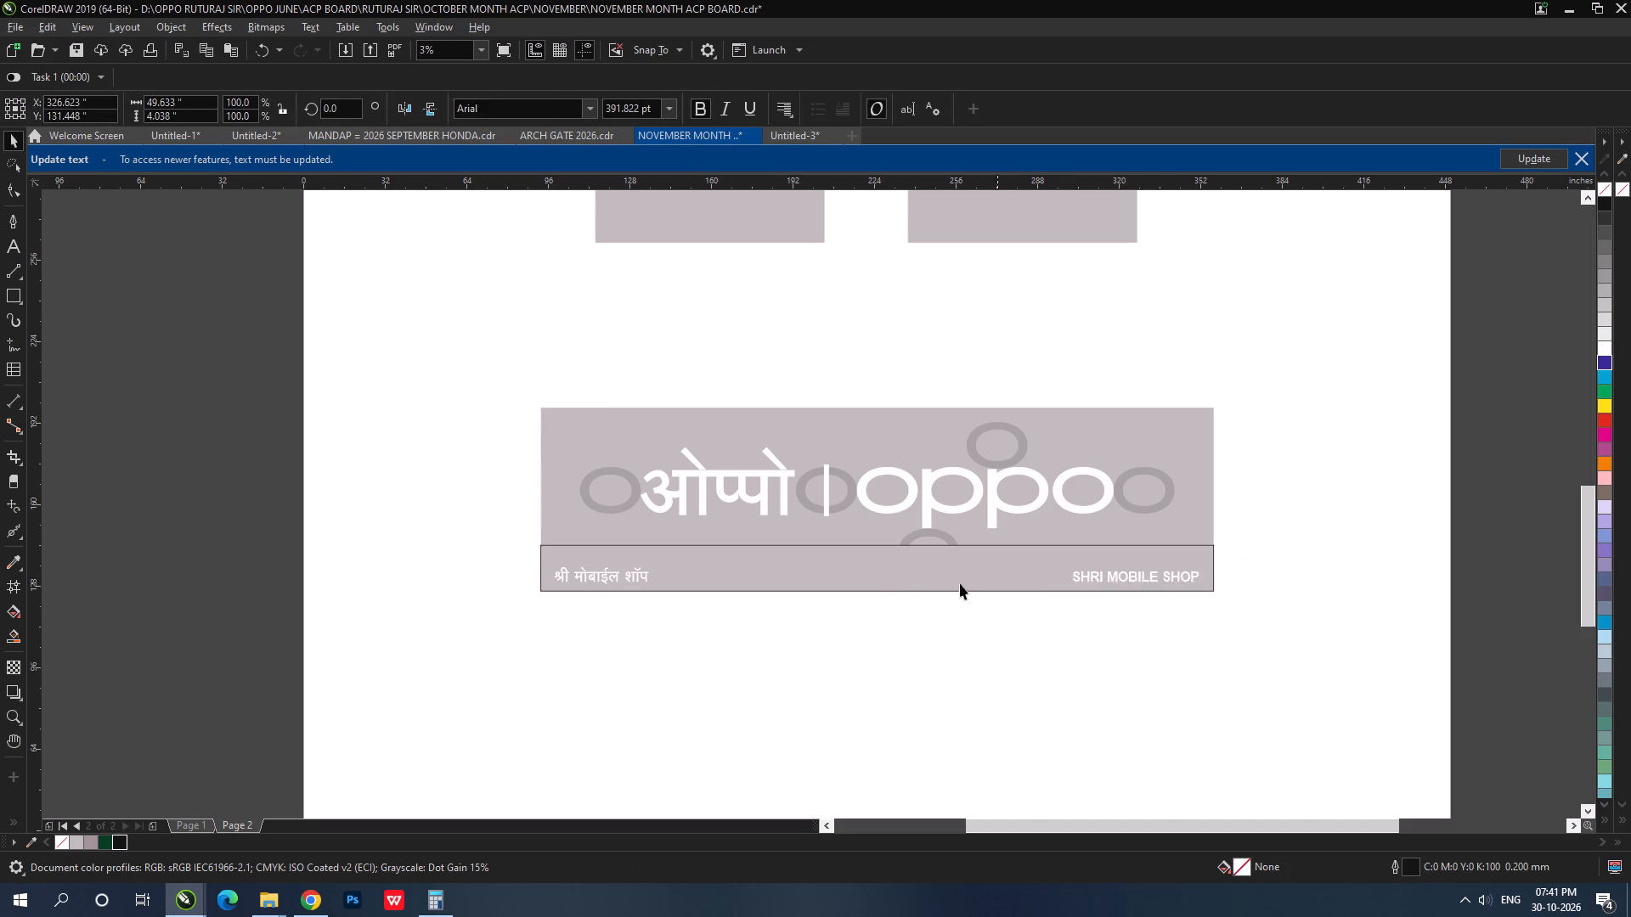
Centre the Marathi shop name horizontally and vertically in the outlined strip.
click(597, 573)
shift+click(764, 558)
text(ce)
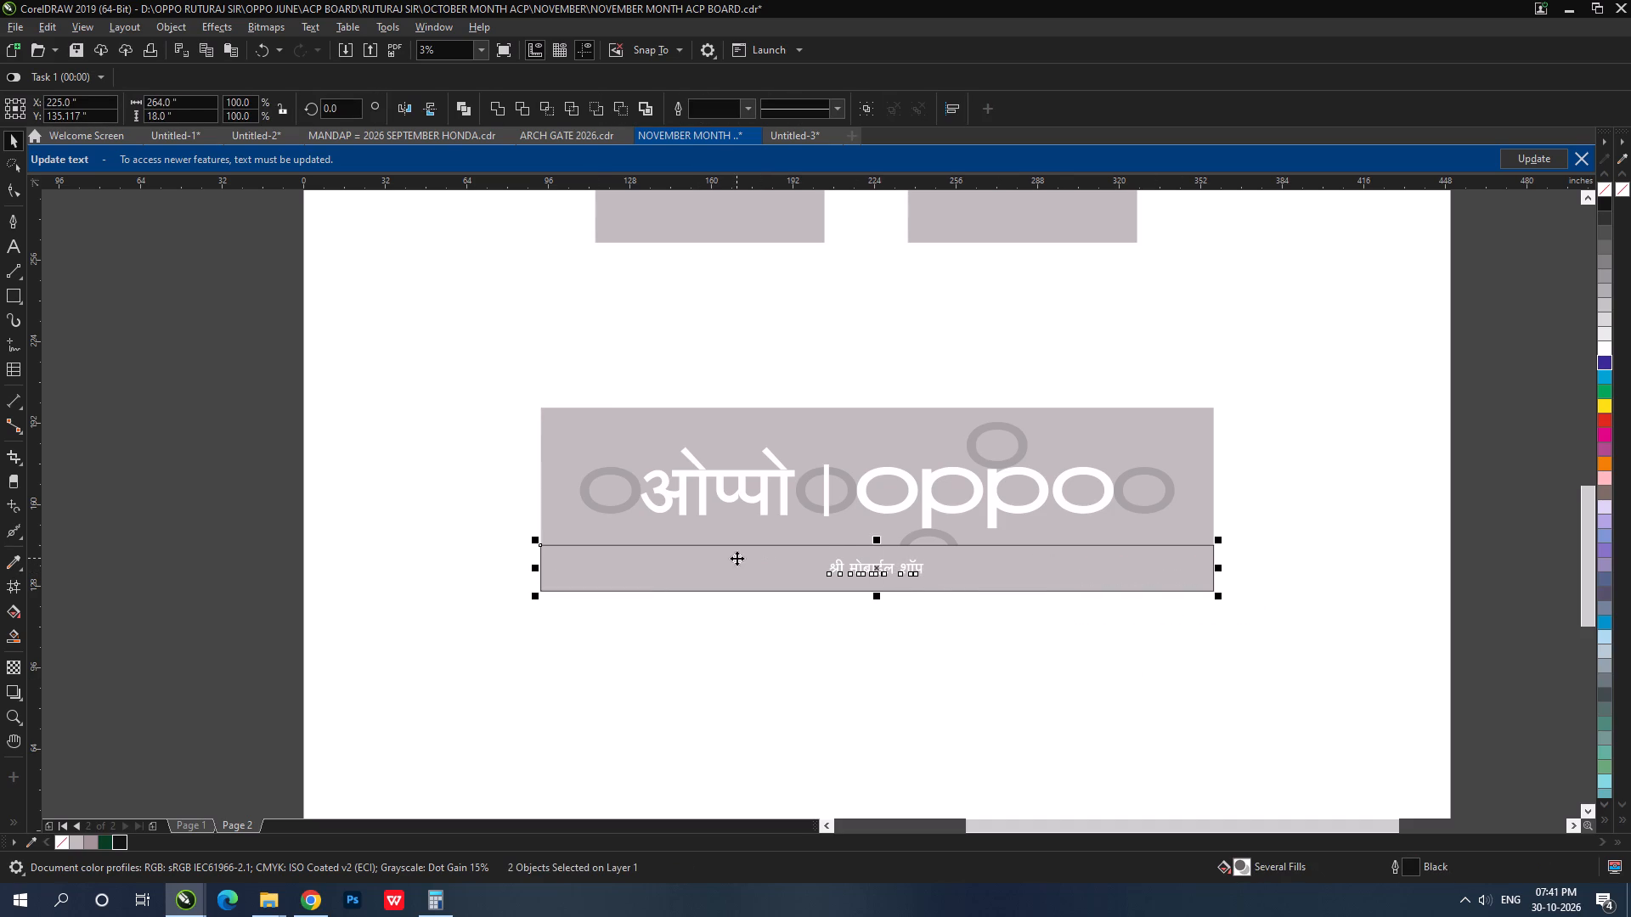
Enlarge the Marathi shop name in the strip from its centre to about 81.9 by 15.1 inches.
shift+click(736, 558)
drag(929, 587, 986, 605)
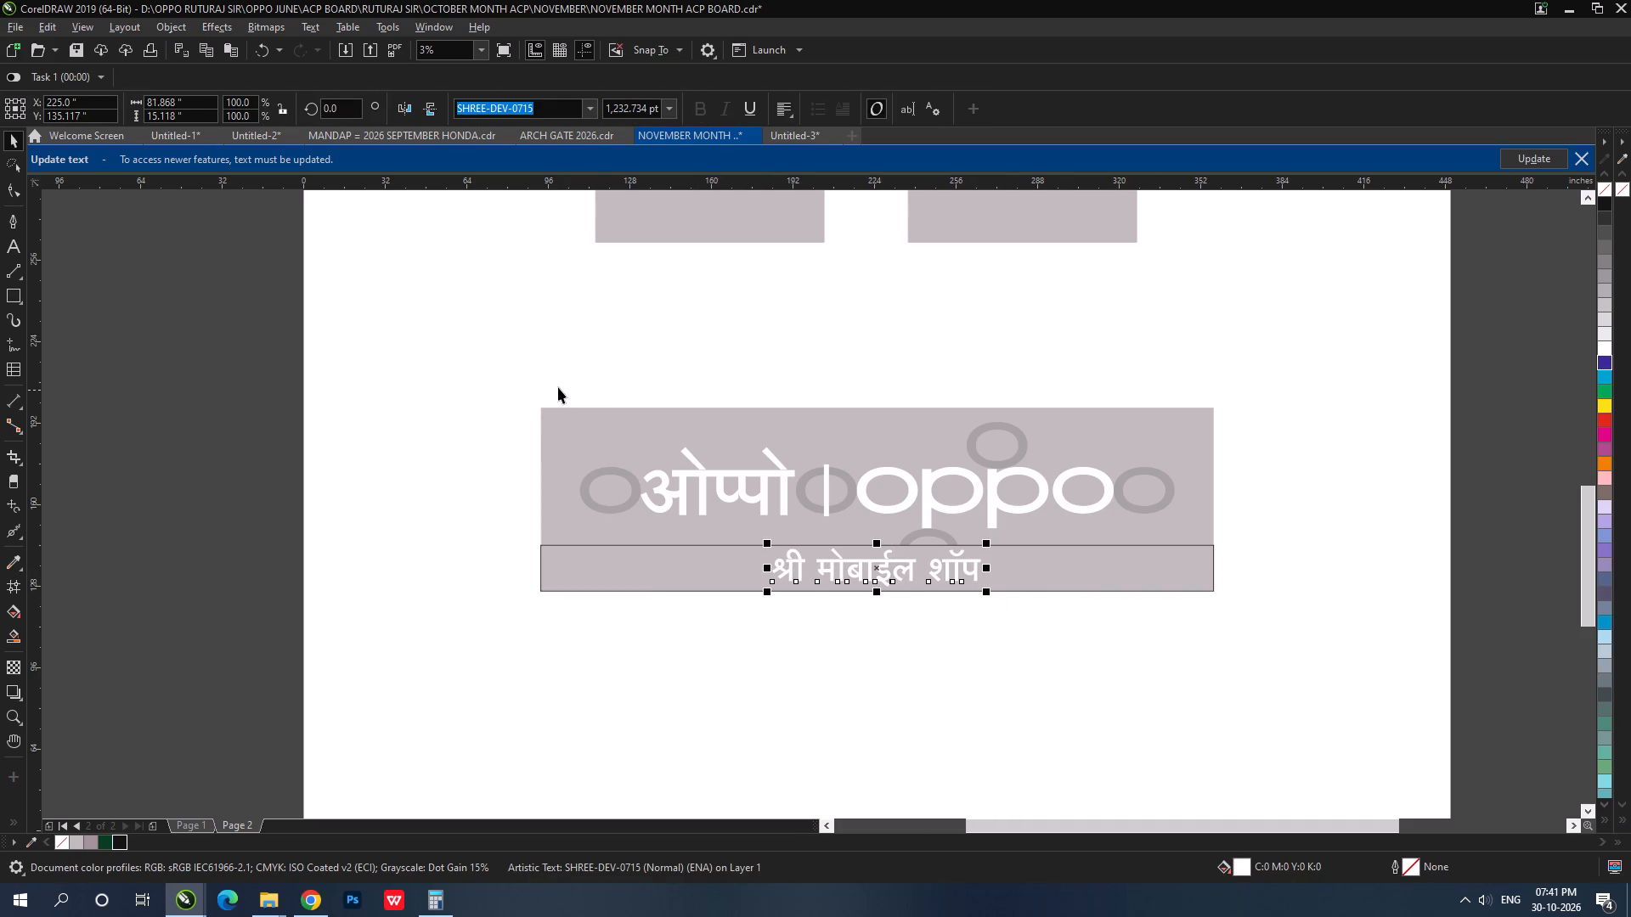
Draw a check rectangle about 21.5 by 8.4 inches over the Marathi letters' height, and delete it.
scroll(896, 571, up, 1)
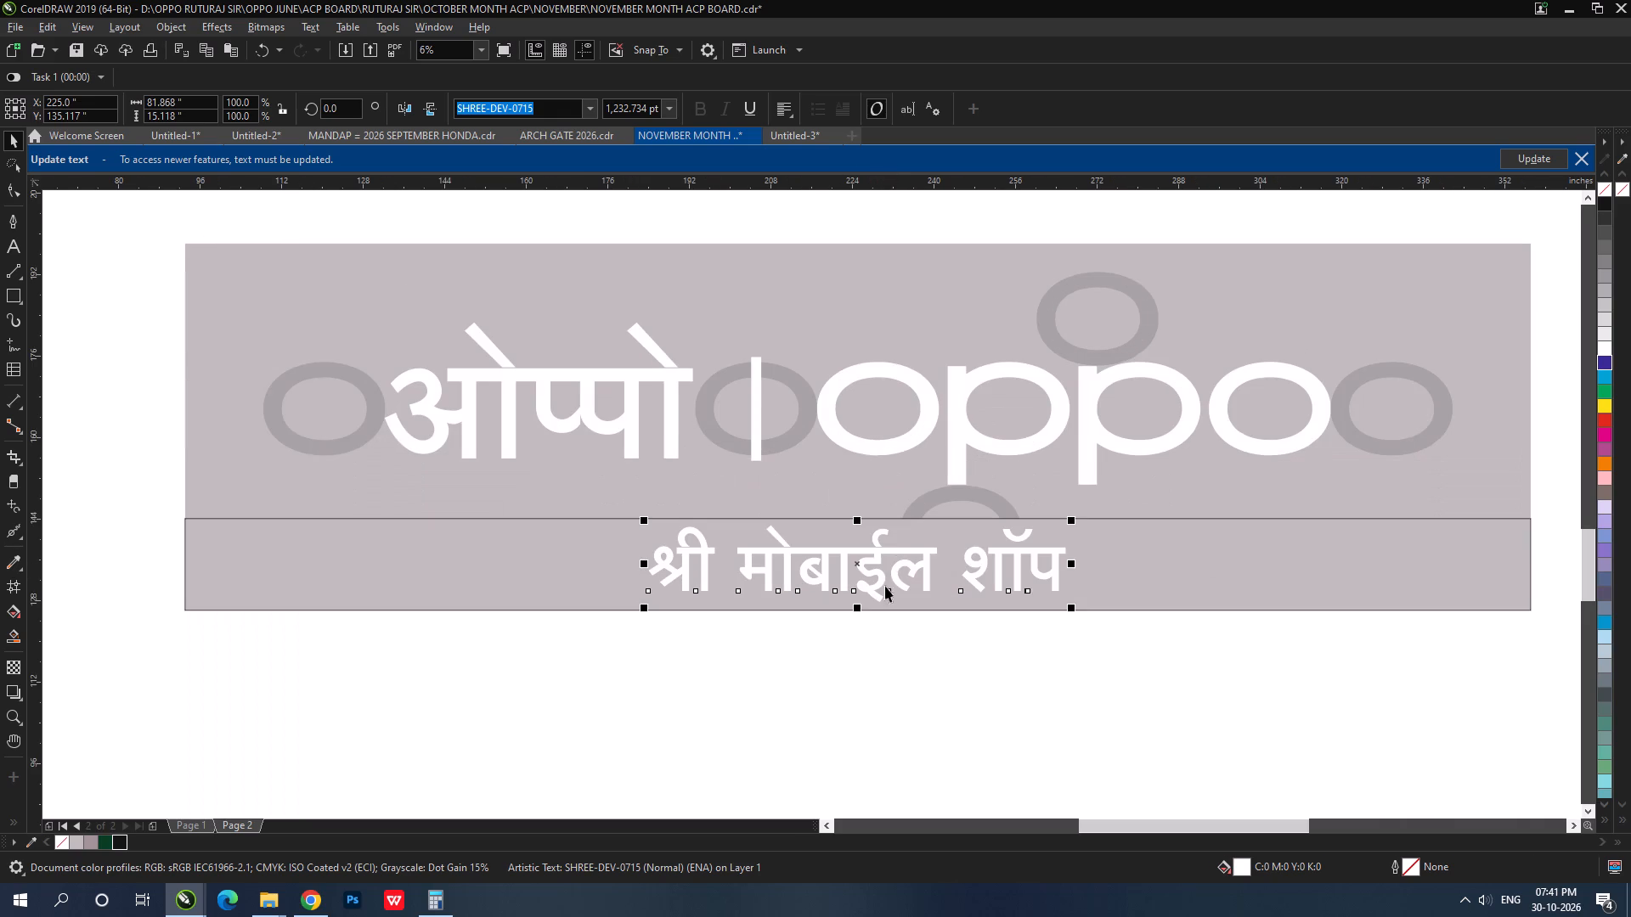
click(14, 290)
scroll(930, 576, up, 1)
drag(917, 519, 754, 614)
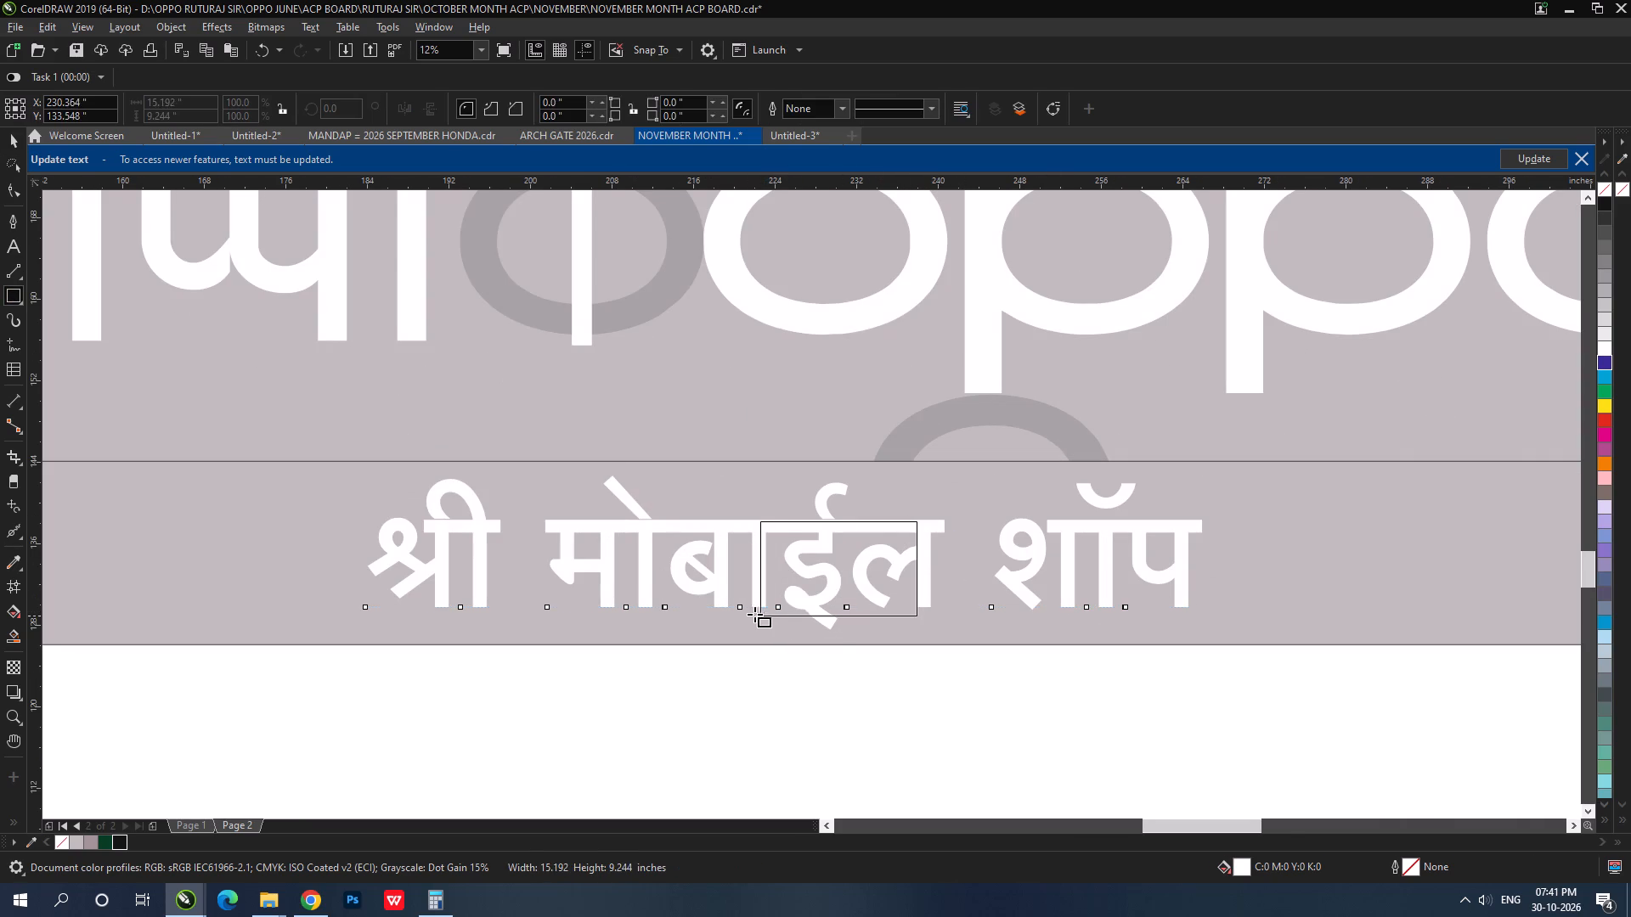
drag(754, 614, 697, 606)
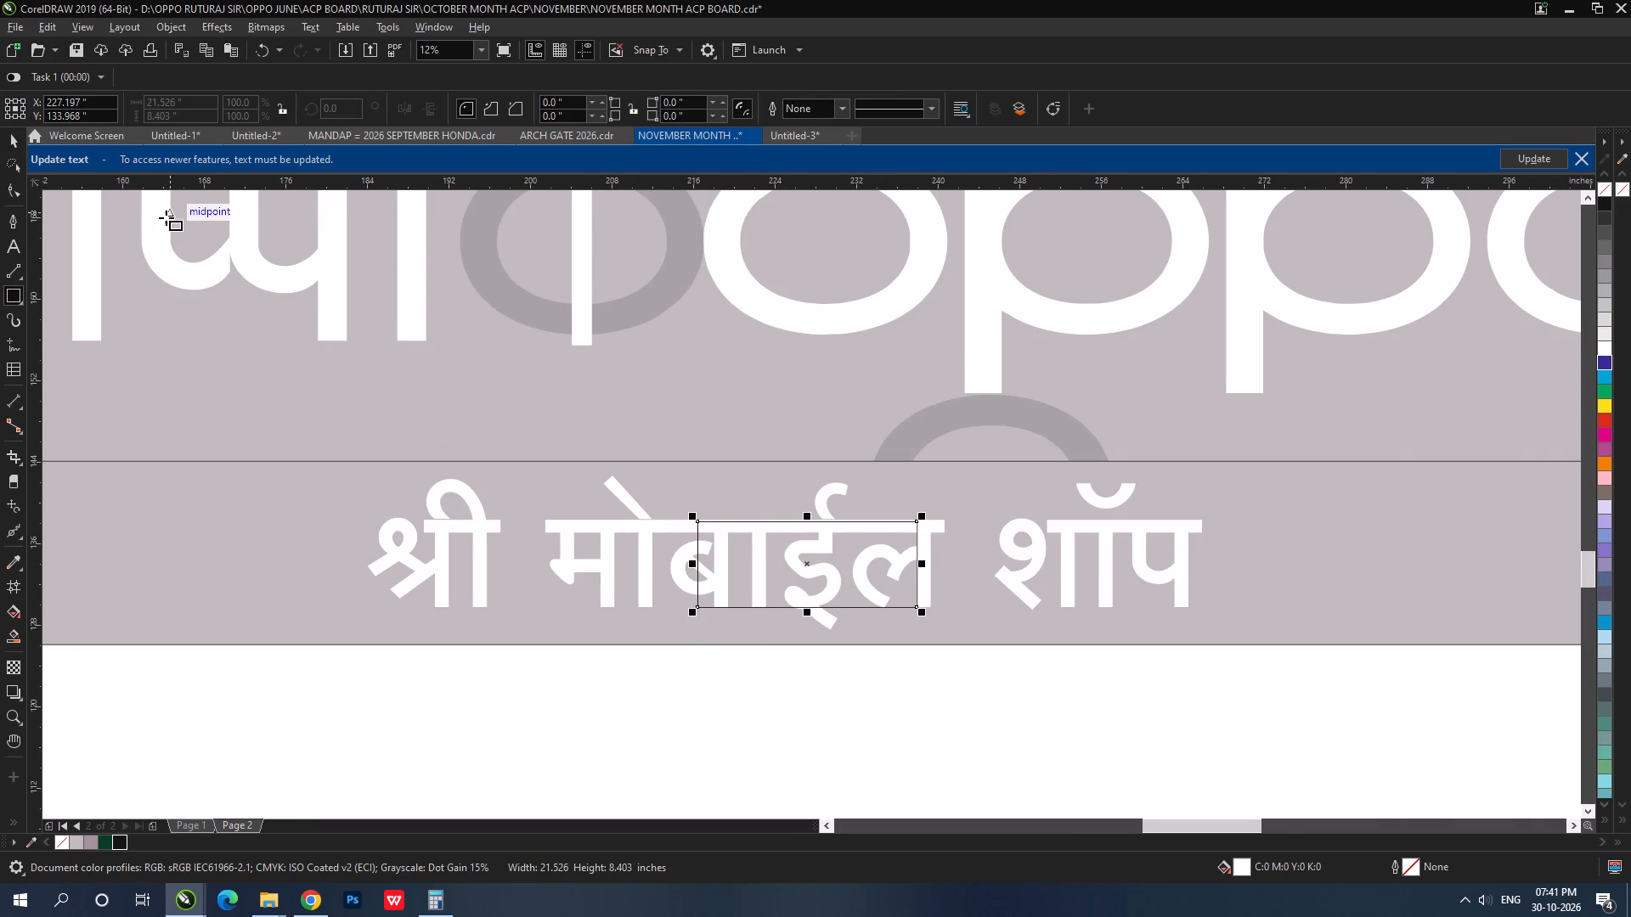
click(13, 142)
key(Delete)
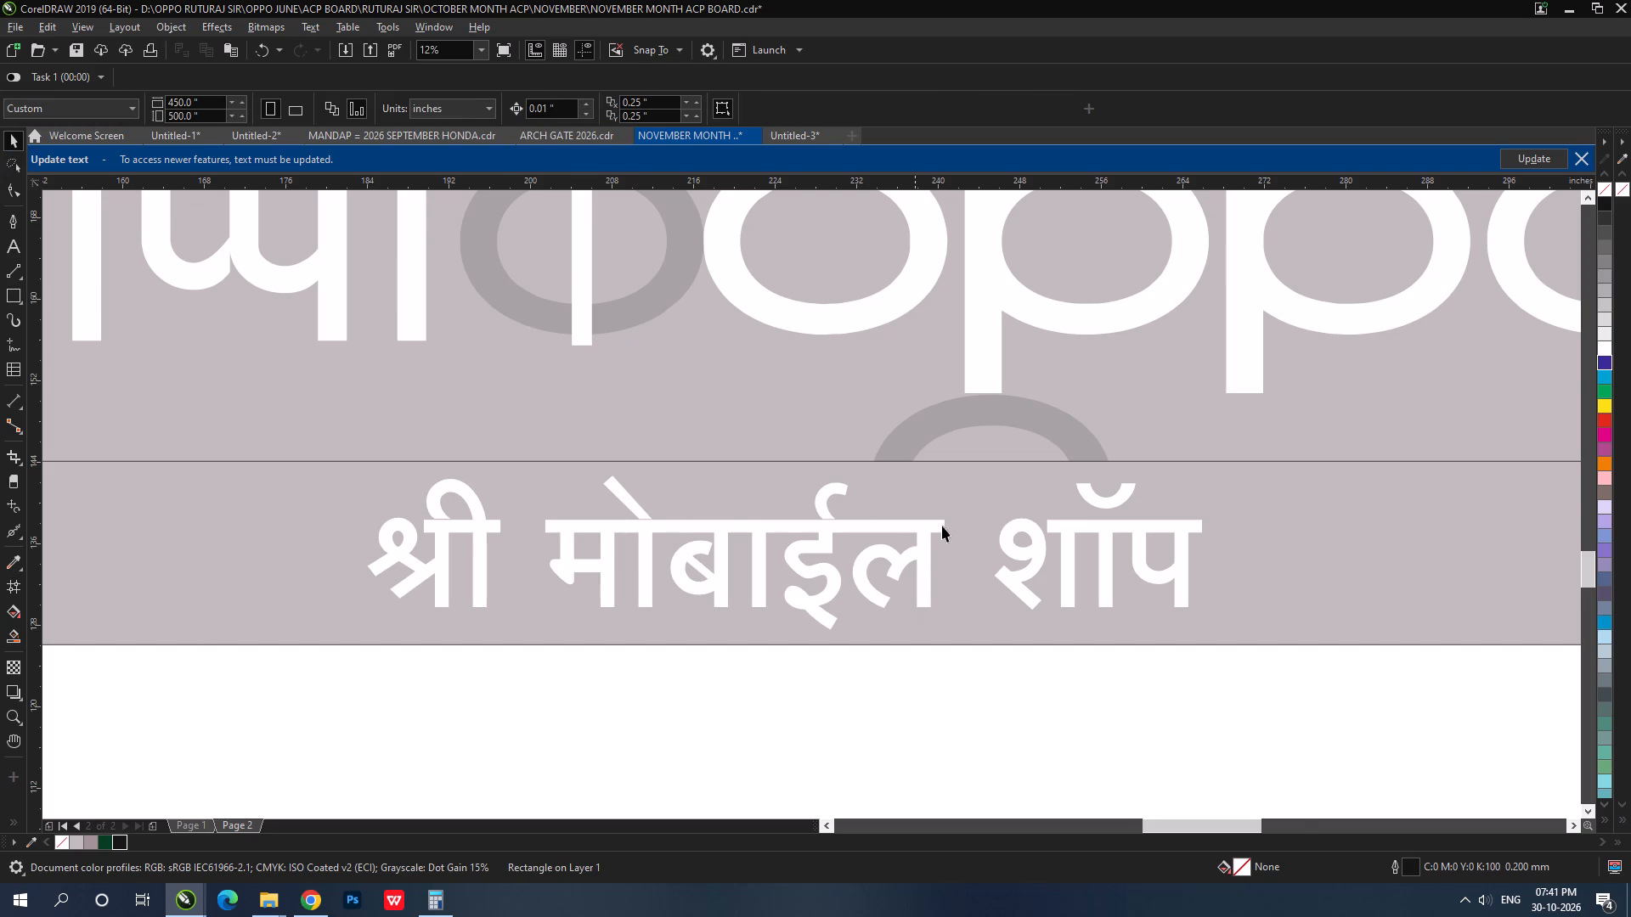
Align the Marathi shop name to the strip's horizontal and vertical centre again.
scroll(976, 536, down, 1)
click(1034, 546)
click(1045, 535)
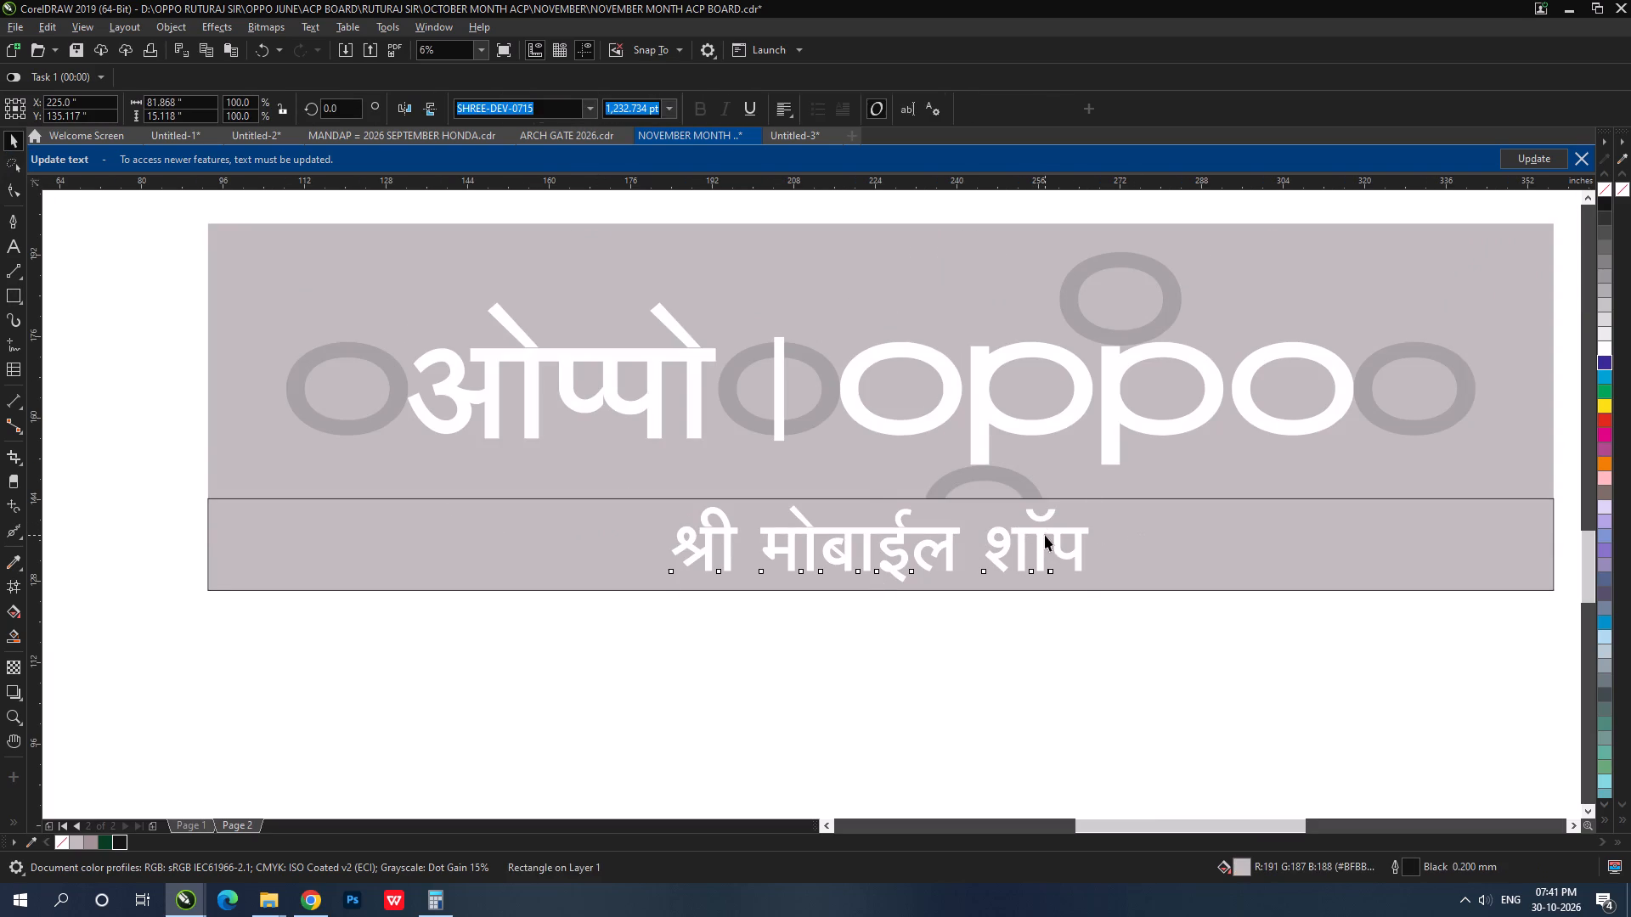
shift+click(1205, 546)
text(ce)
shift+click(1205, 546)
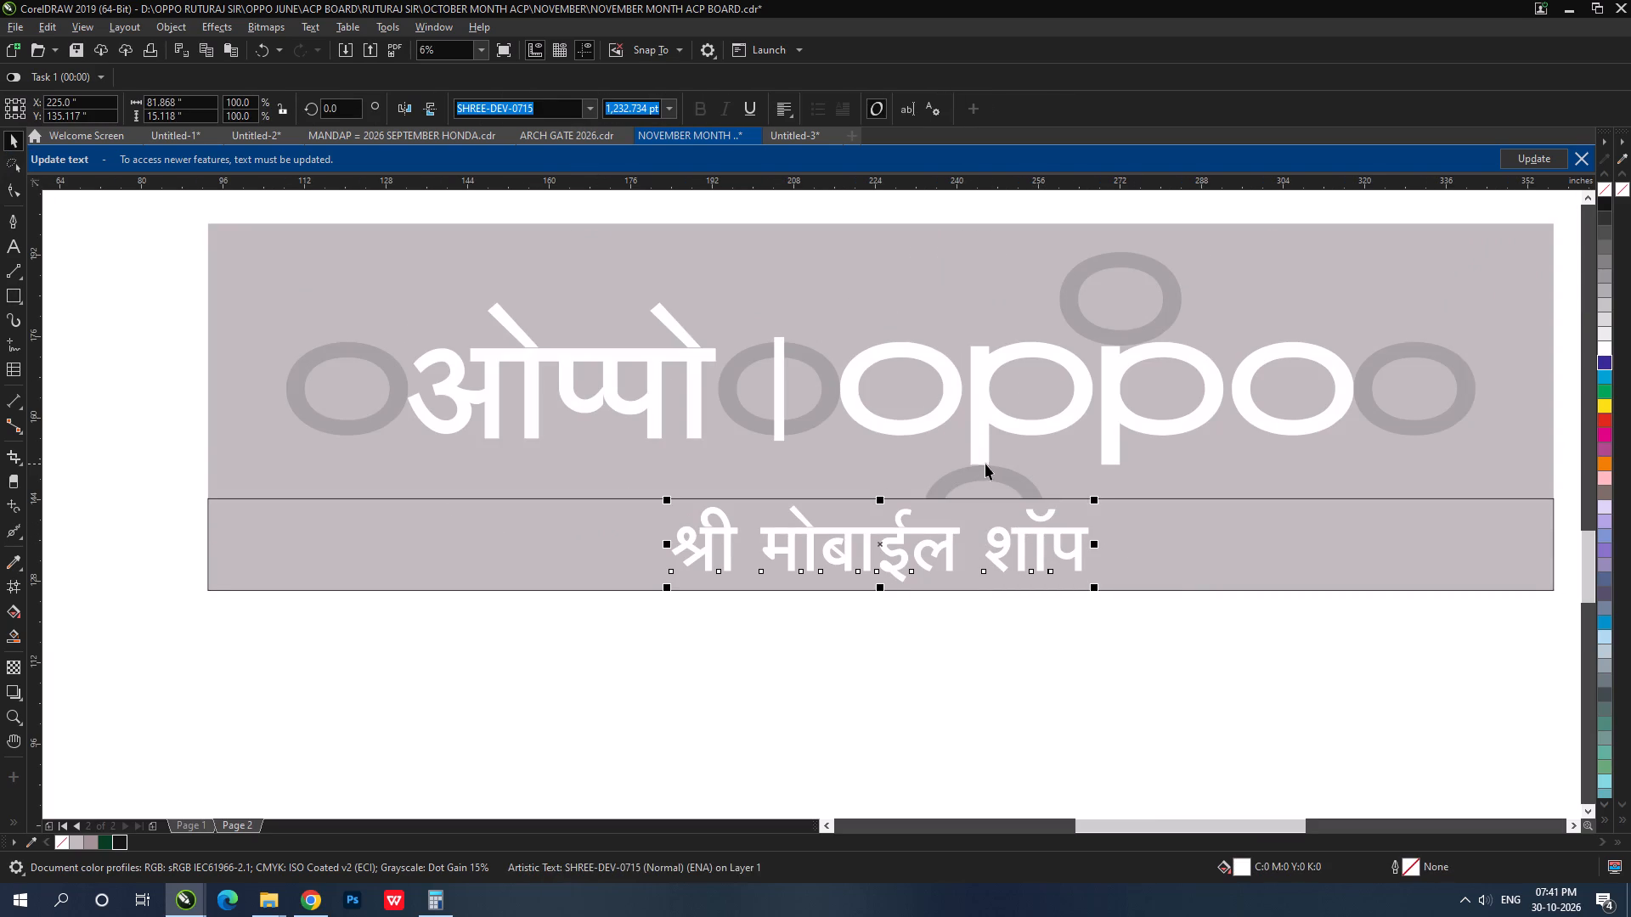
Select the spare board's OPPO logo group and calculate 72-18 in Calculator.
click(990, 464)
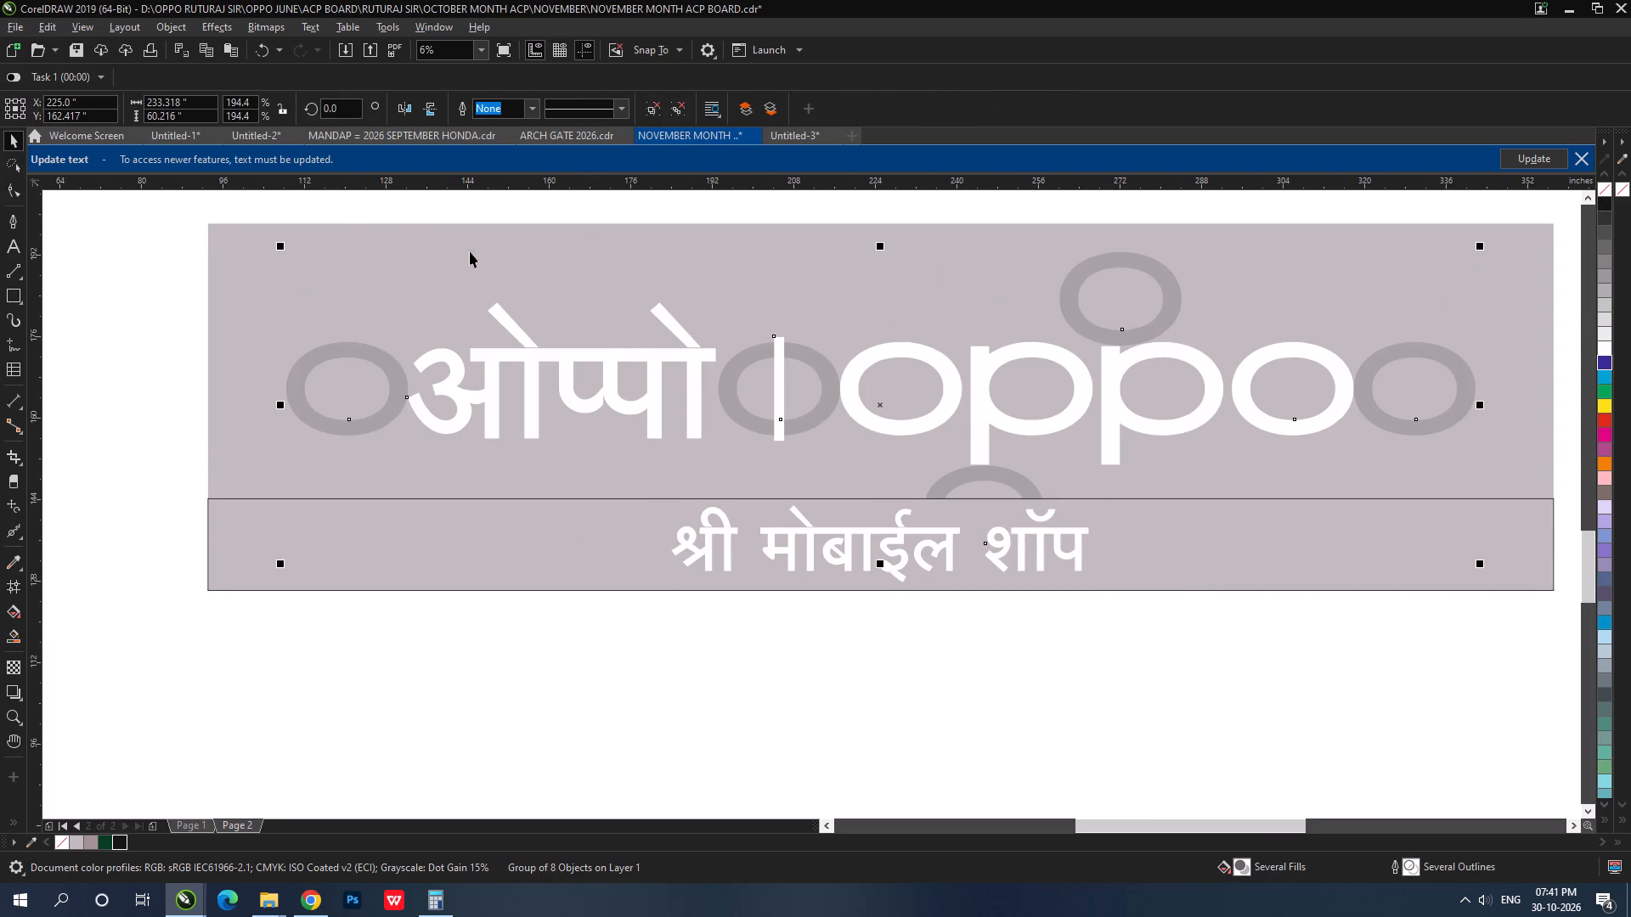
click(451, 897)
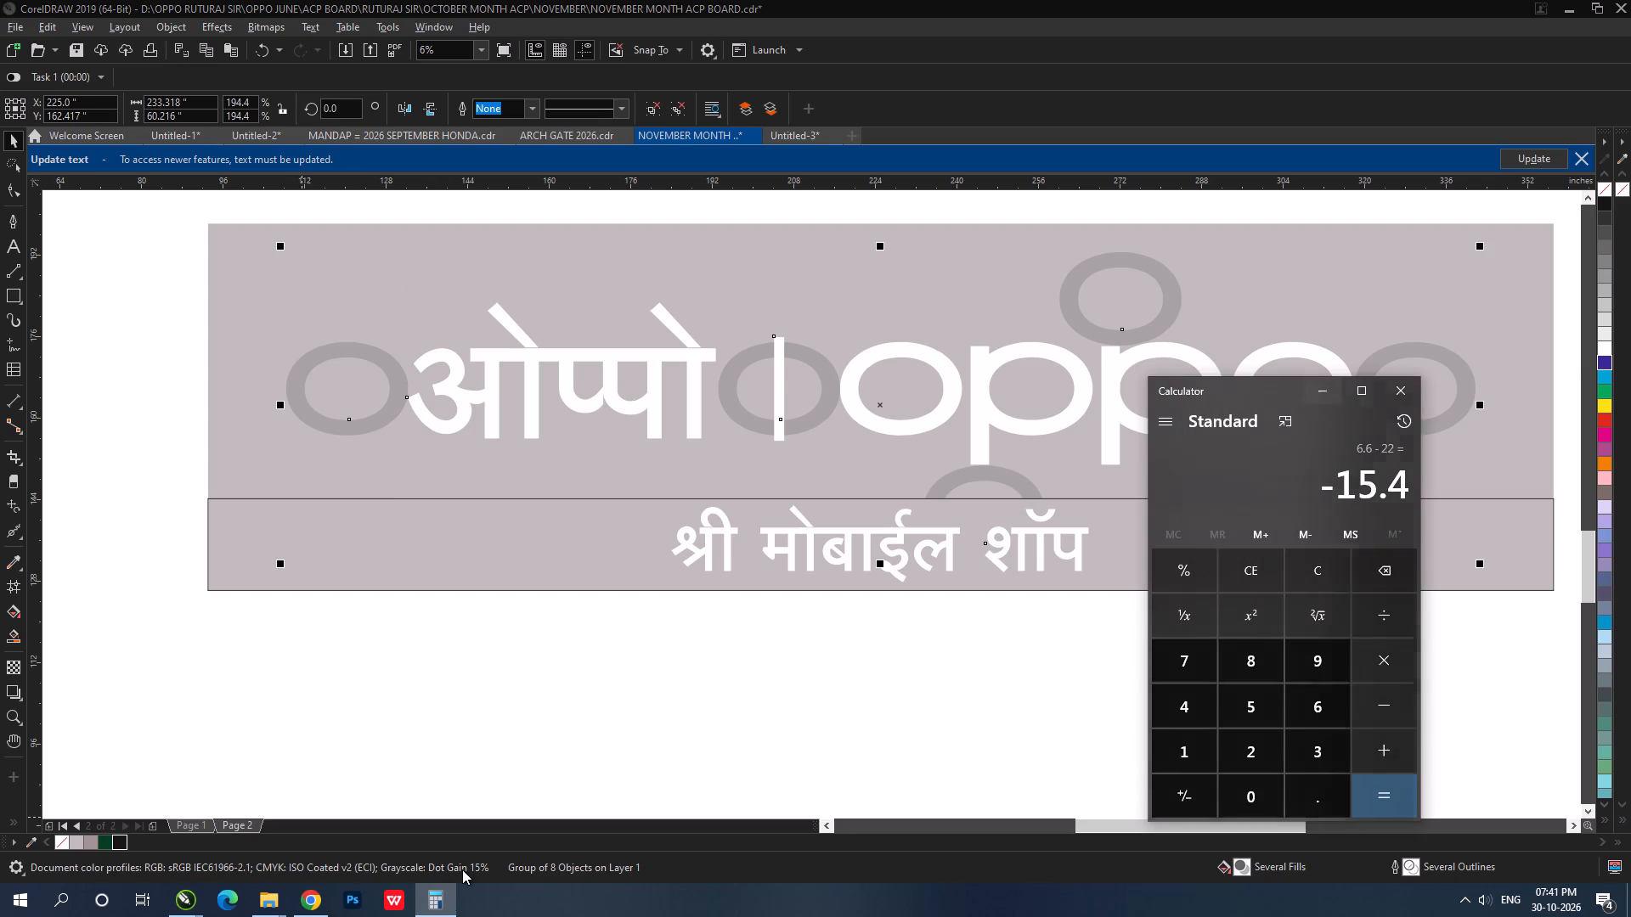
text(72-18)
key(Return)
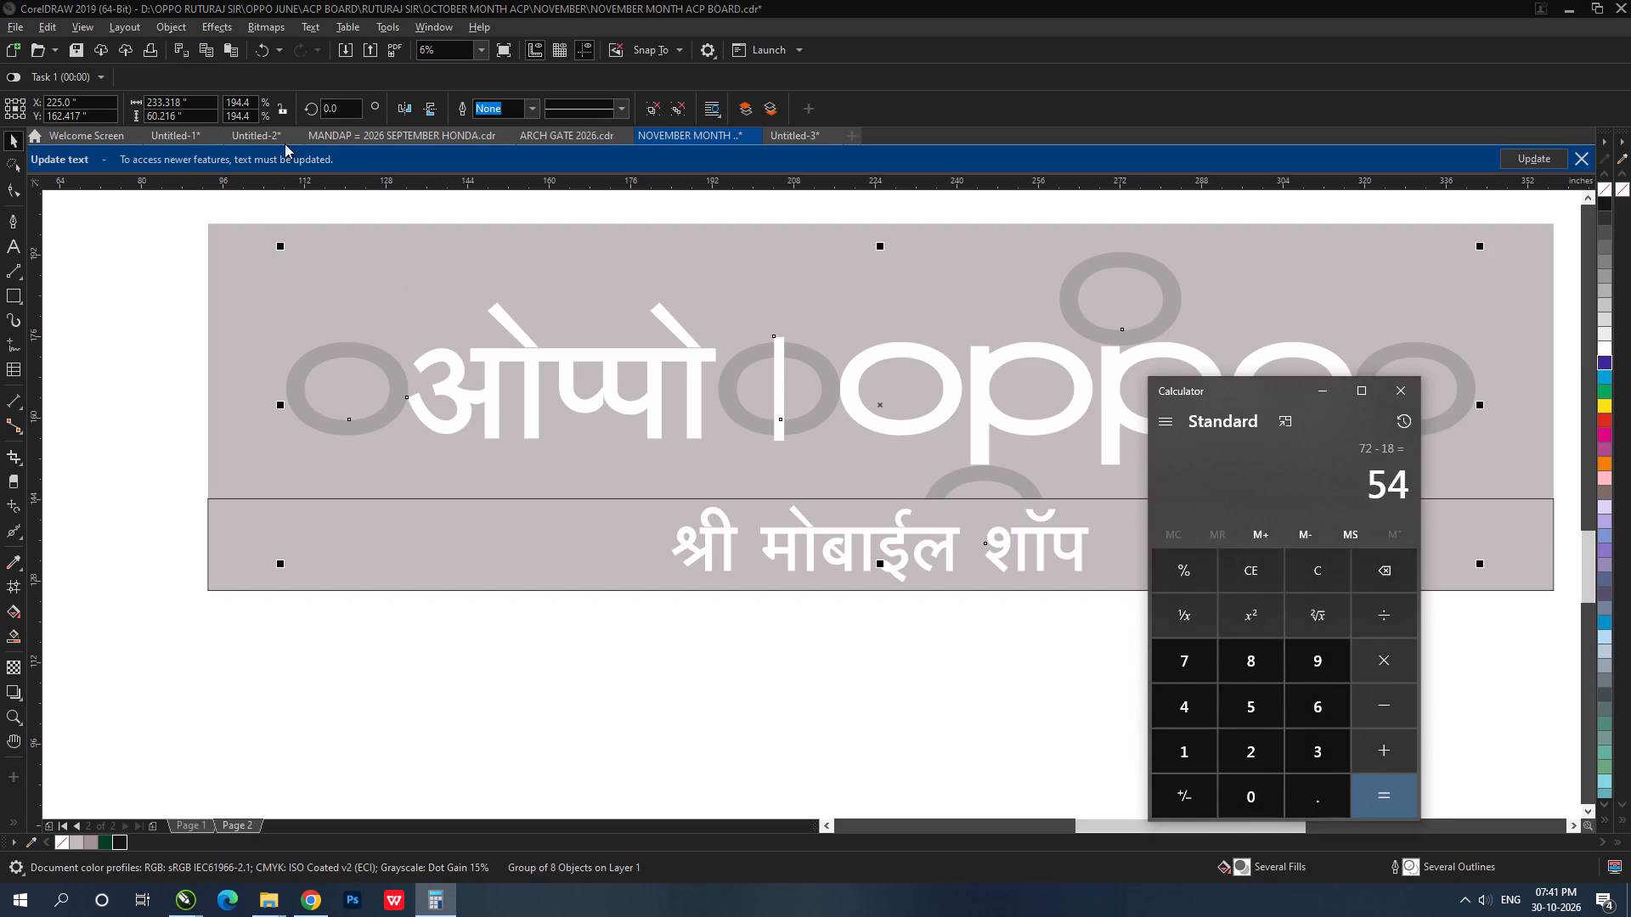
Set the spare board's OPPO logo group height to 54 inches proportionally and align it to the board's top edge.
click(279, 103)
click(200, 114)
drag(200, 117, 90, 116)
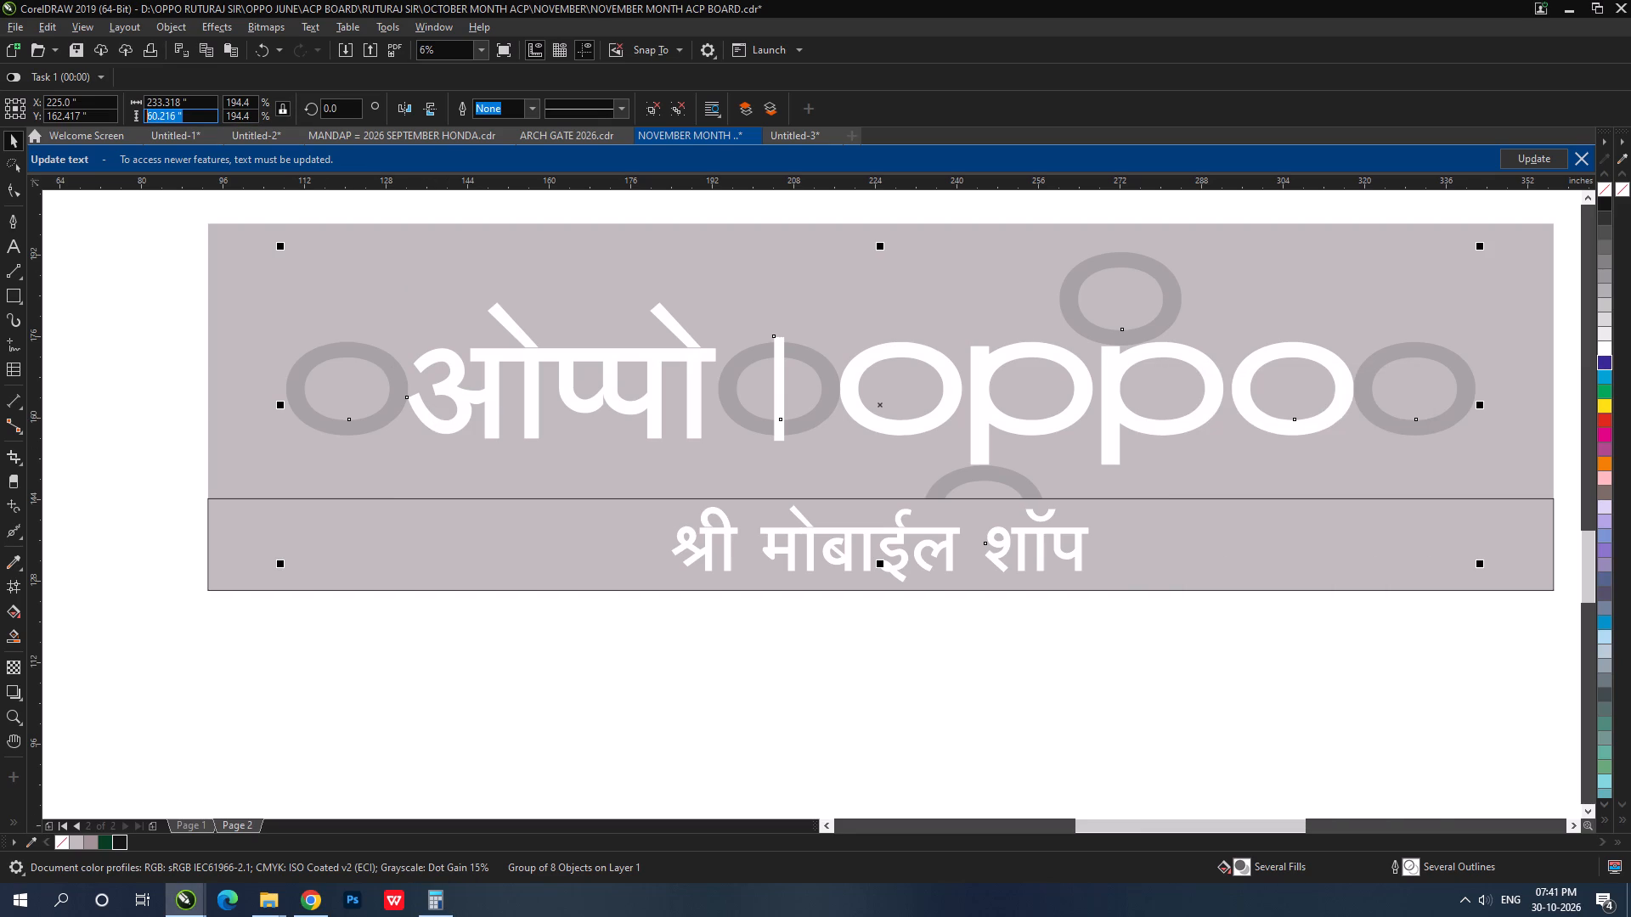
text(54)
key(Return)
shift+click(295, 352)
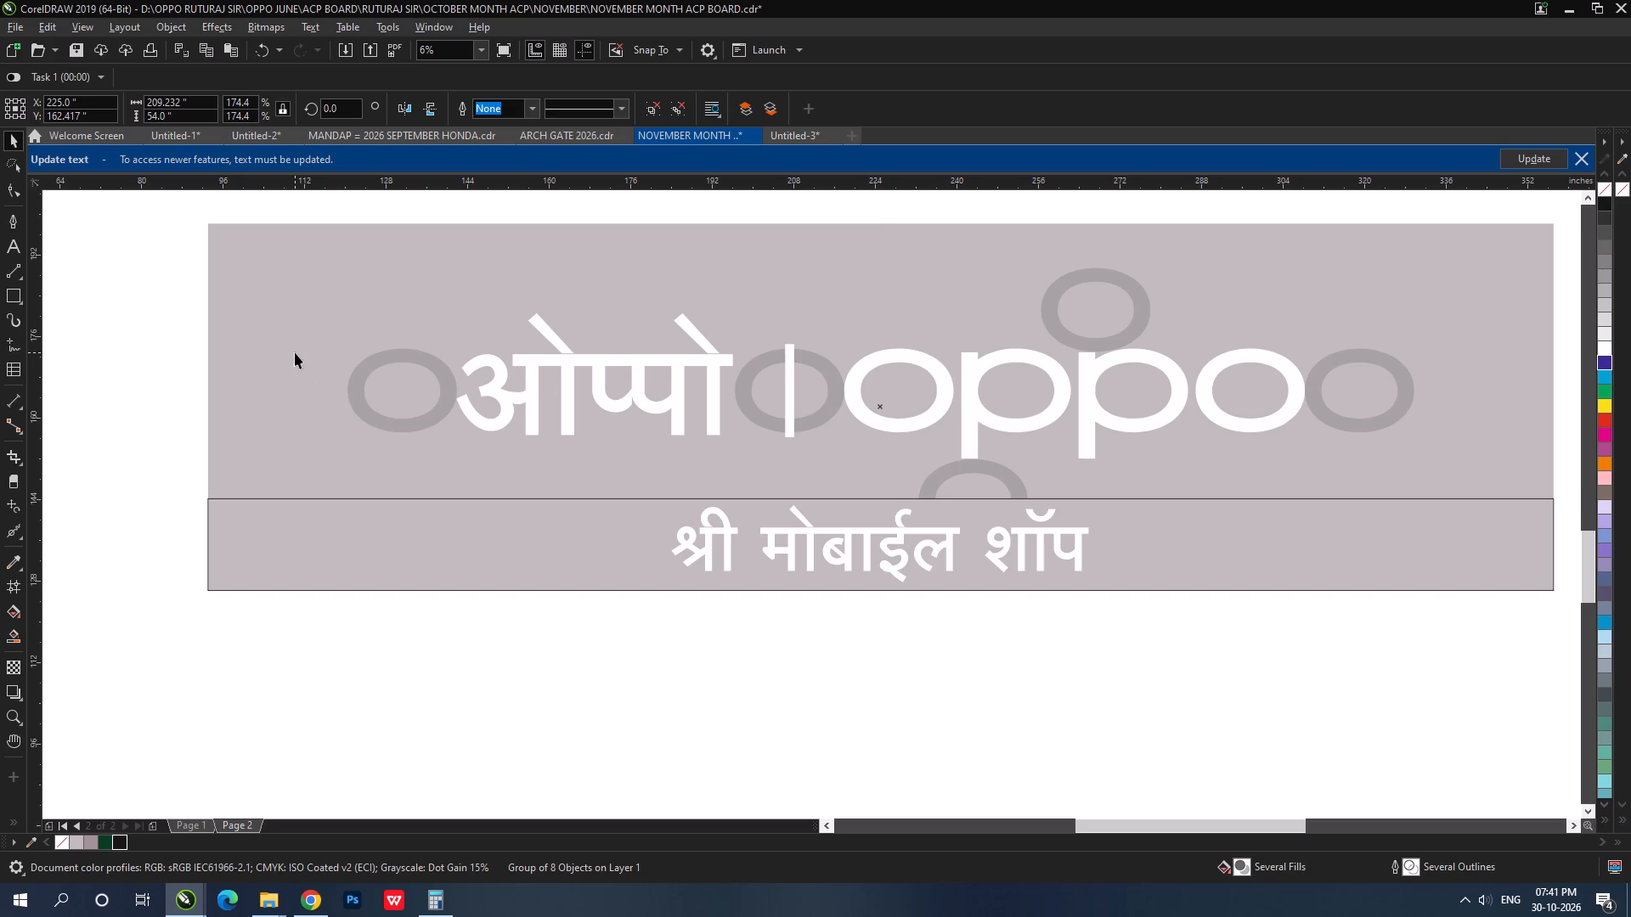
key(e)
key(t)
shift+click(295, 352)
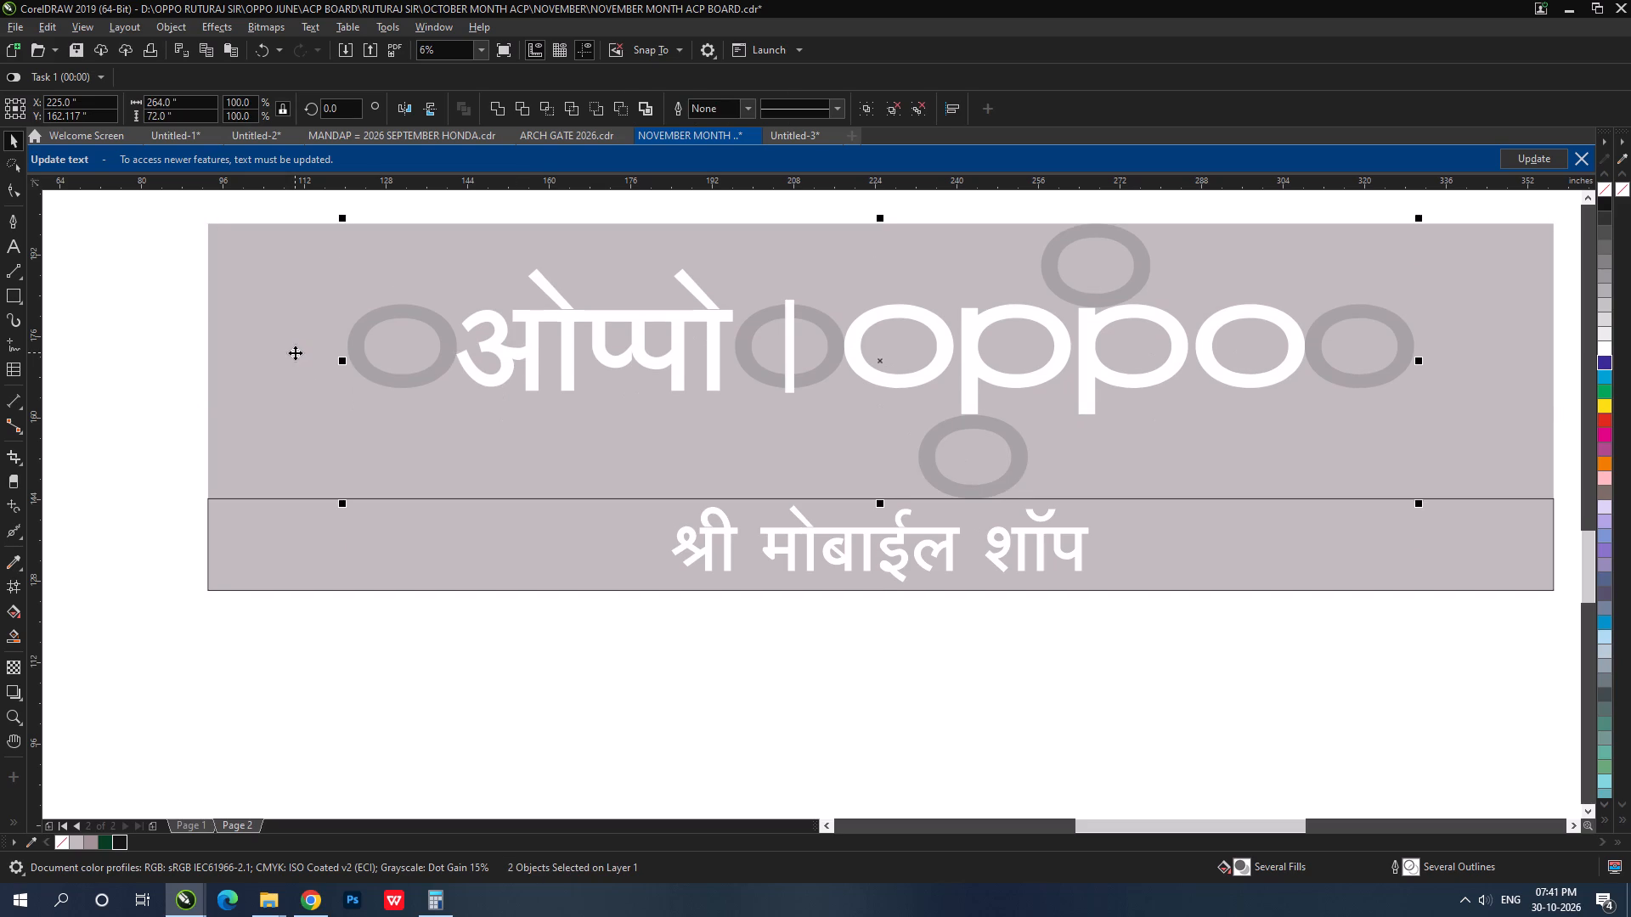
Examine the complete bottom-strip board layout in a full-screen preview.
scroll(761, 479, down, 1)
click(833, 632)
click(1187, 577)
drag(1277, 575, 469, 341)
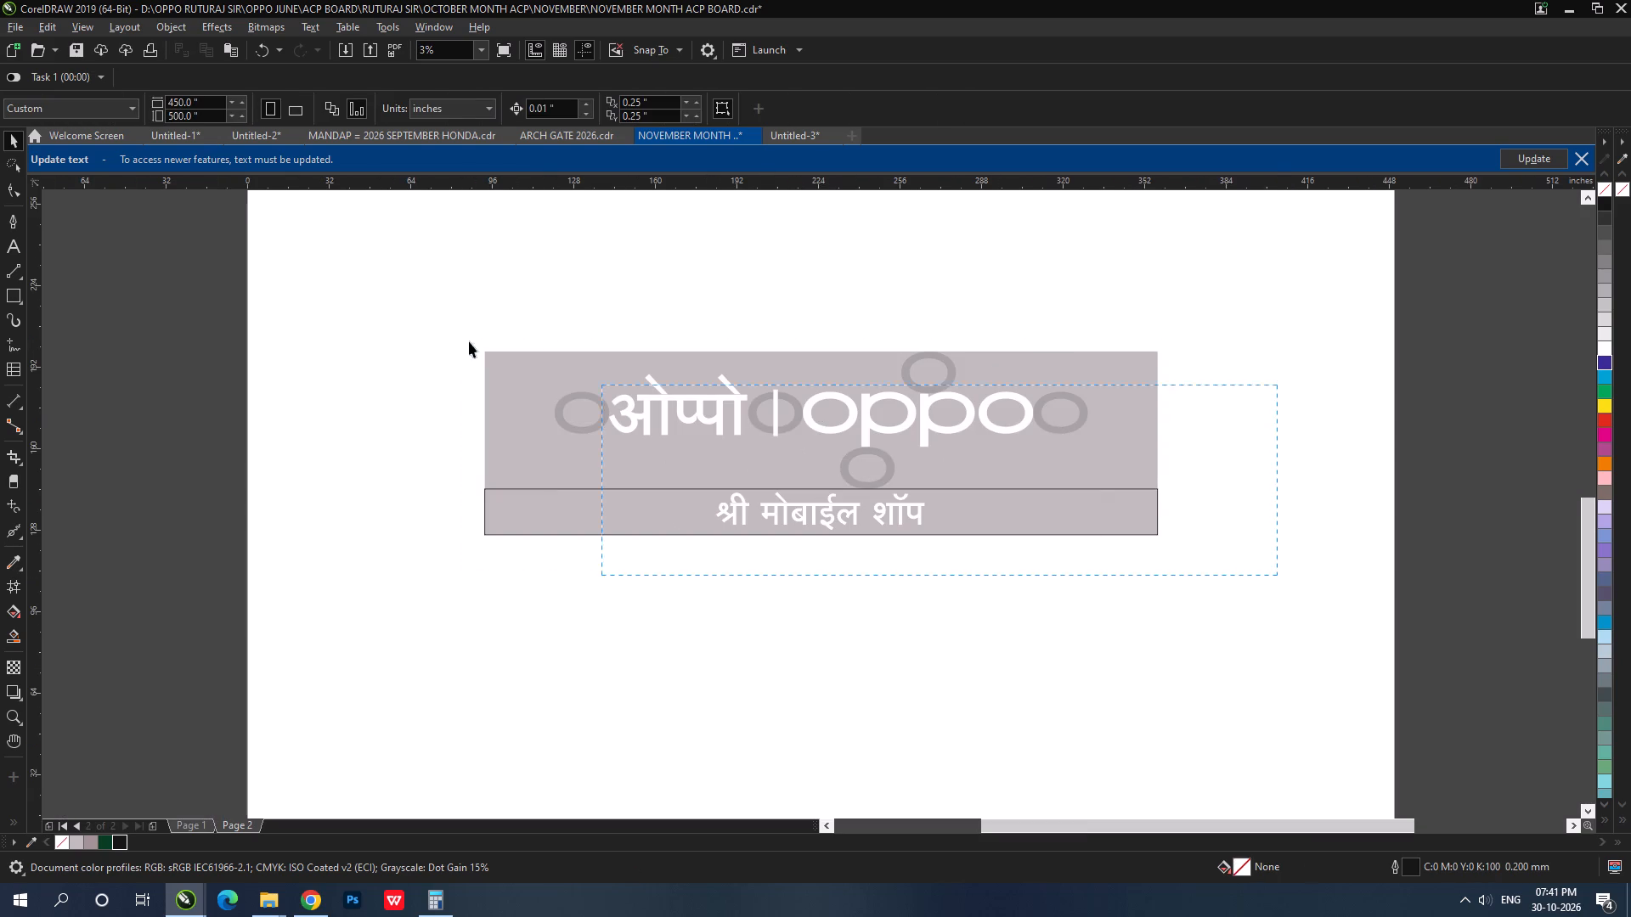
drag(469, 341, 326, 292)
key(shift+F2)
key(F9)
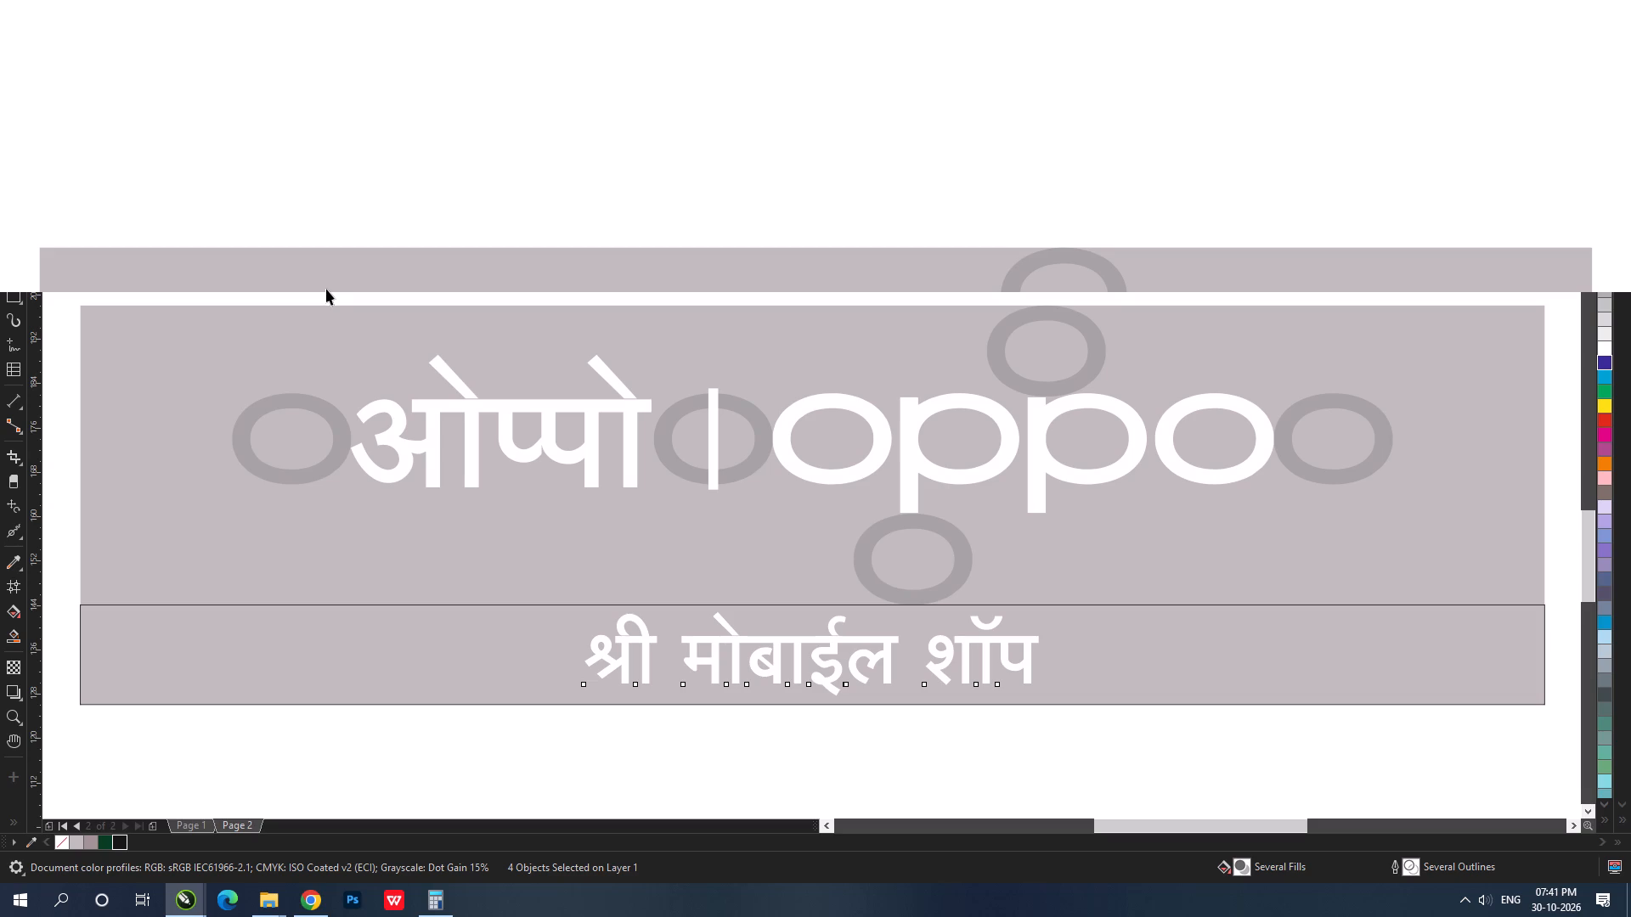
click(622, 498)
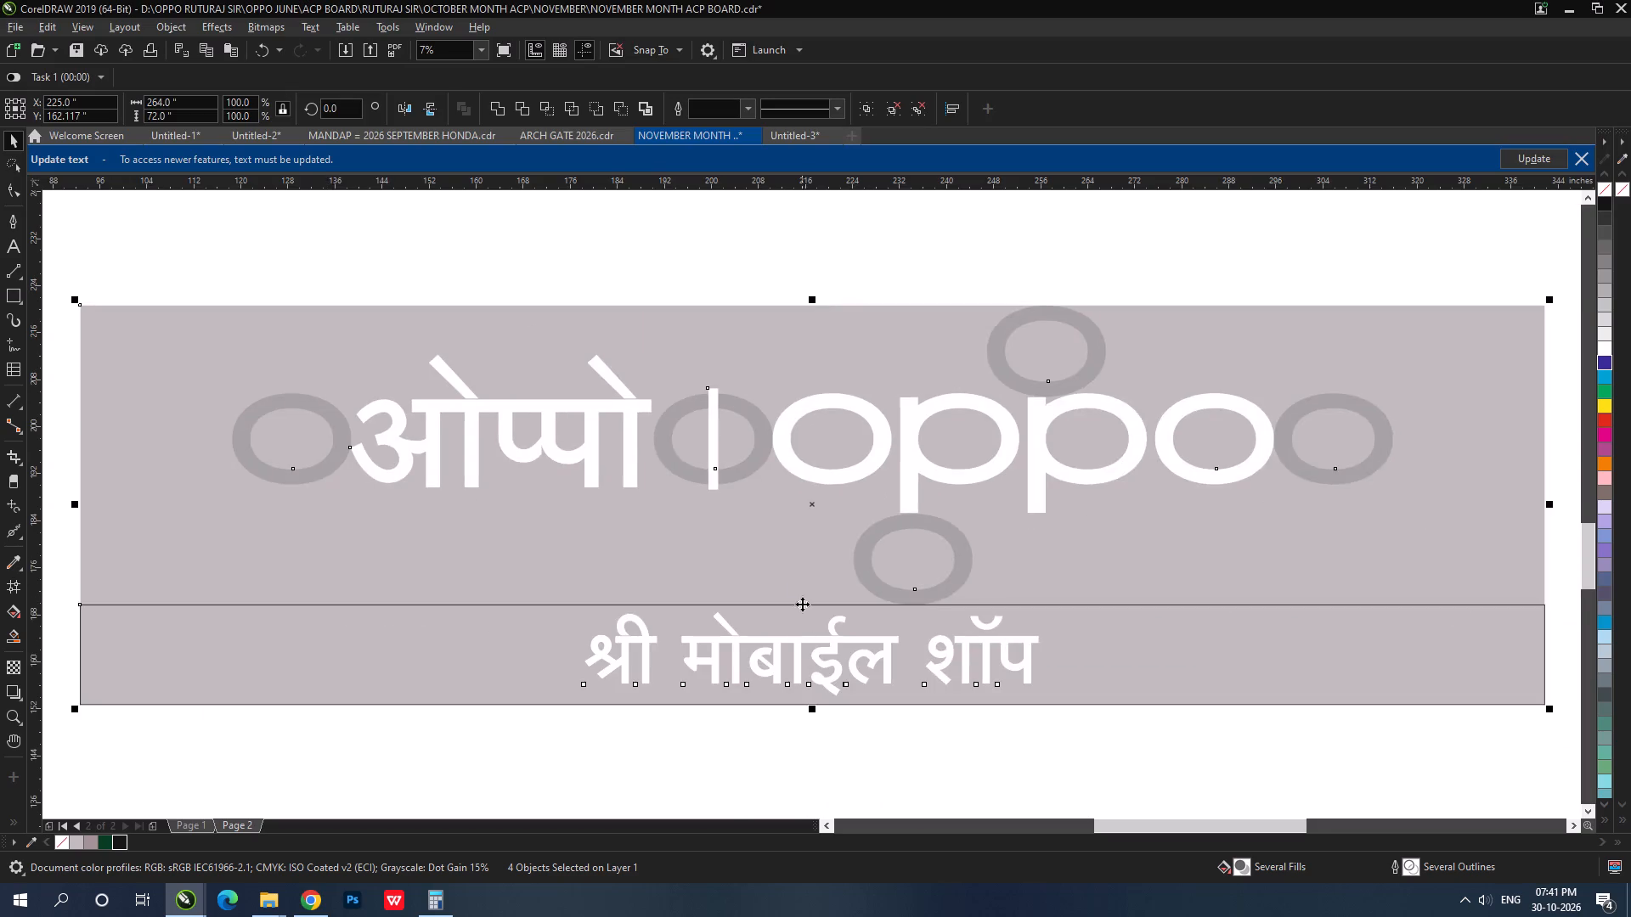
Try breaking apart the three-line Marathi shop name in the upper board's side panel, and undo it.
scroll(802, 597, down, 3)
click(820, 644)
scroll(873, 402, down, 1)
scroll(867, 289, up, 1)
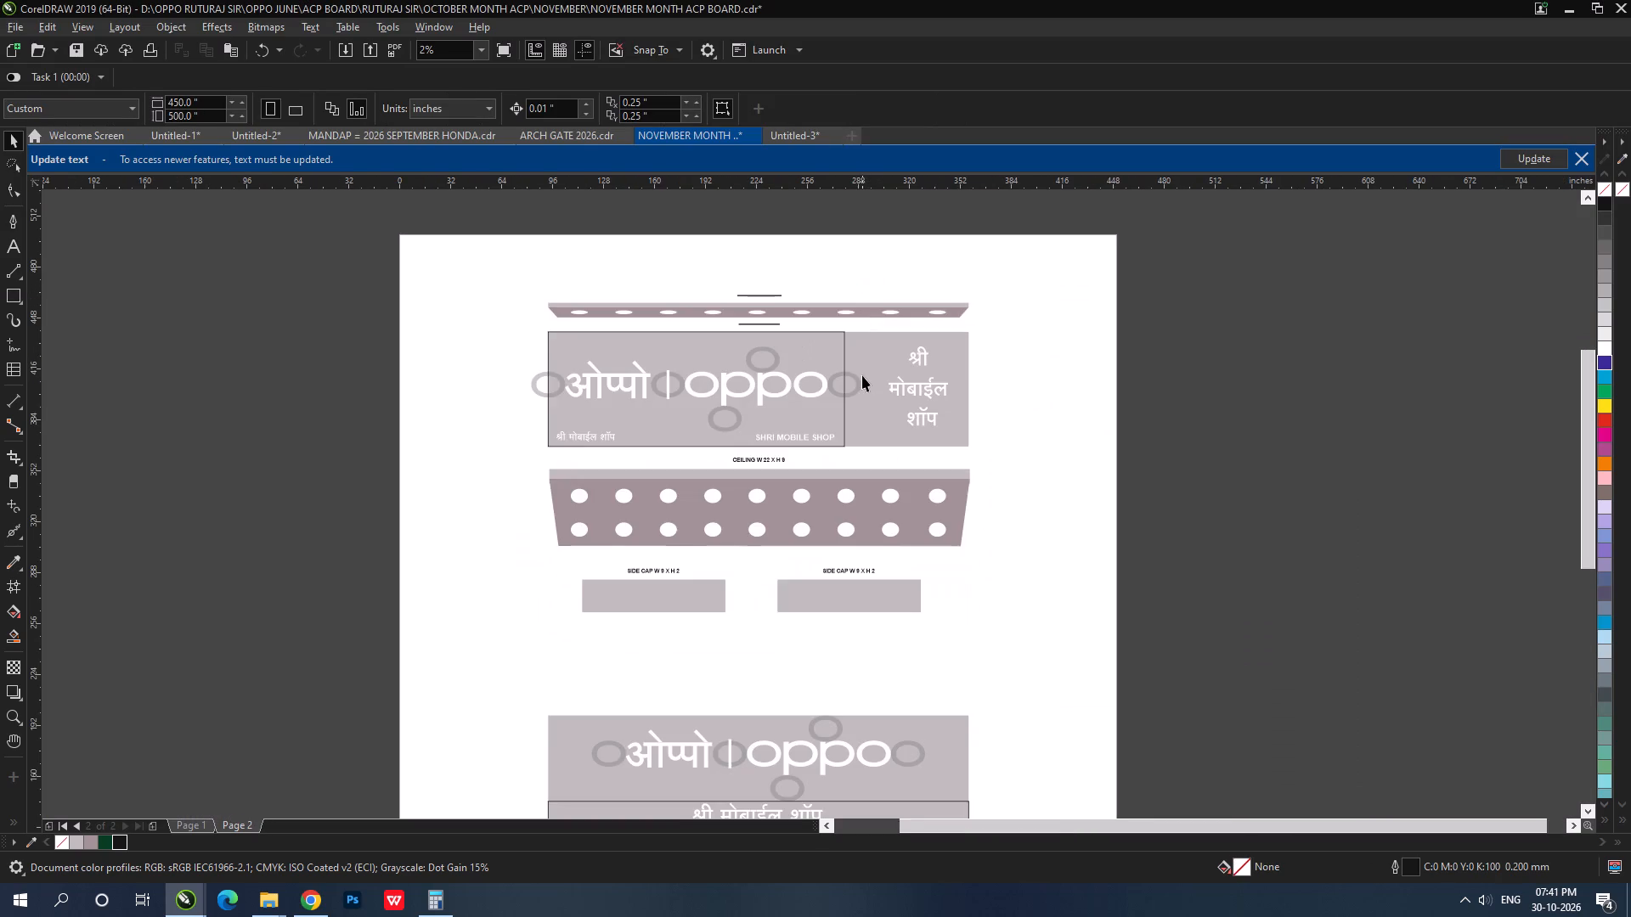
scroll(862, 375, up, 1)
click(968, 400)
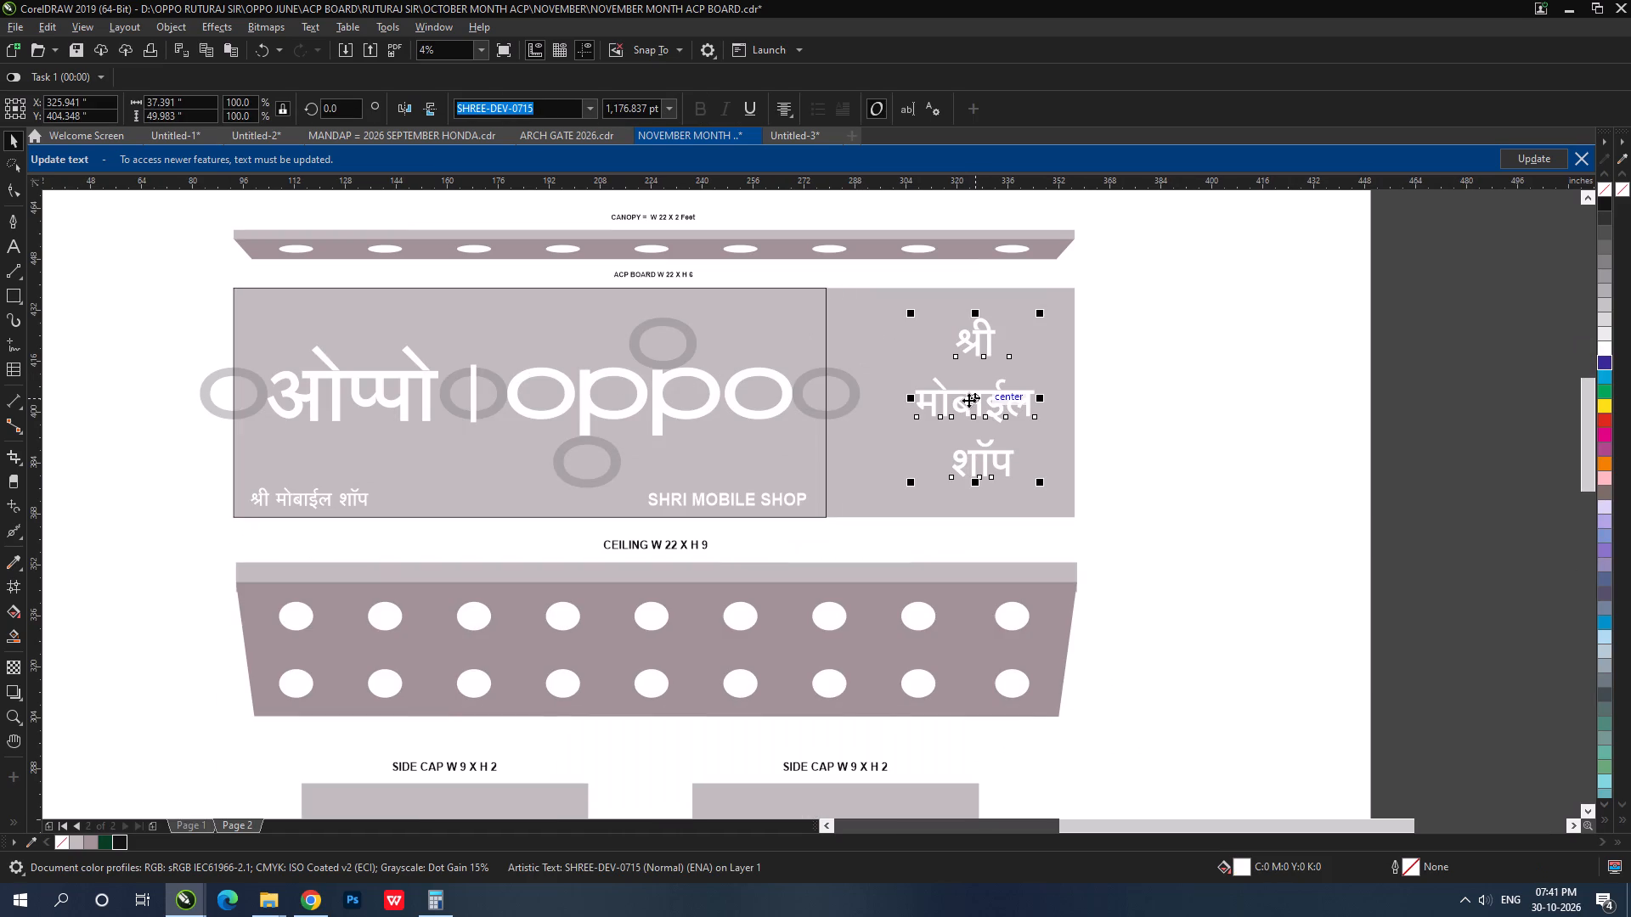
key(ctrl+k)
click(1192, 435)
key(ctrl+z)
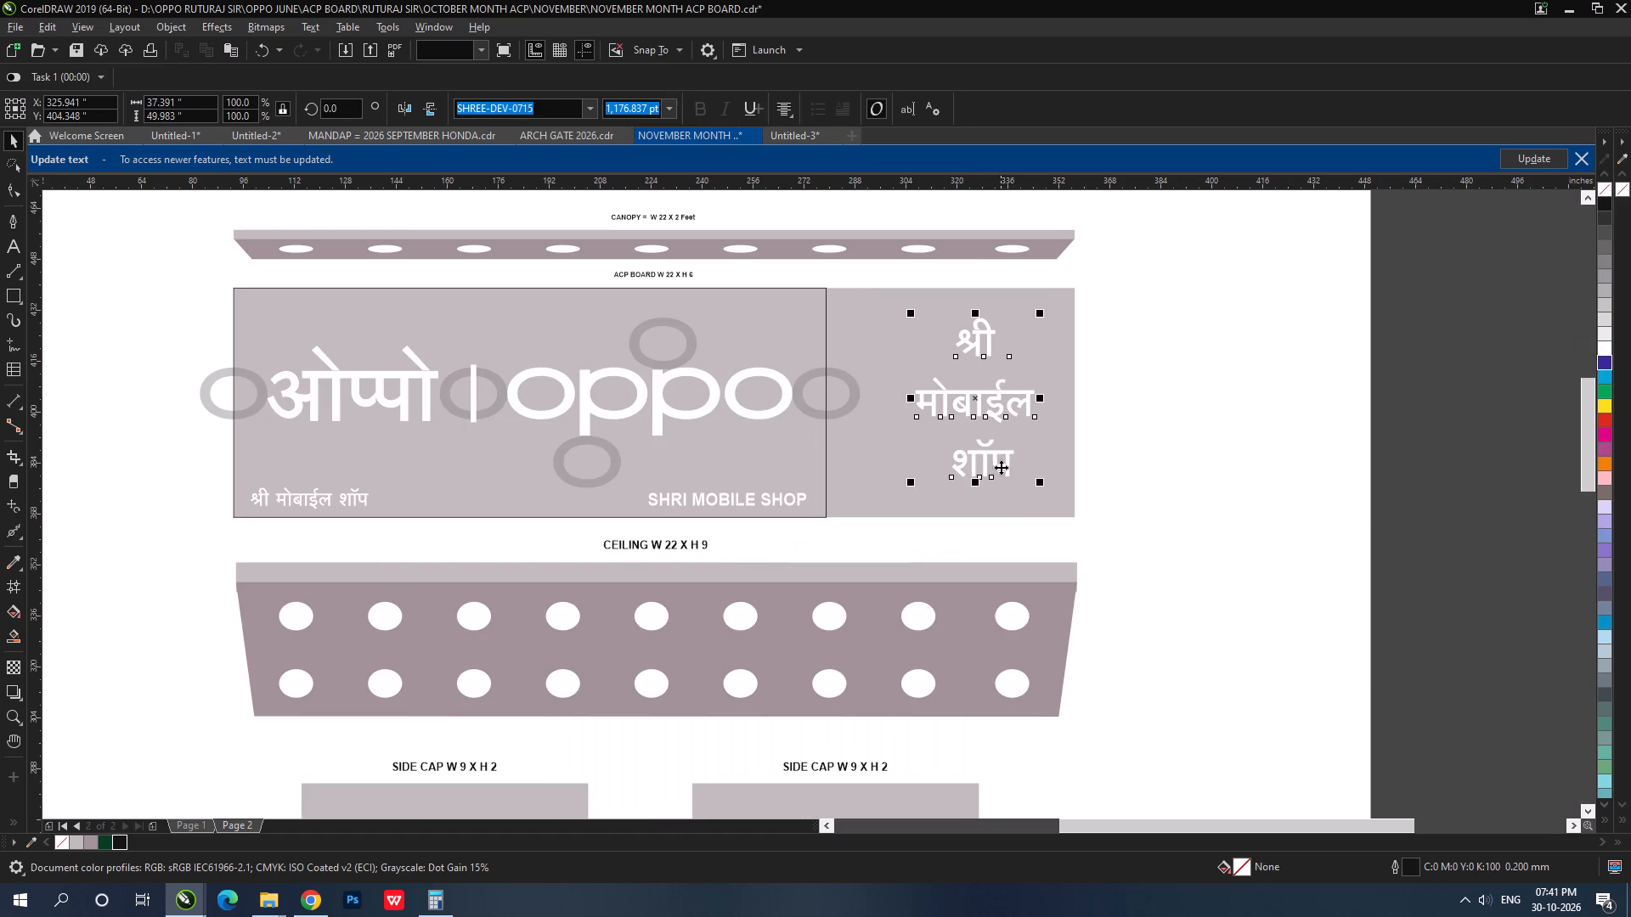
Join शॉप onto the मोबाईल line of the side panel's name, separated by a space.
double_click(1009, 467)
click(978, 461)
key(Home)
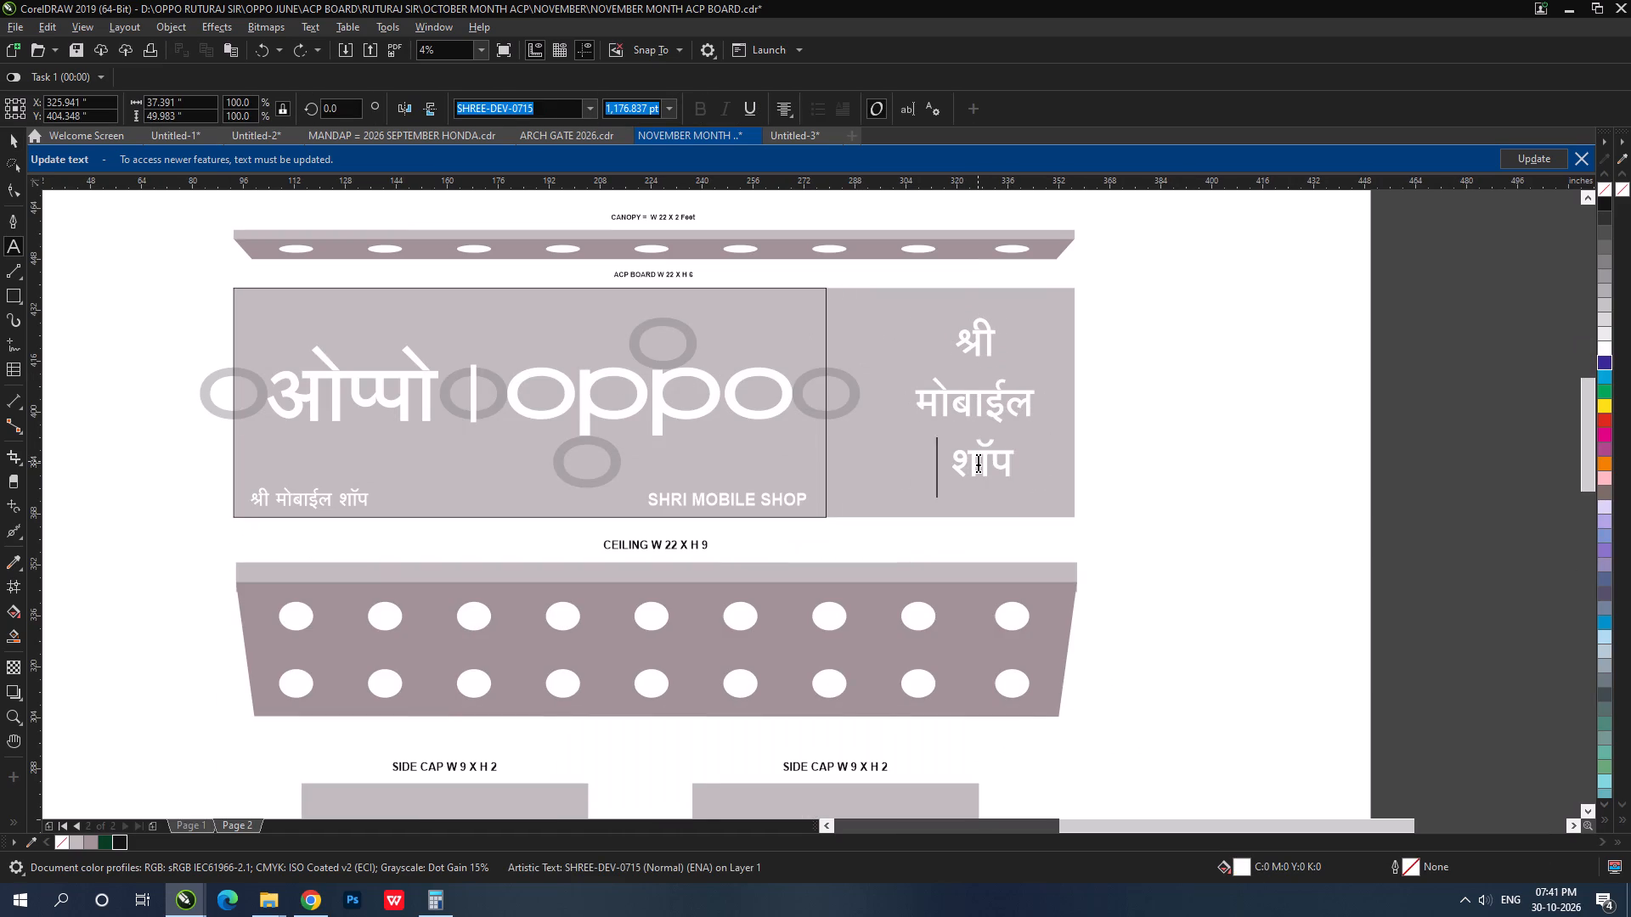
key(BackSpace)
key(Right)
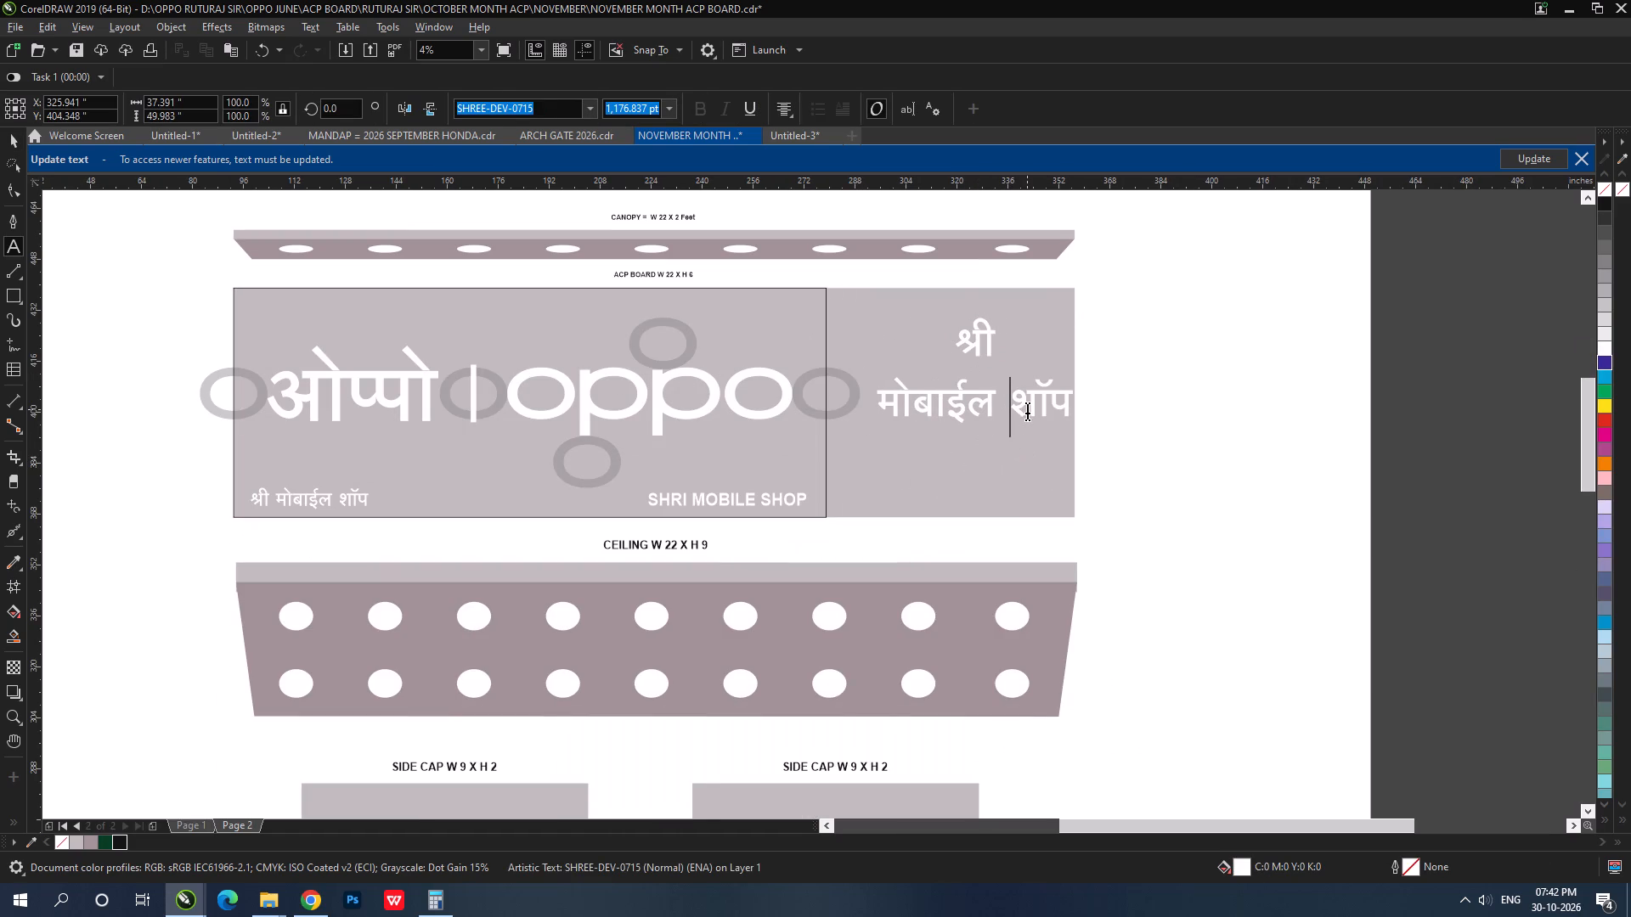
key(BackSpace)
key(space)
click(14, 141)
Move the two-line side-panel name down about 12.5 inches and break it into separate lines.
drag(961, 399, 960, 439)
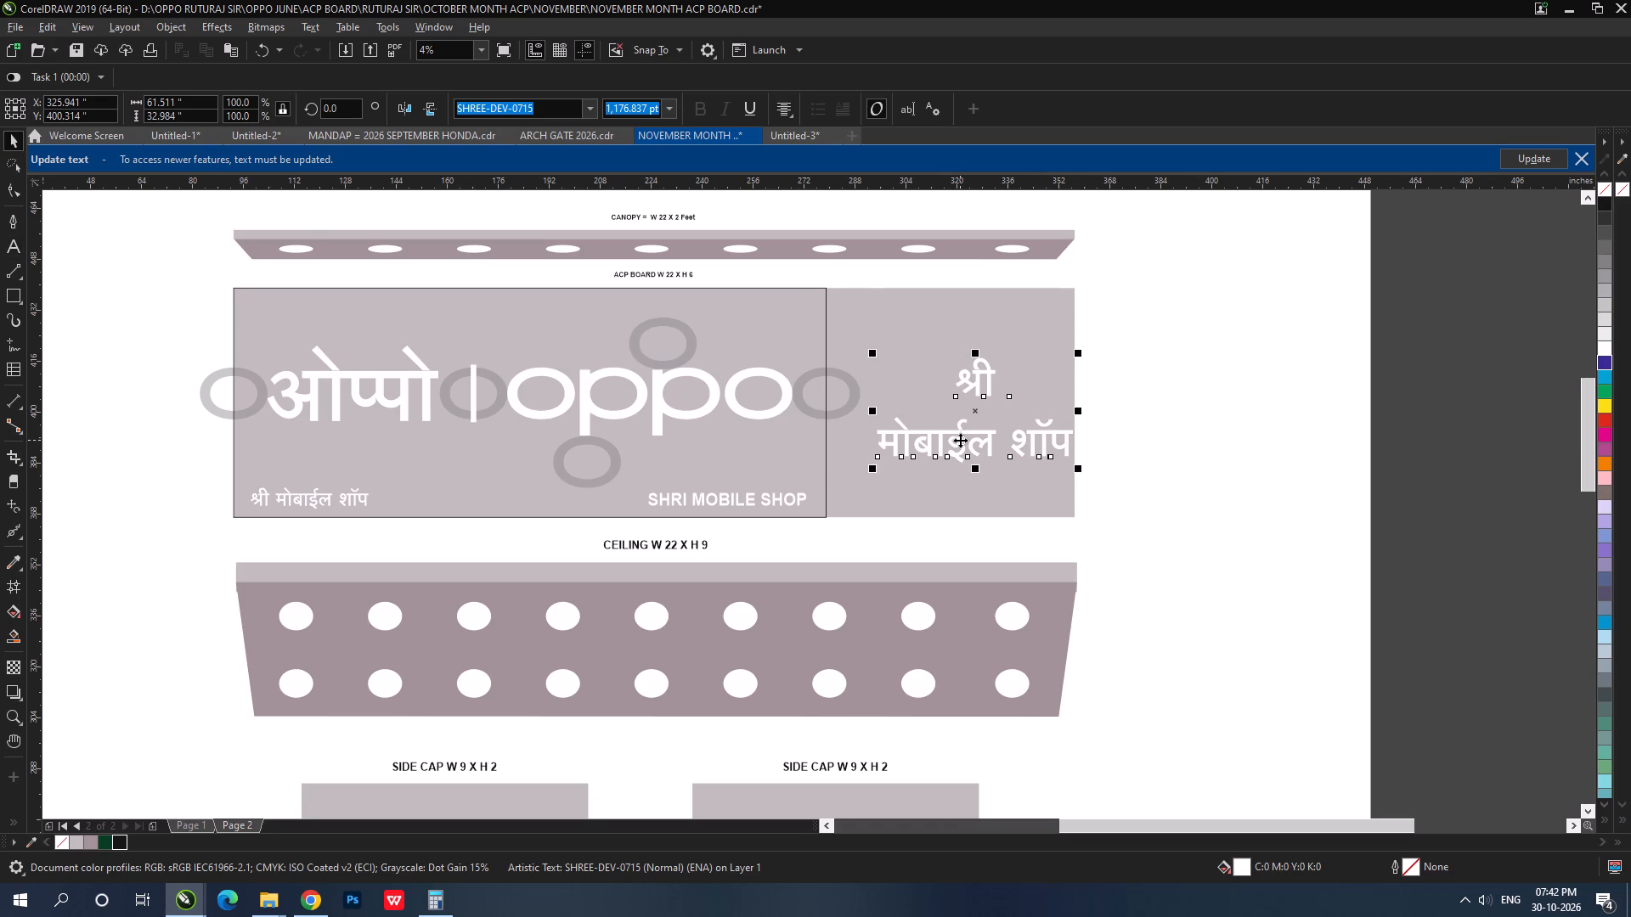
key(ctrl+k)
Enlarge श्री to about 26.2 by 25.3 inches and centre it horizontally over मोबाईल शॉप.
drag(1007, 404, 1036, 430)
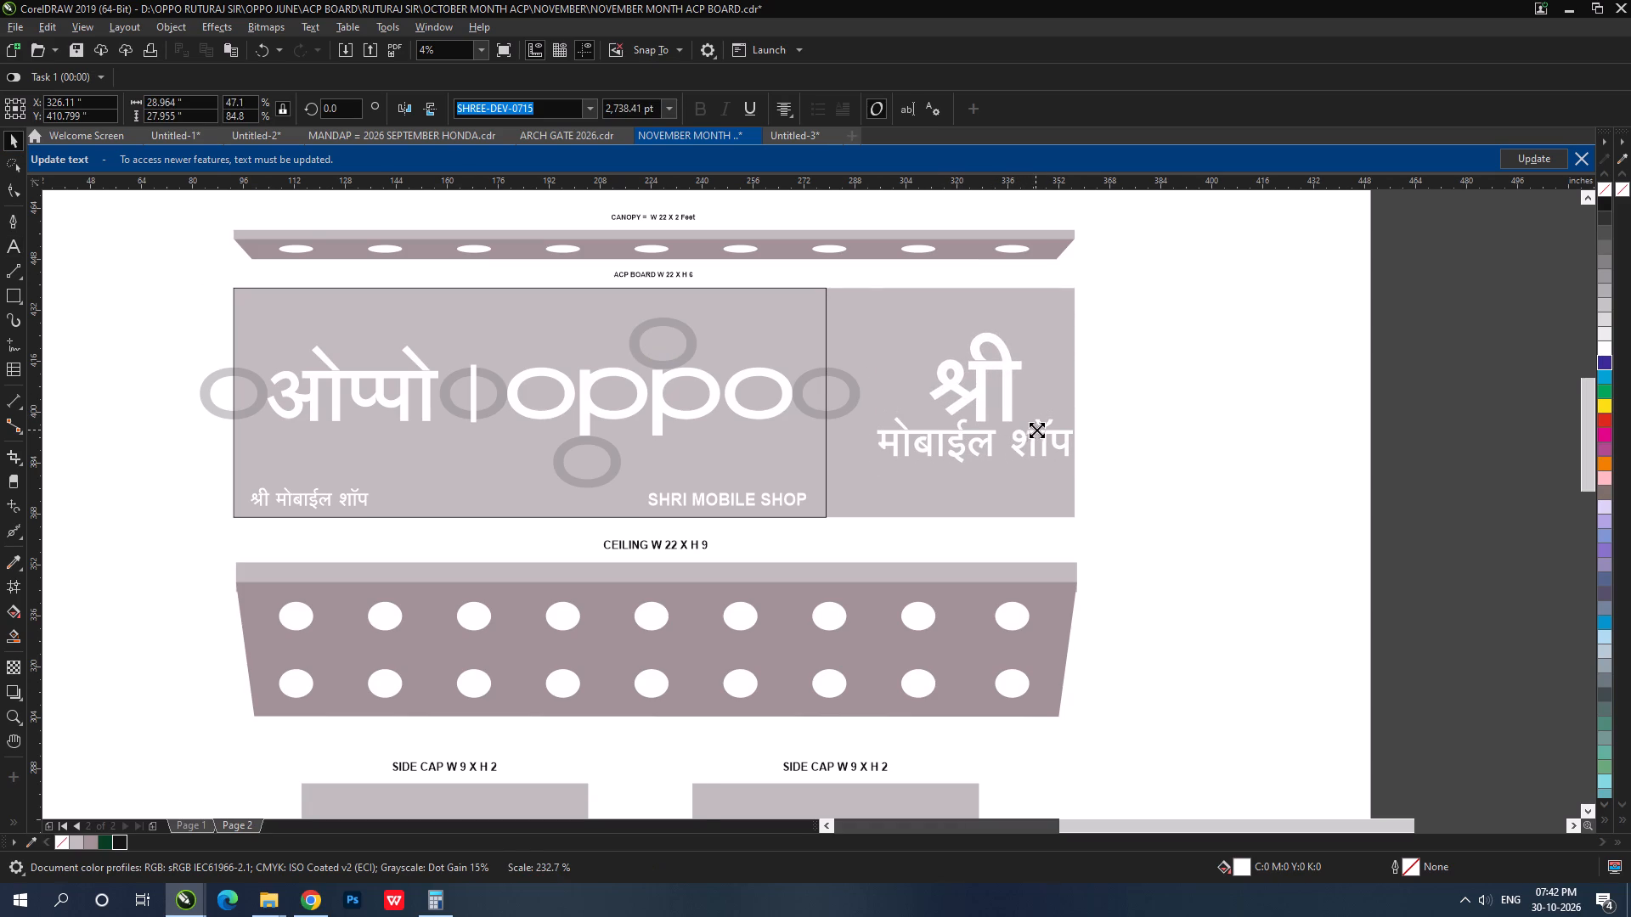
drag(1036, 430, 1031, 425)
click(957, 439)
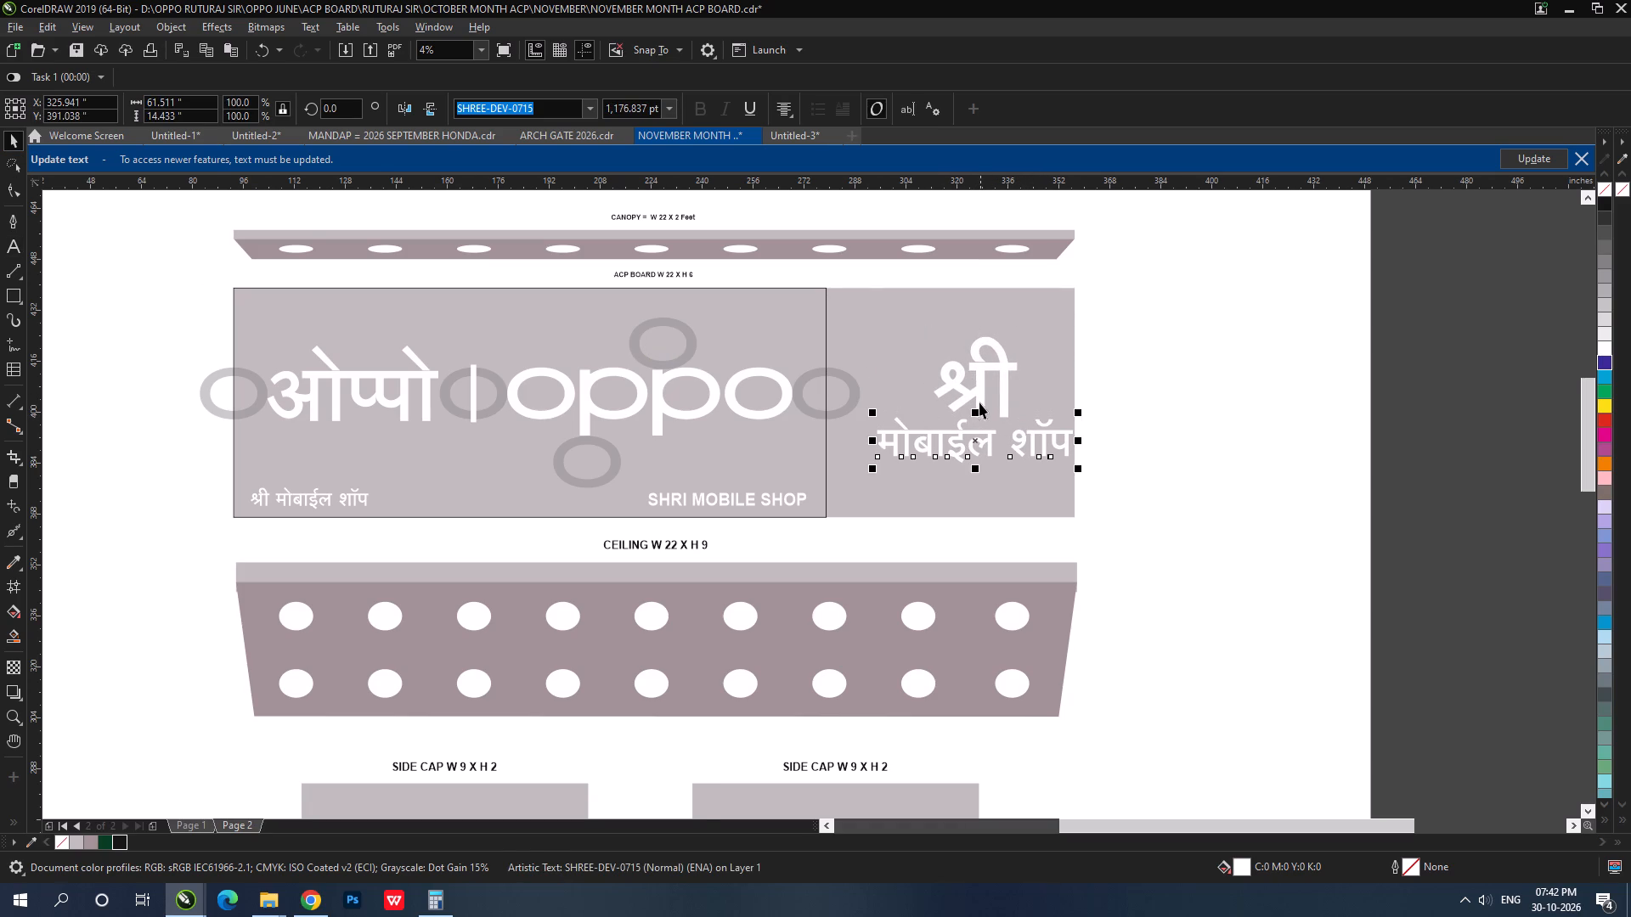
shift+click(977, 390)
key(c)
Raise श्री slightly above मोबाईल शॉप and reposition the centred pair within the side panel, at about X 321.1 inches.
drag(977, 390, 939, 390)
click(1177, 421)
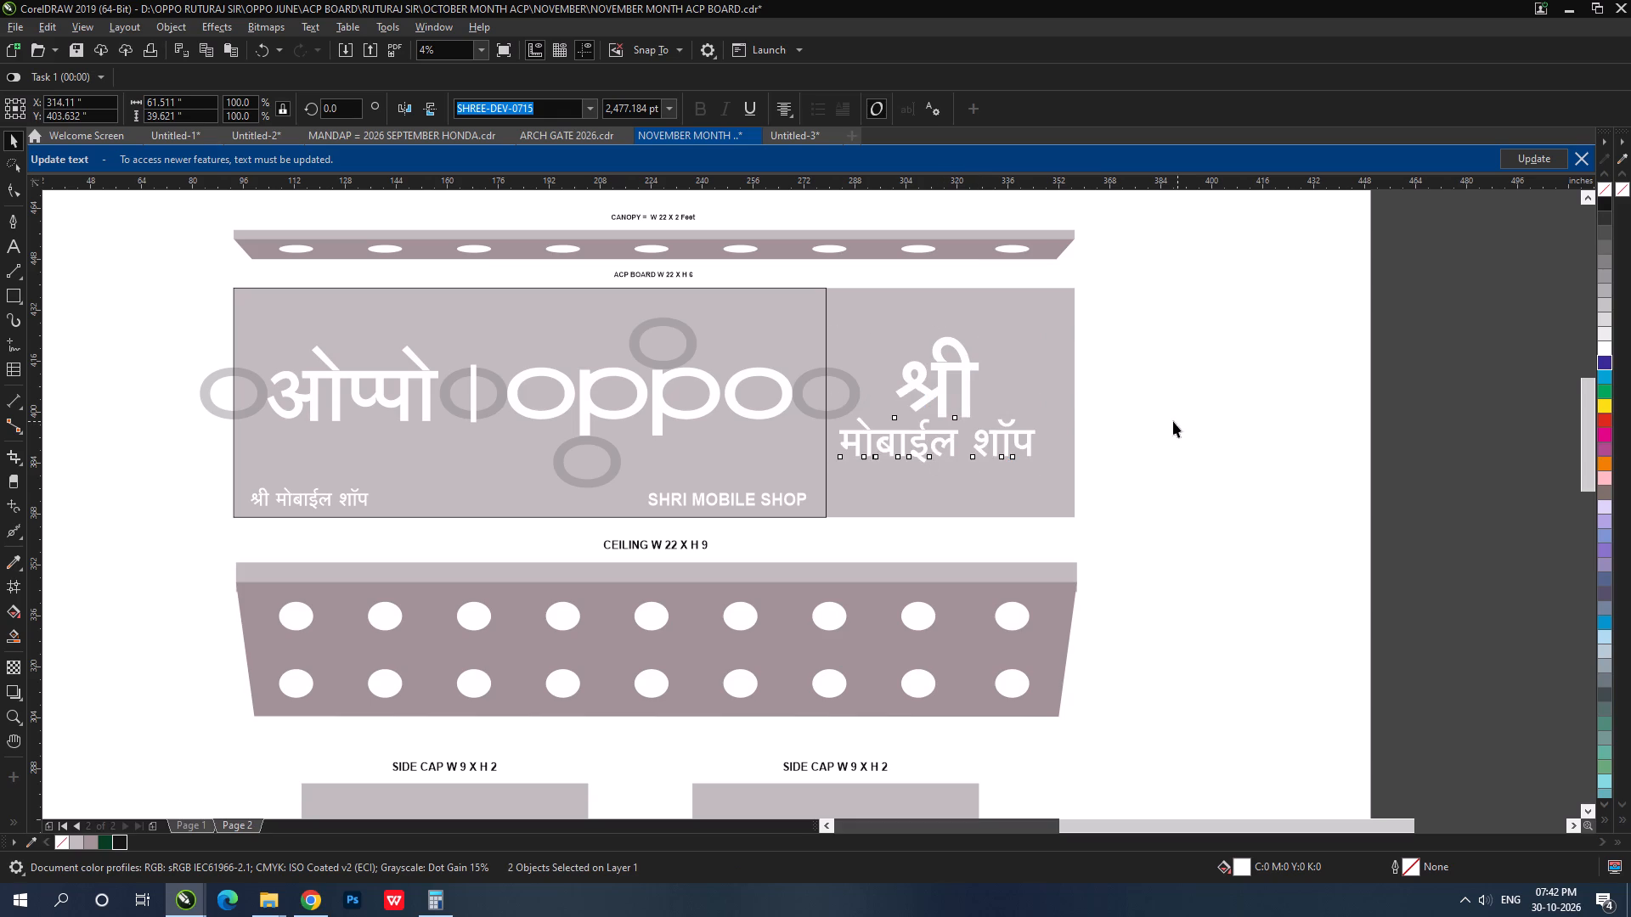
click(928, 365)
drag(947, 369, 946, 356)
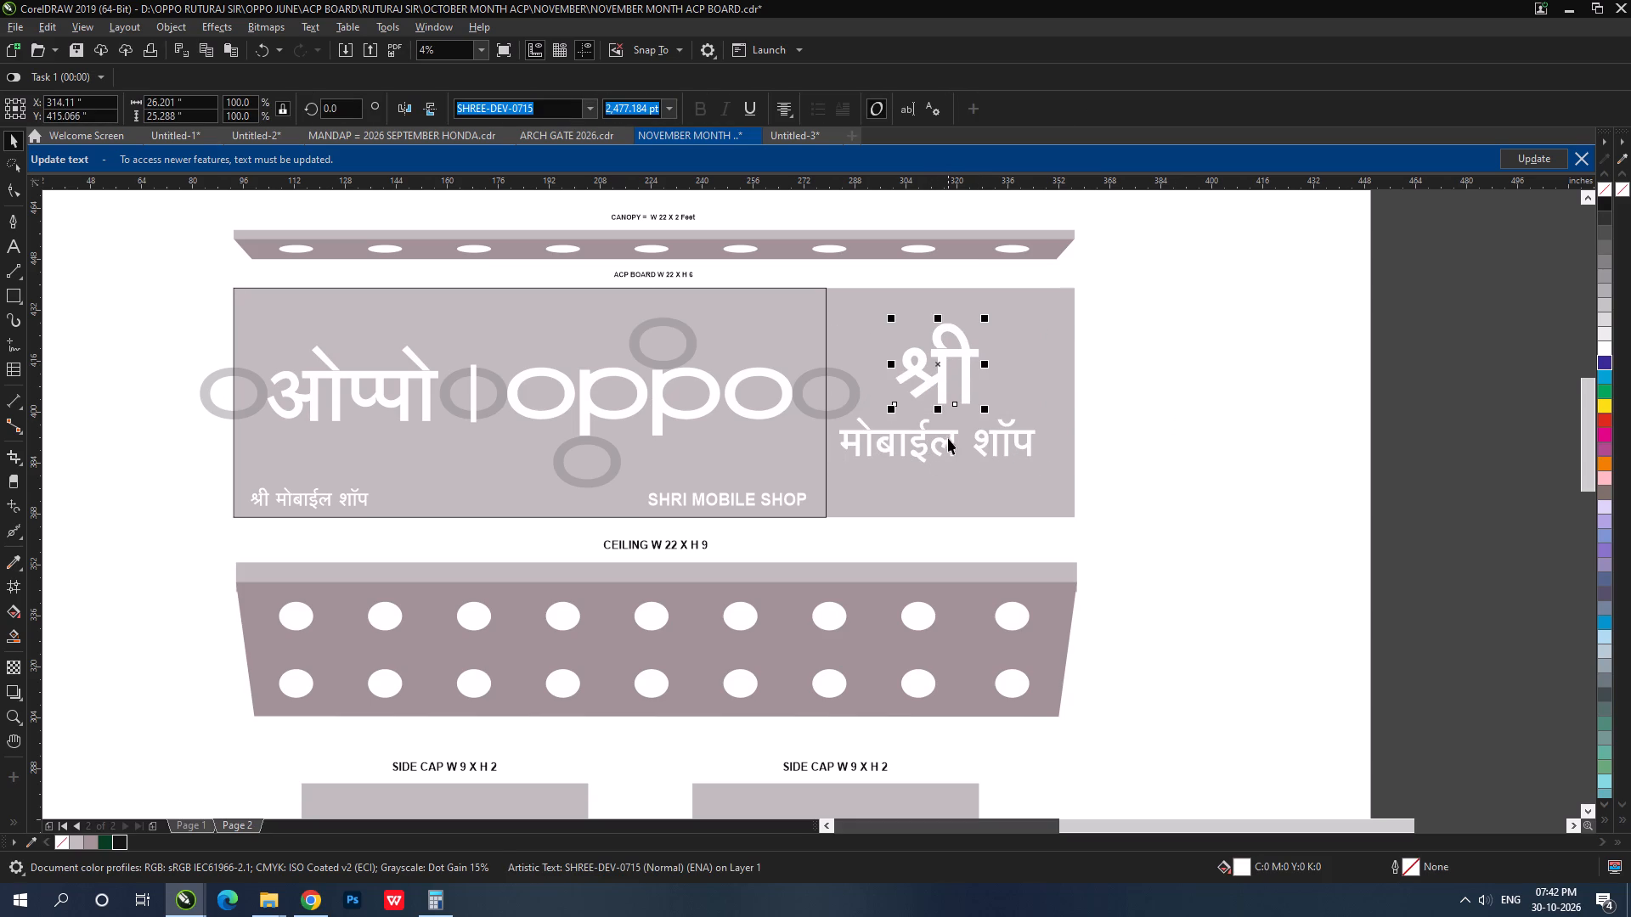
shift+click(957, 440)
click(942, 445)
shift+click(940, 379)
key(c)
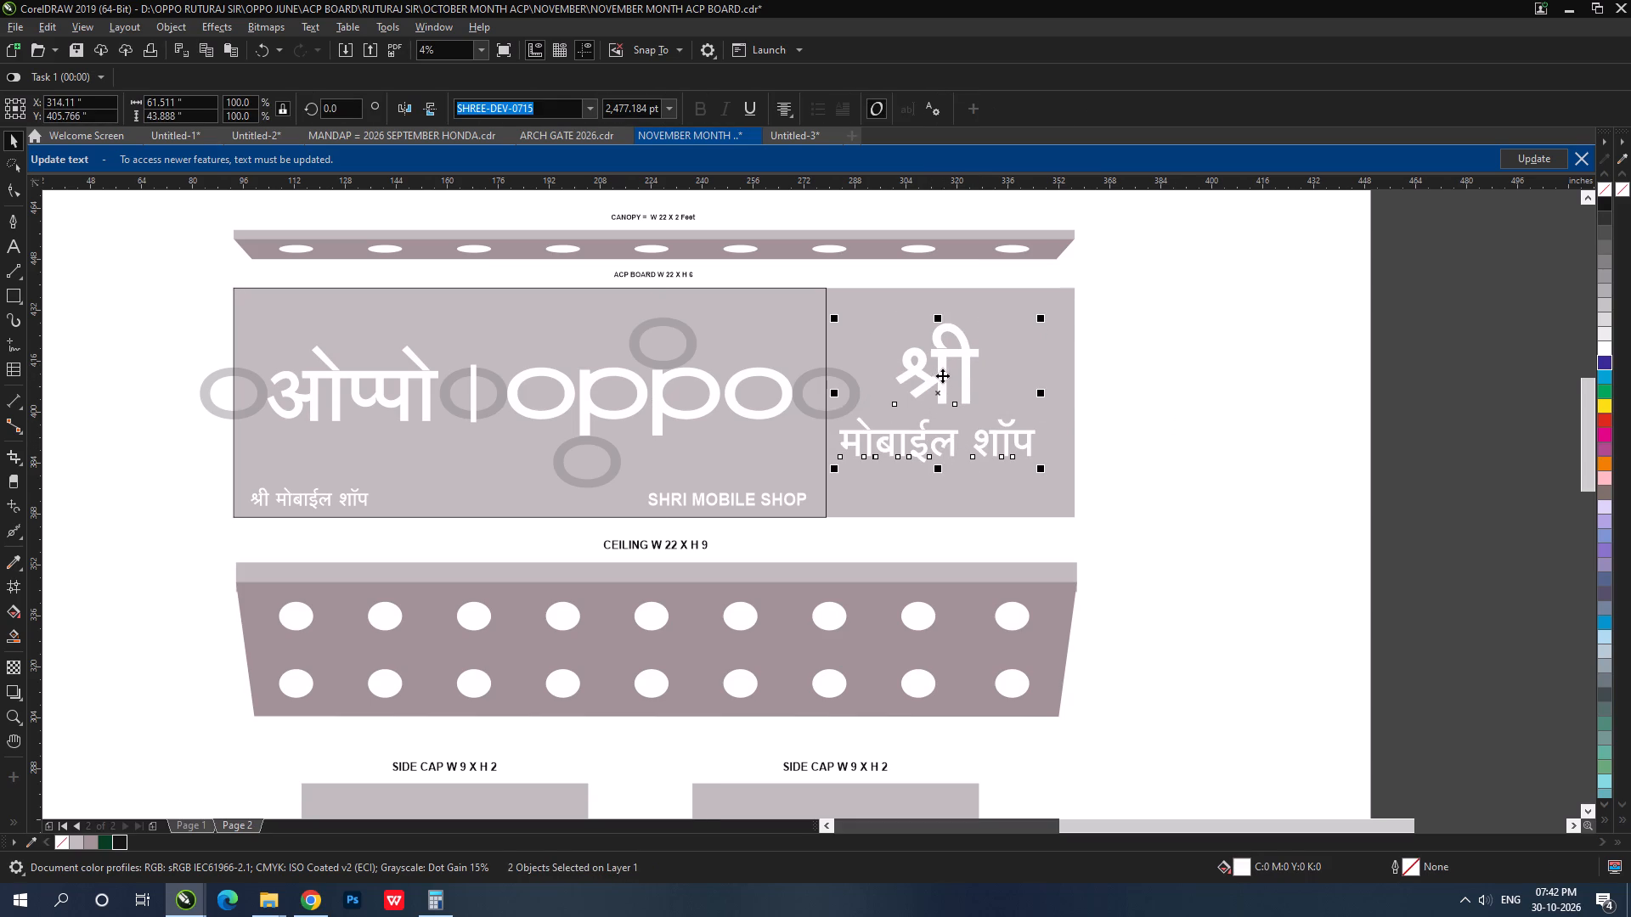
drag(942, 370, 960, 372)
click(1192, 413)
Stretch श्री horizontally to about 28.2 inches wide and centre it over मोबाईल शॉप again.
click(978, 362)
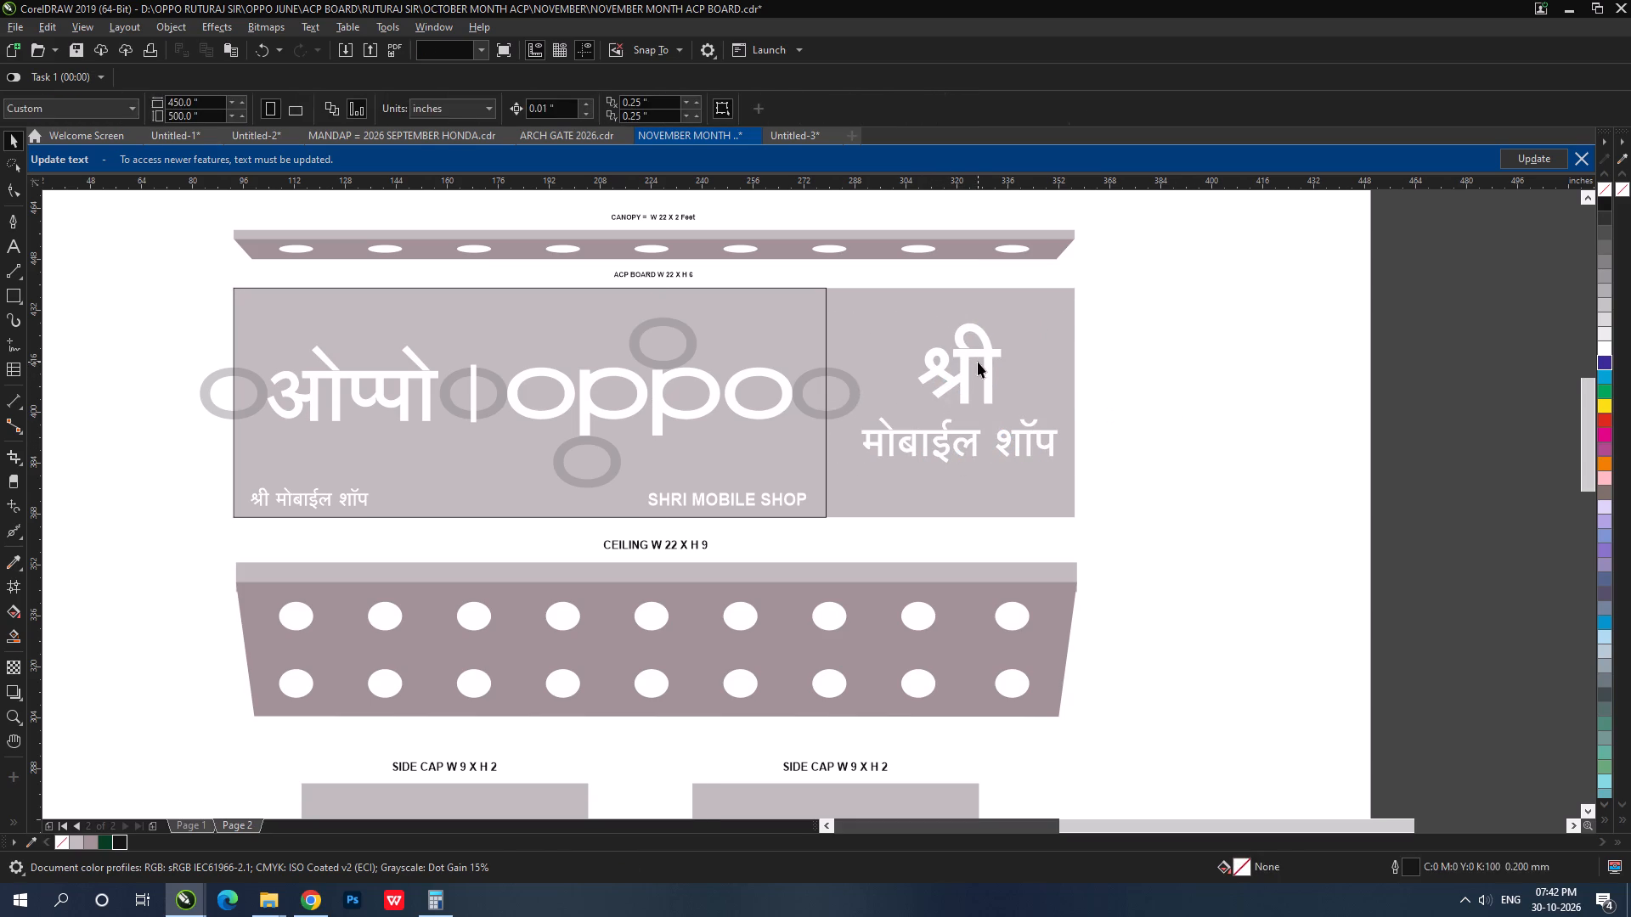
click(985, 352)
scroll(993, 354, up, 1)
drag(1014, 373, 1027, 374)
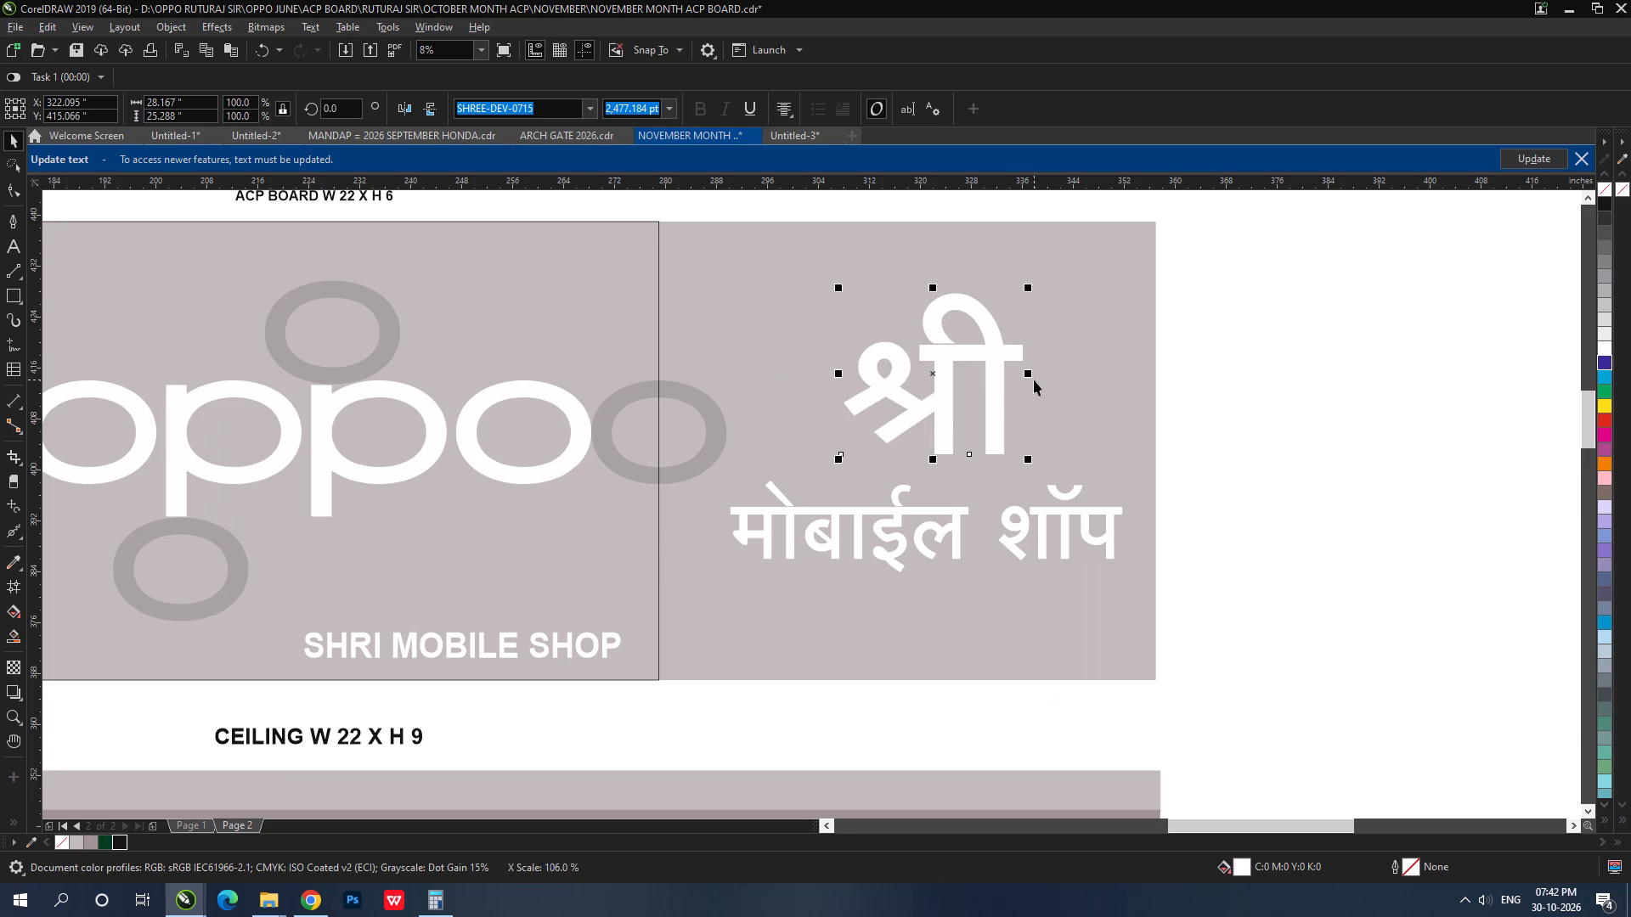
shift+click(1022, 516)
key(c)
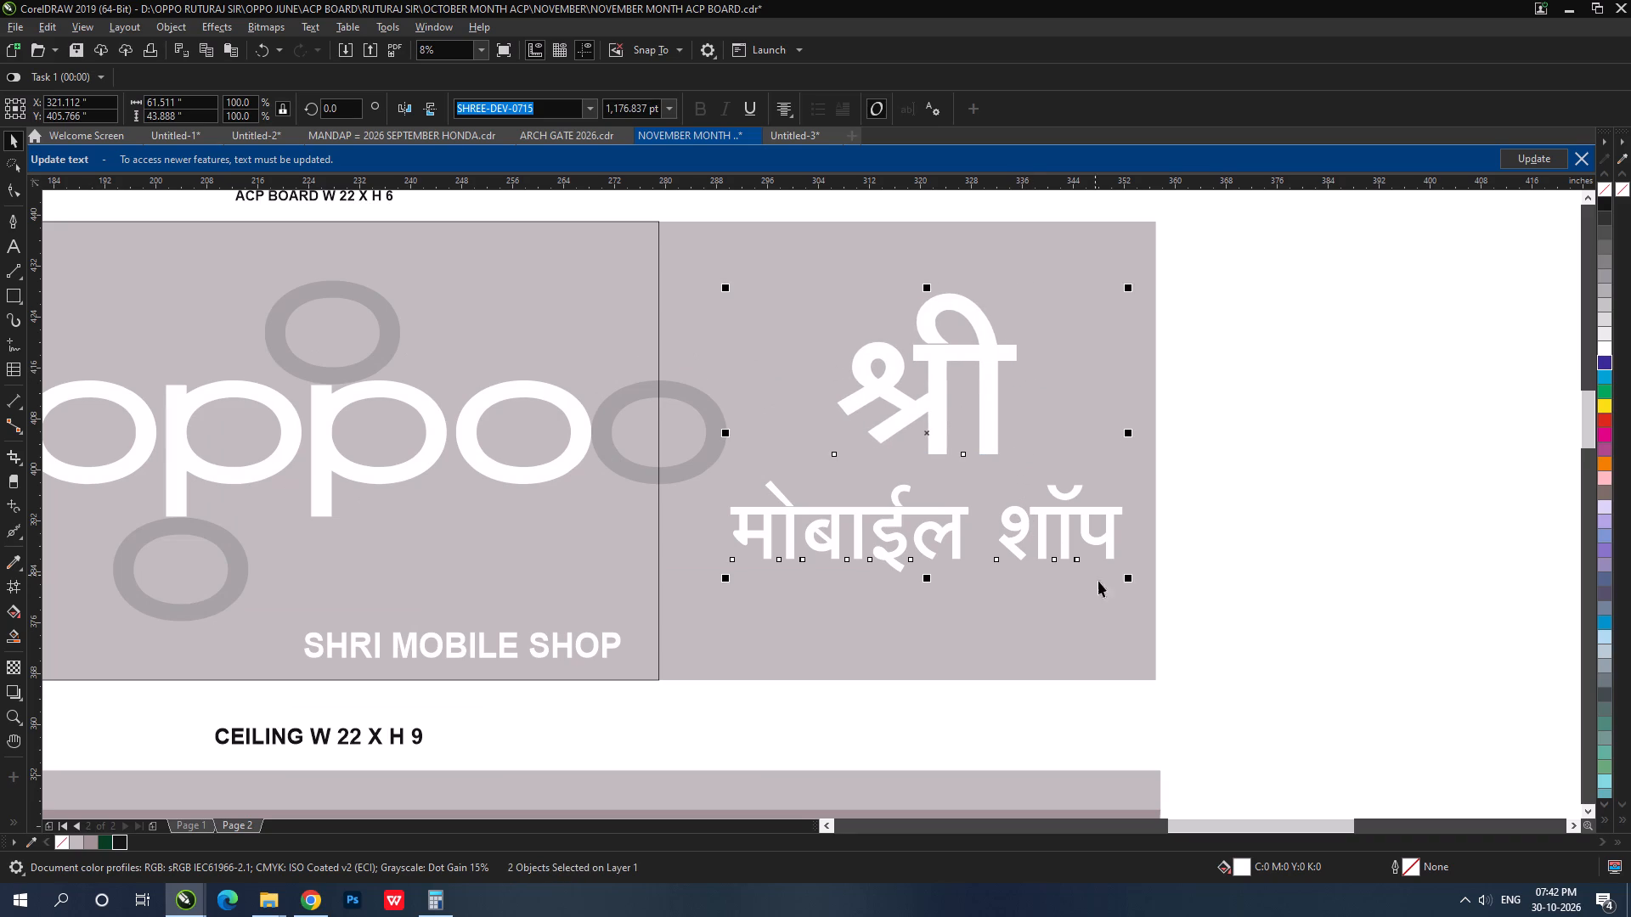
Shrink both side-panel name lines together from their centre to about 58.9 inches wide.
drag(1132, 582, 1123, 578)
drag(1267, 556, 1253, 549)
Shrink श्री from its centre to about 24 by 21.5 inches and centre it over मोबाईल शॉप.
click(976, 352)
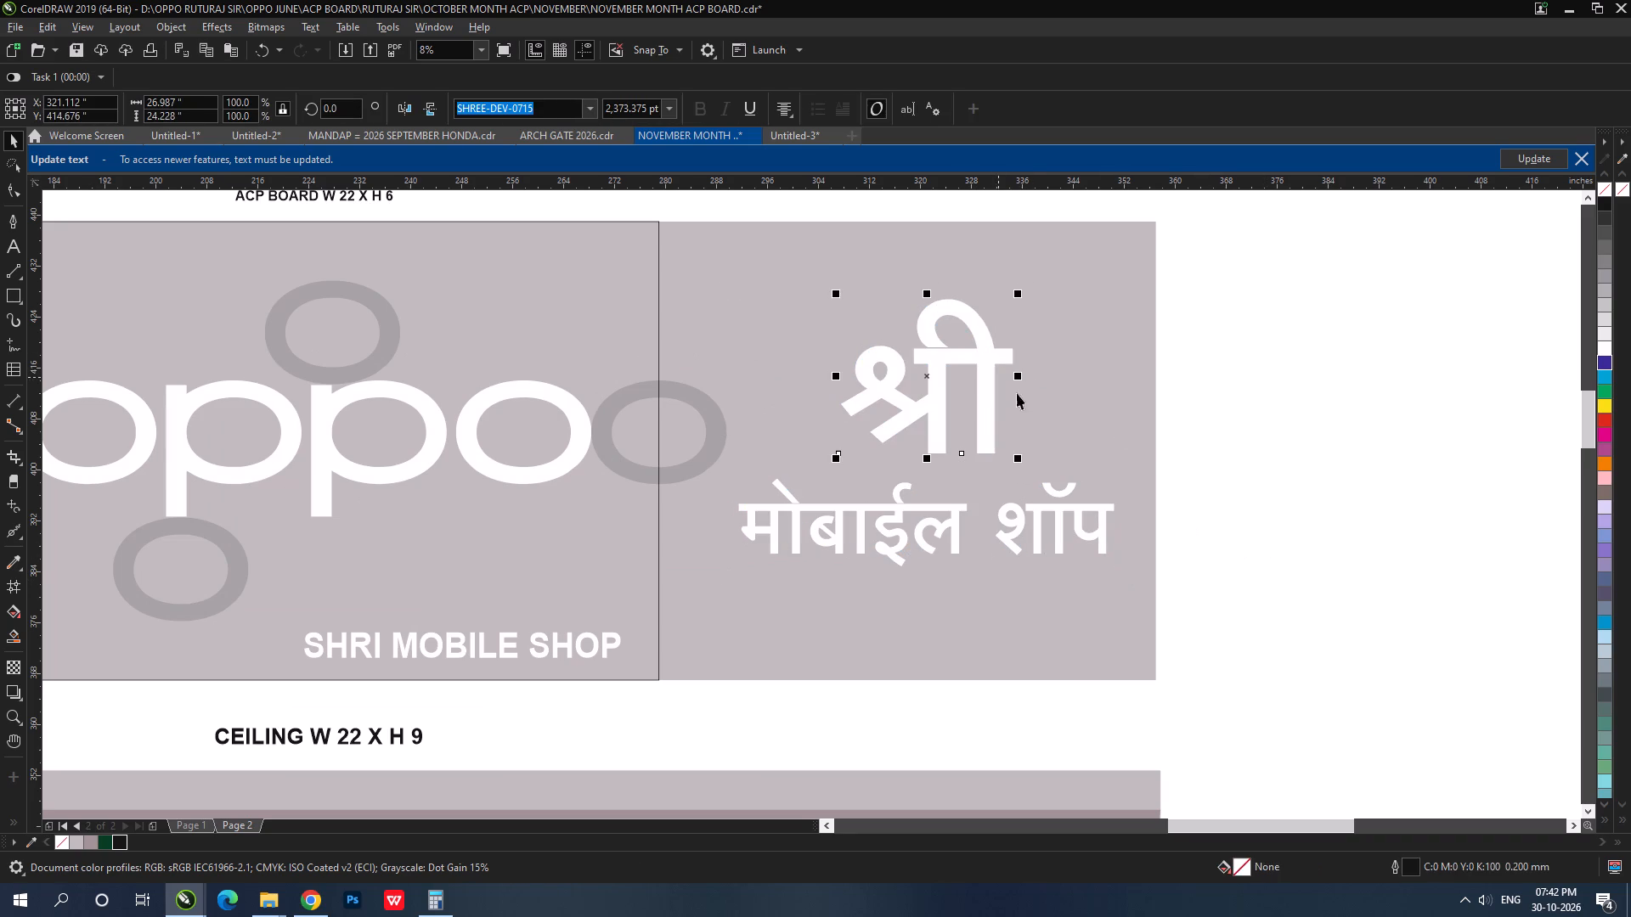
drag(1020, 462, 1011, 459)
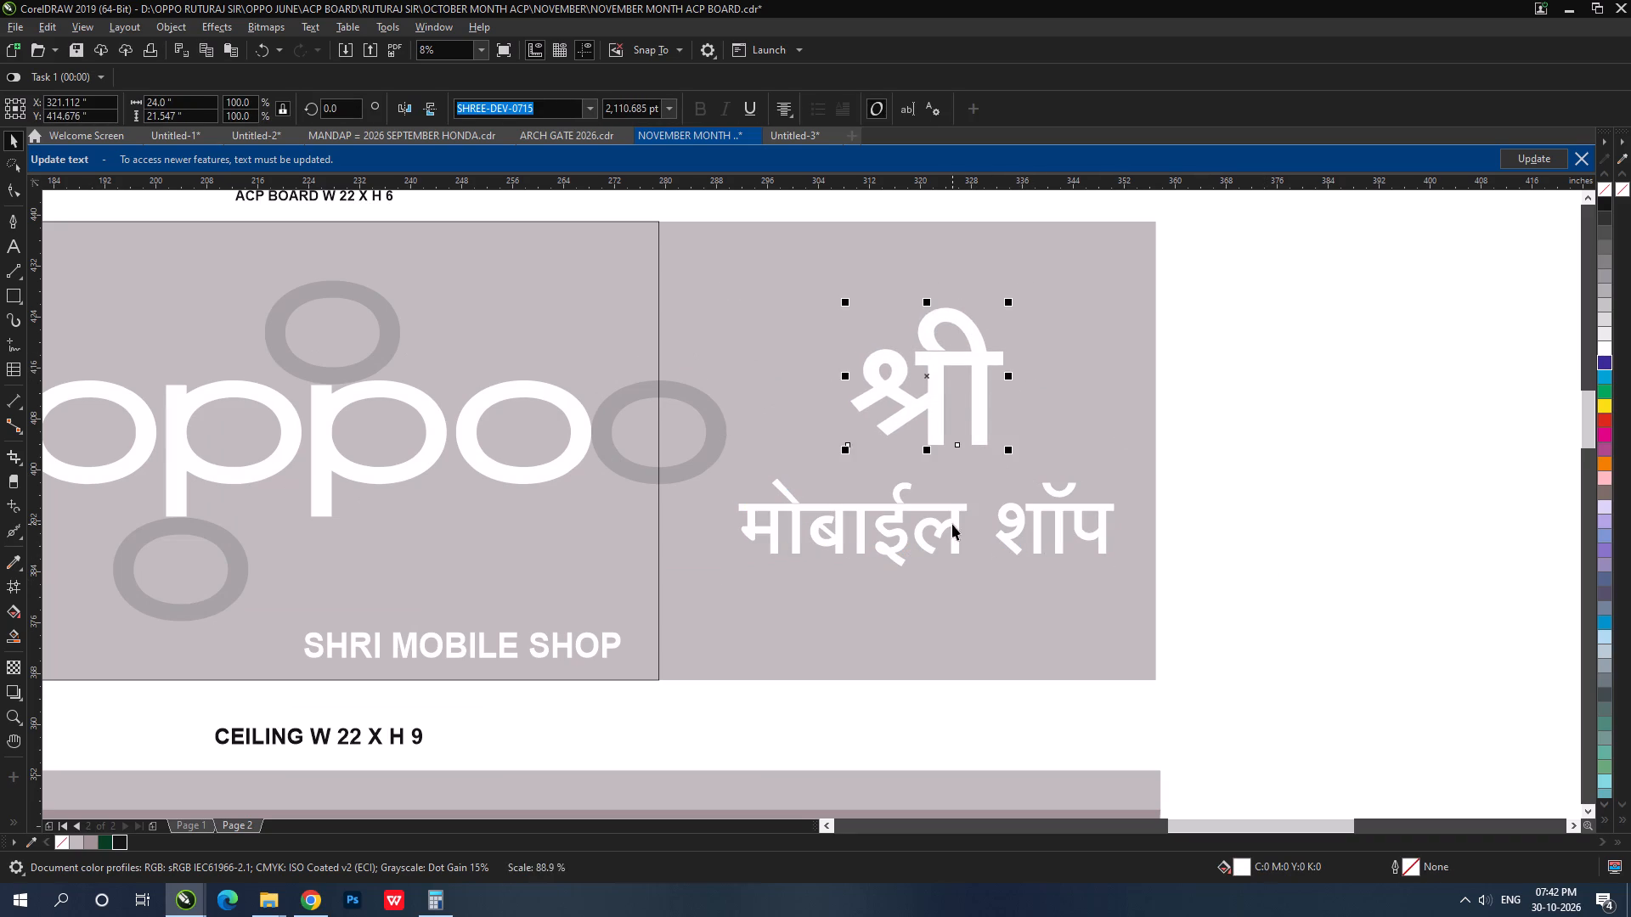
shift+click(955, 520)
key(c)
click(1259, 526)
scroll(1006, 492, down, 1)
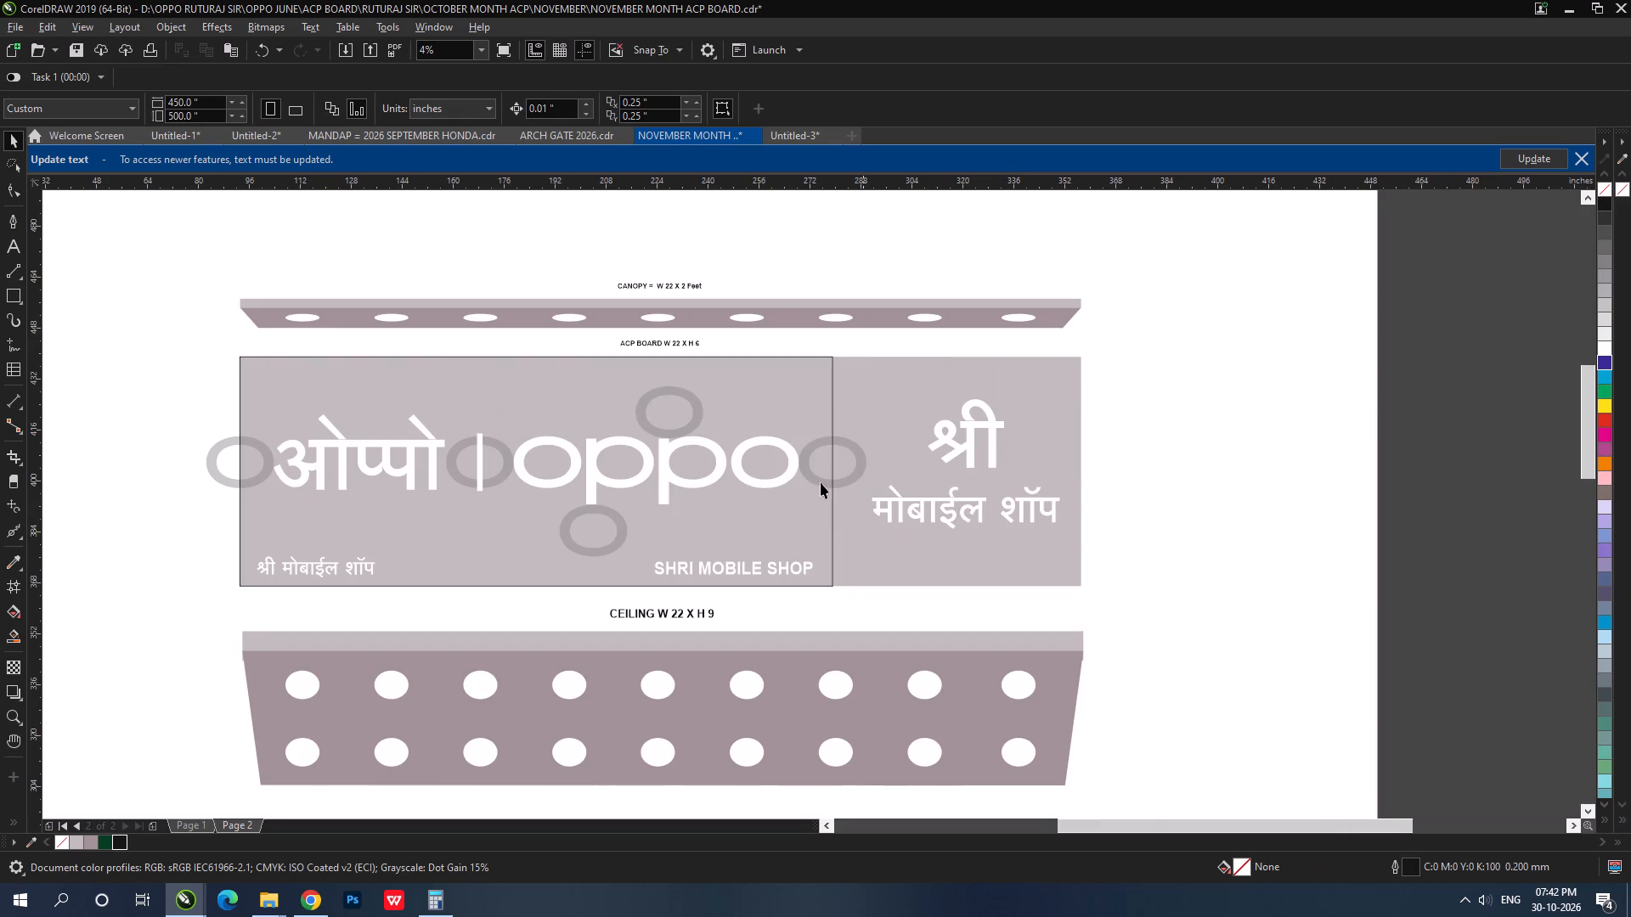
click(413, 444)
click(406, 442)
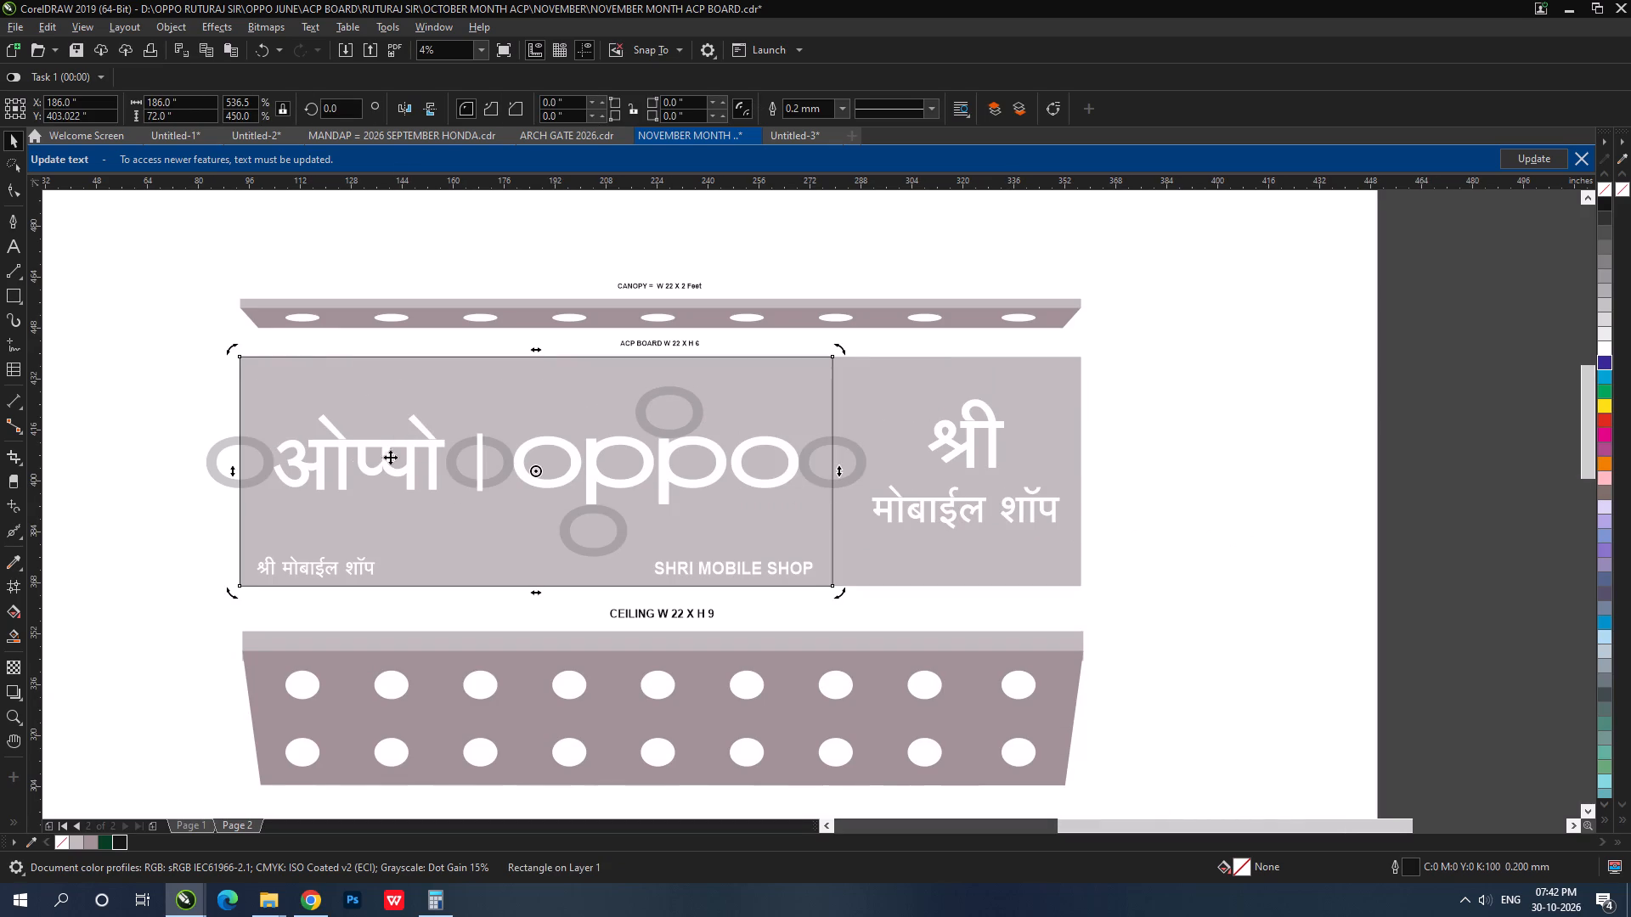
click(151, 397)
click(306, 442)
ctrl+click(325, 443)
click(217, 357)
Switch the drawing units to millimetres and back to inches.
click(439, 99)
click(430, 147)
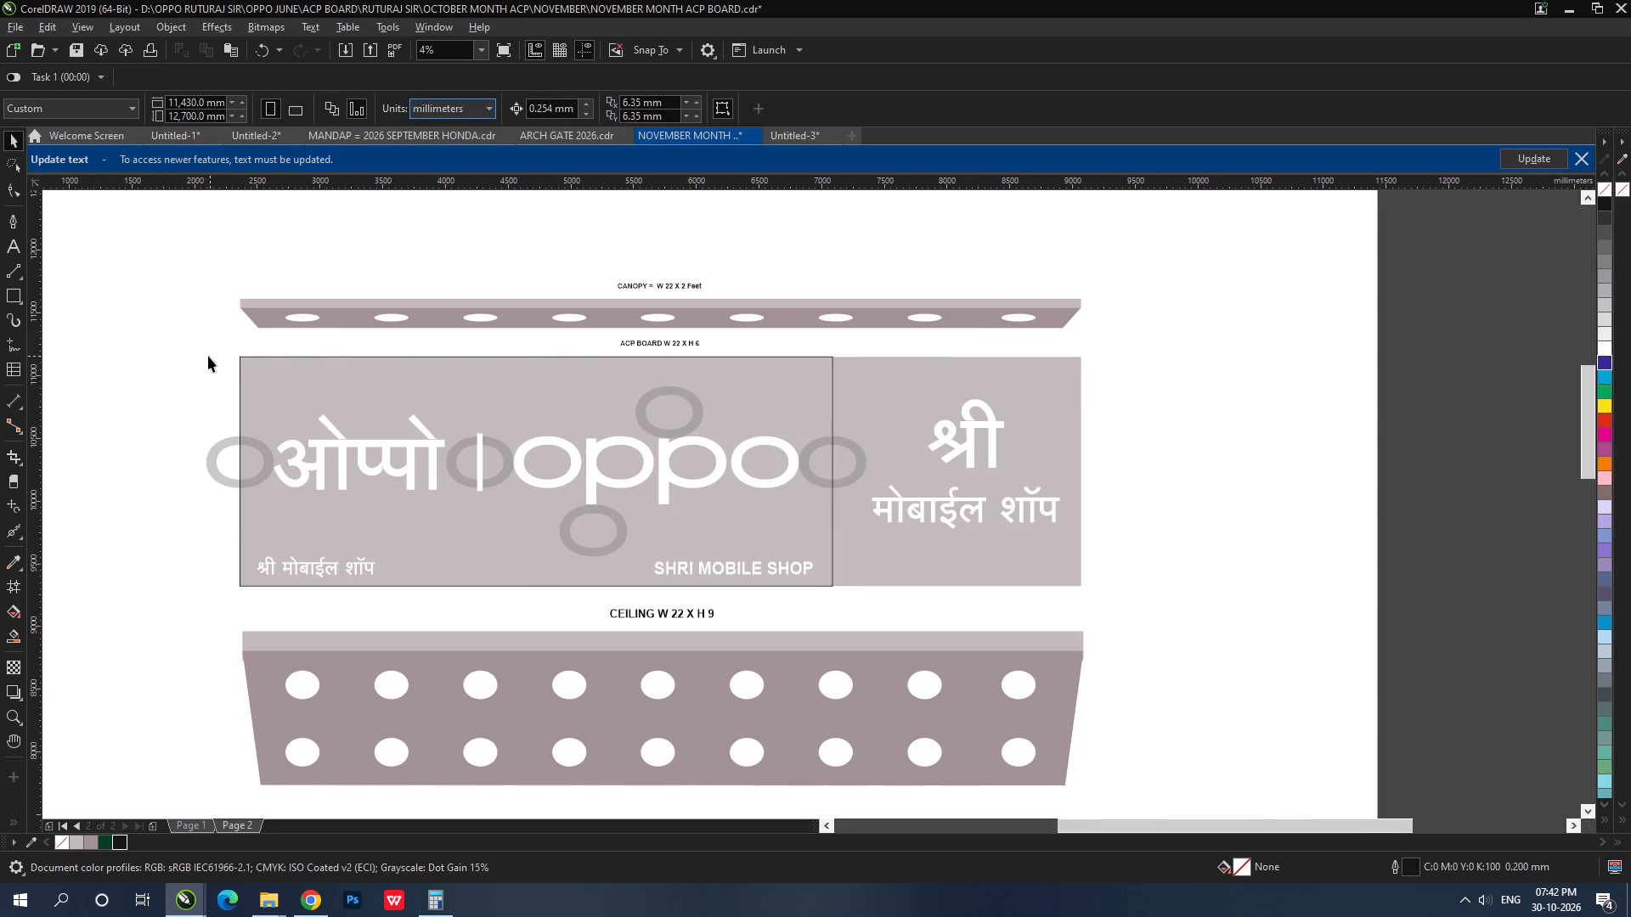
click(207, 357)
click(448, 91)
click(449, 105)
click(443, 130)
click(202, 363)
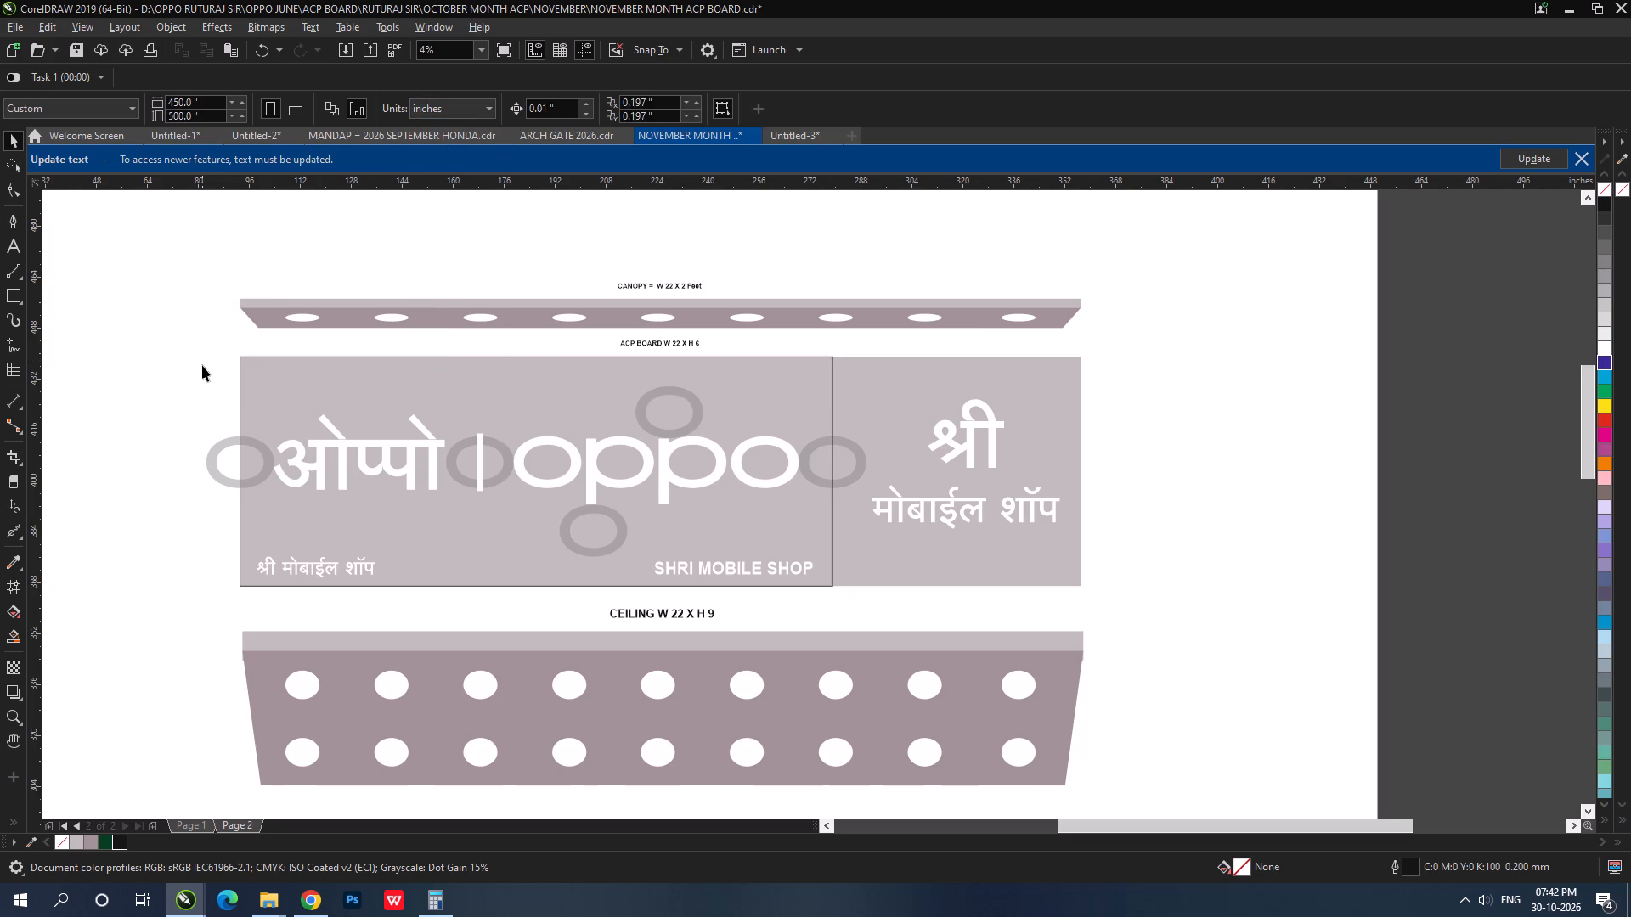
Set the height of श्री to 20 inches proportionally and centre it over मोबाईल शॉप.
ctrl+alt+shift+click(351, 442)
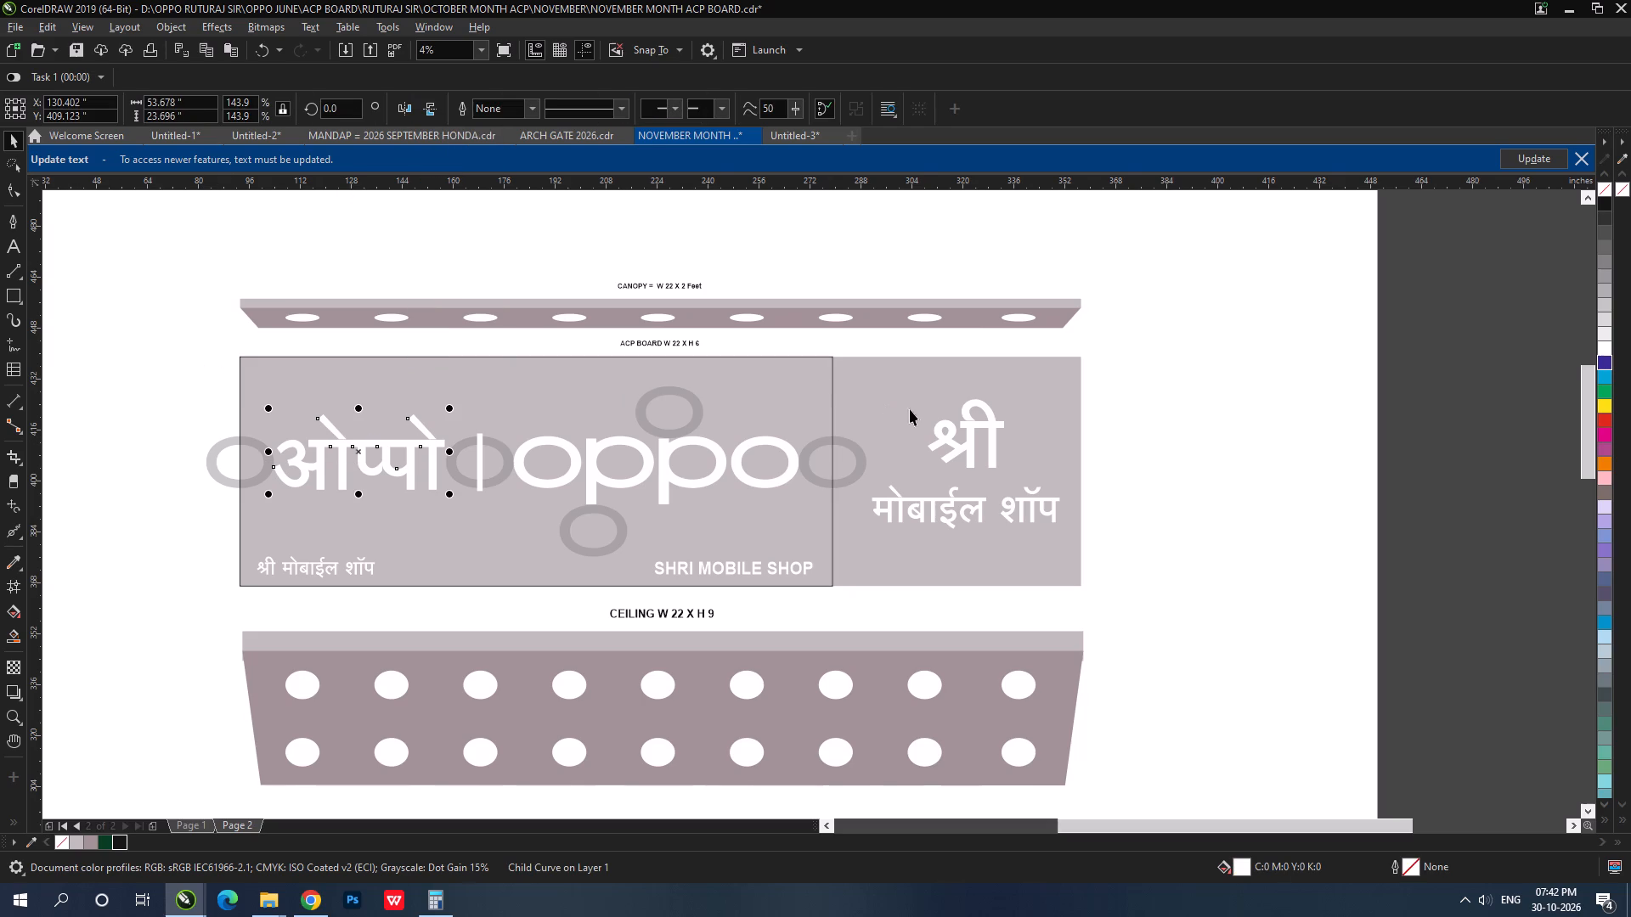
click(966, 425)
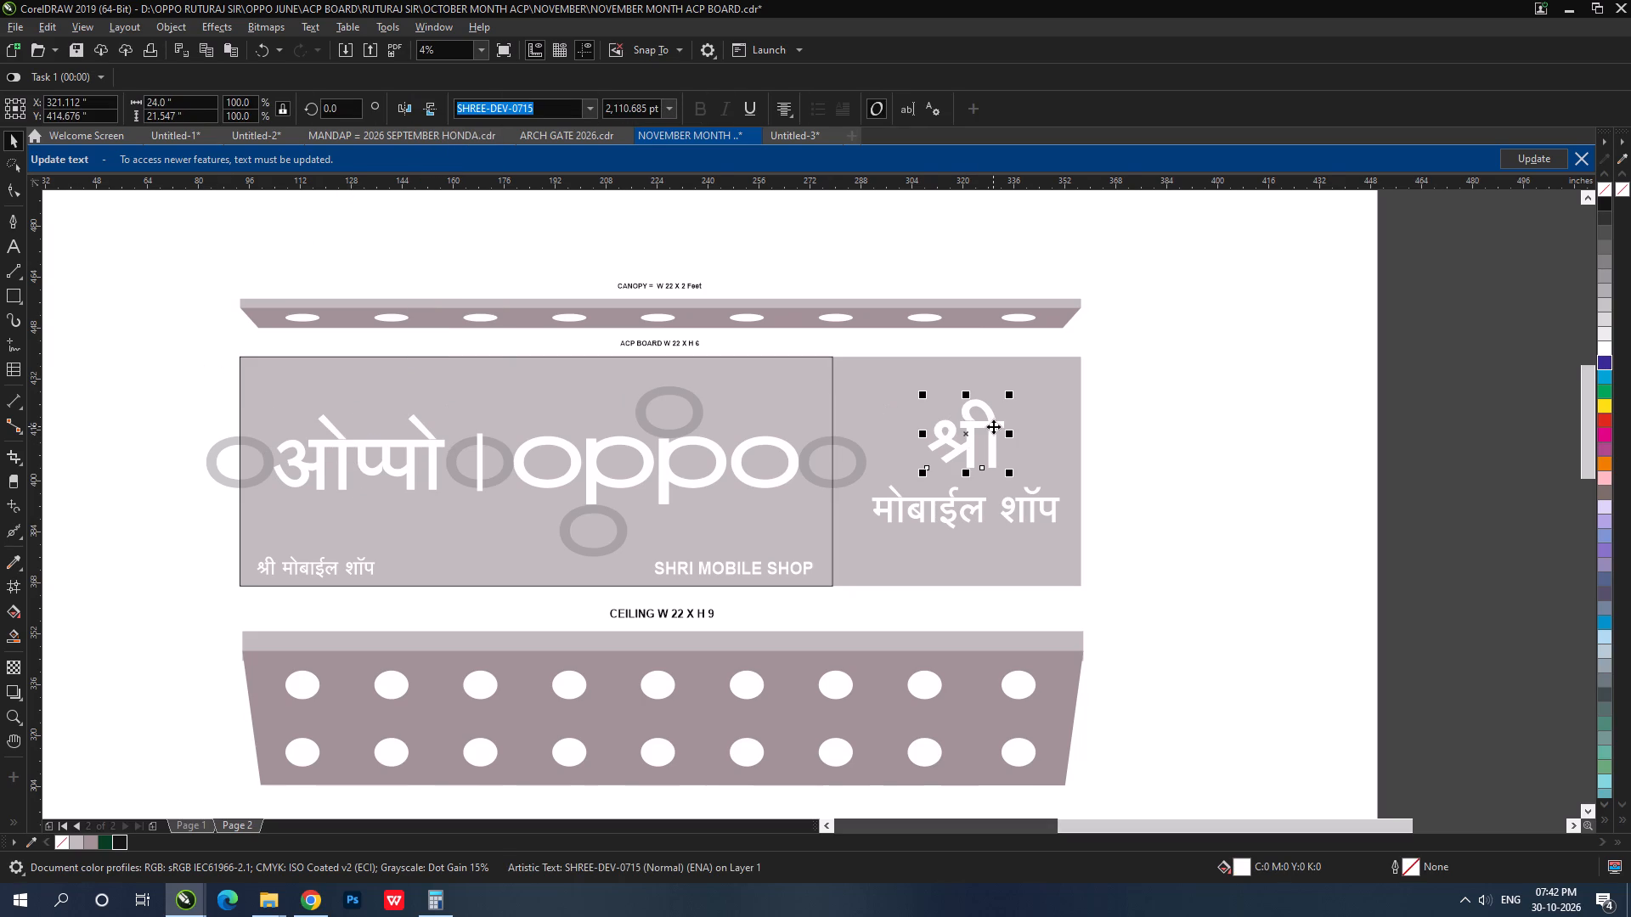
drag(187, 115, 114, 116)
text(20)
key(Return)
click(954, 507)
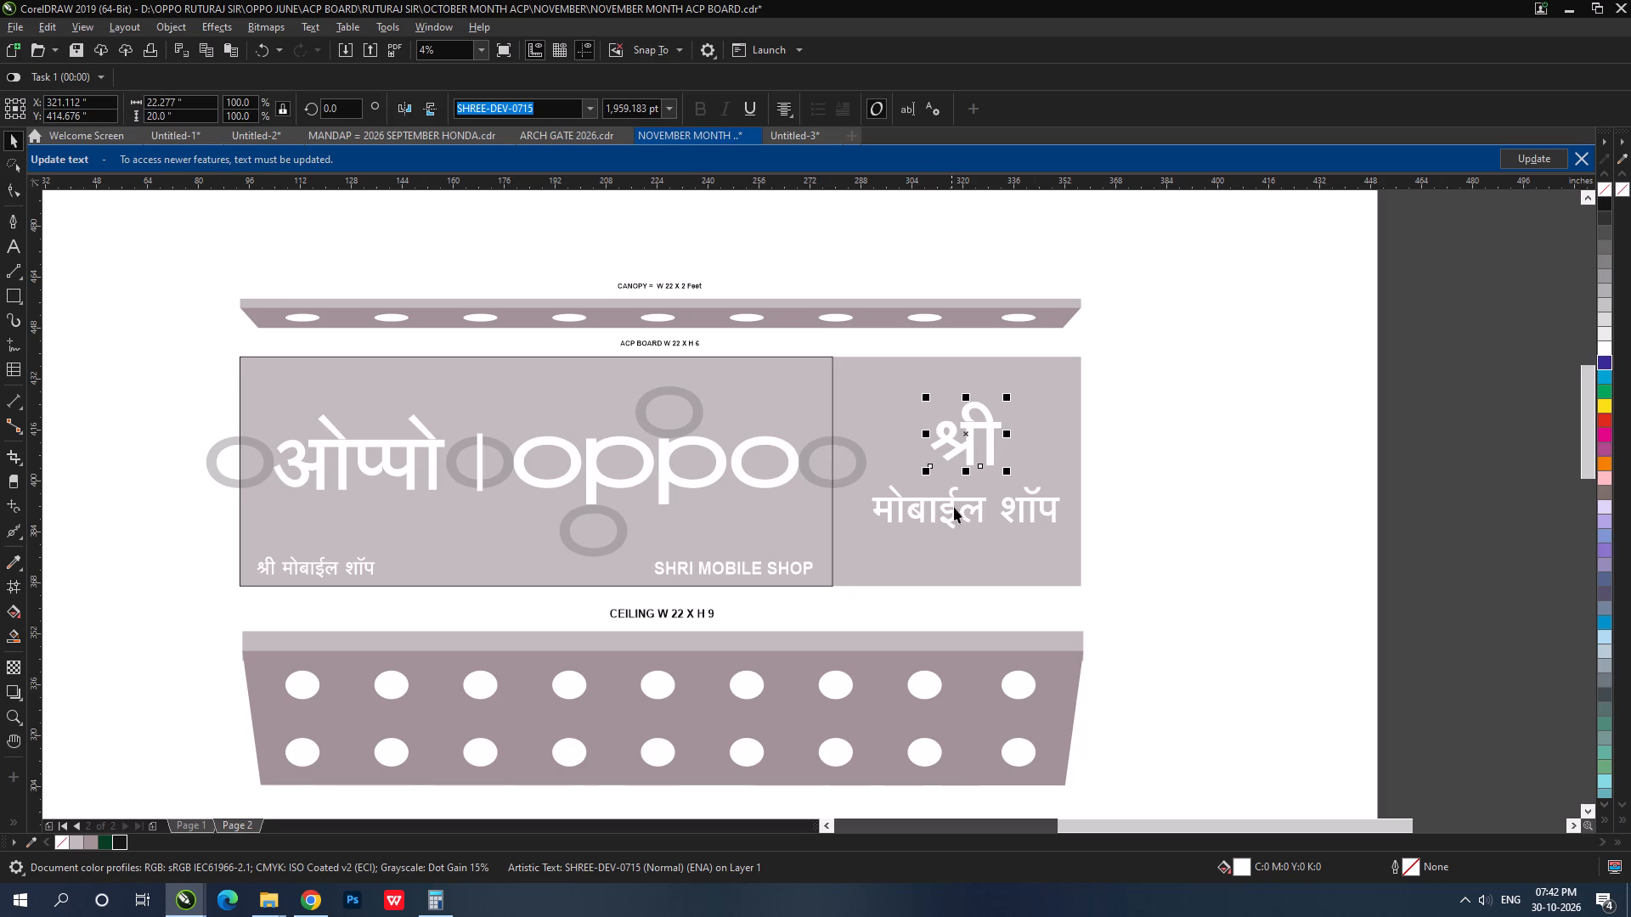
shift+click(969, 430)
key(c)
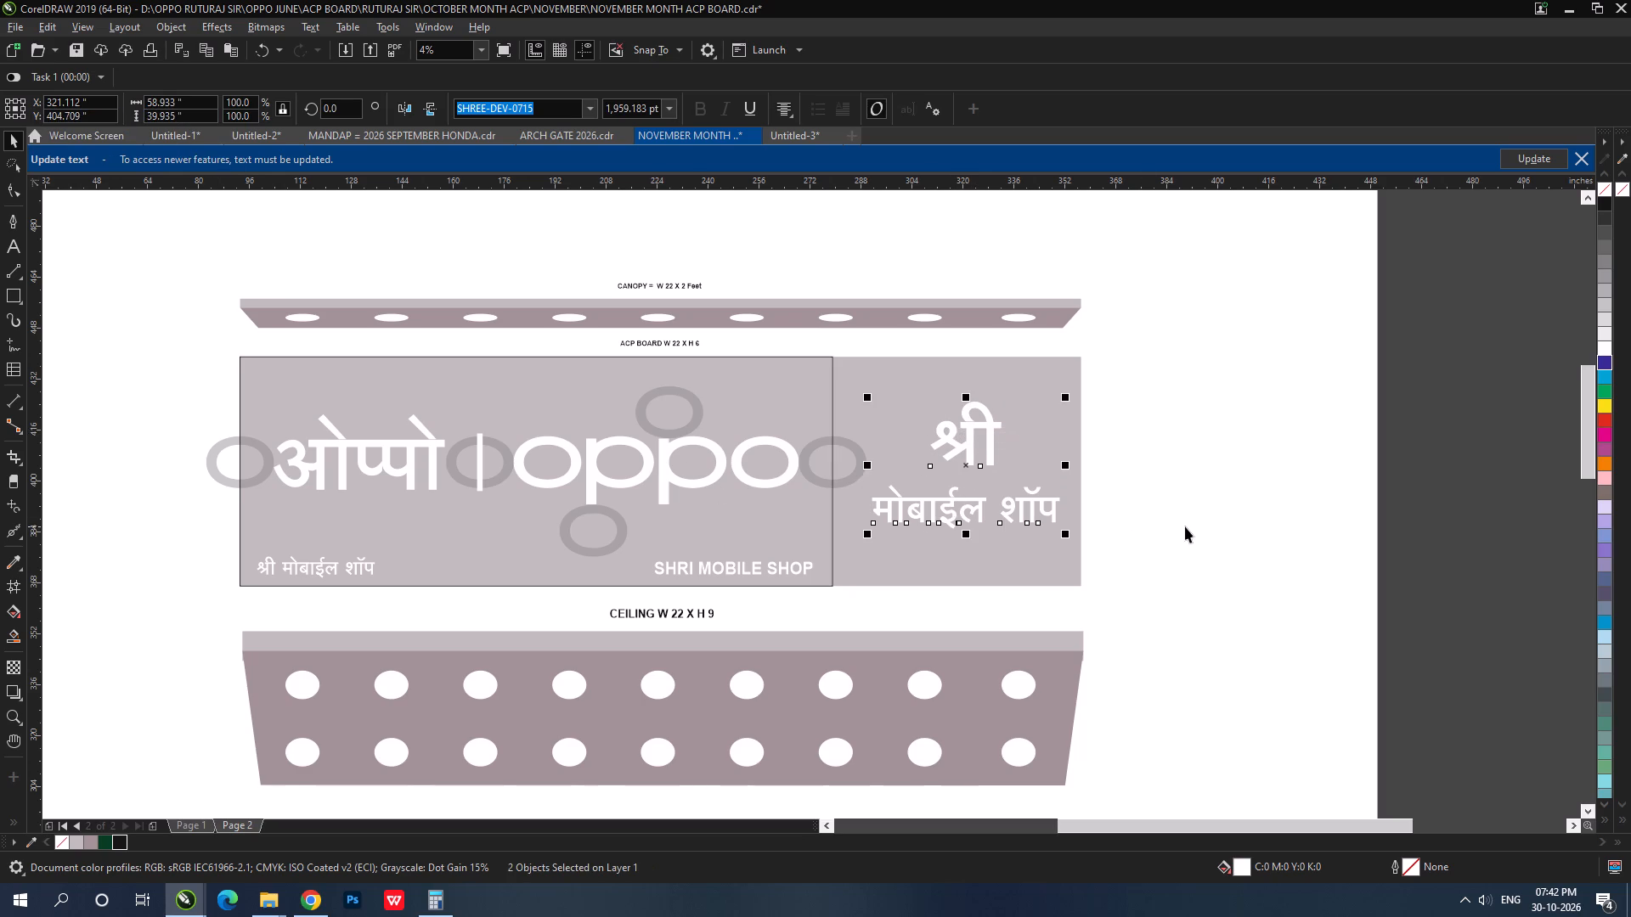
click(1185, 526)
Mirror a copy of the black outline rectangle from the main OPPO panel onto the side panel, 78 by 72 inches.
click(827, 385)
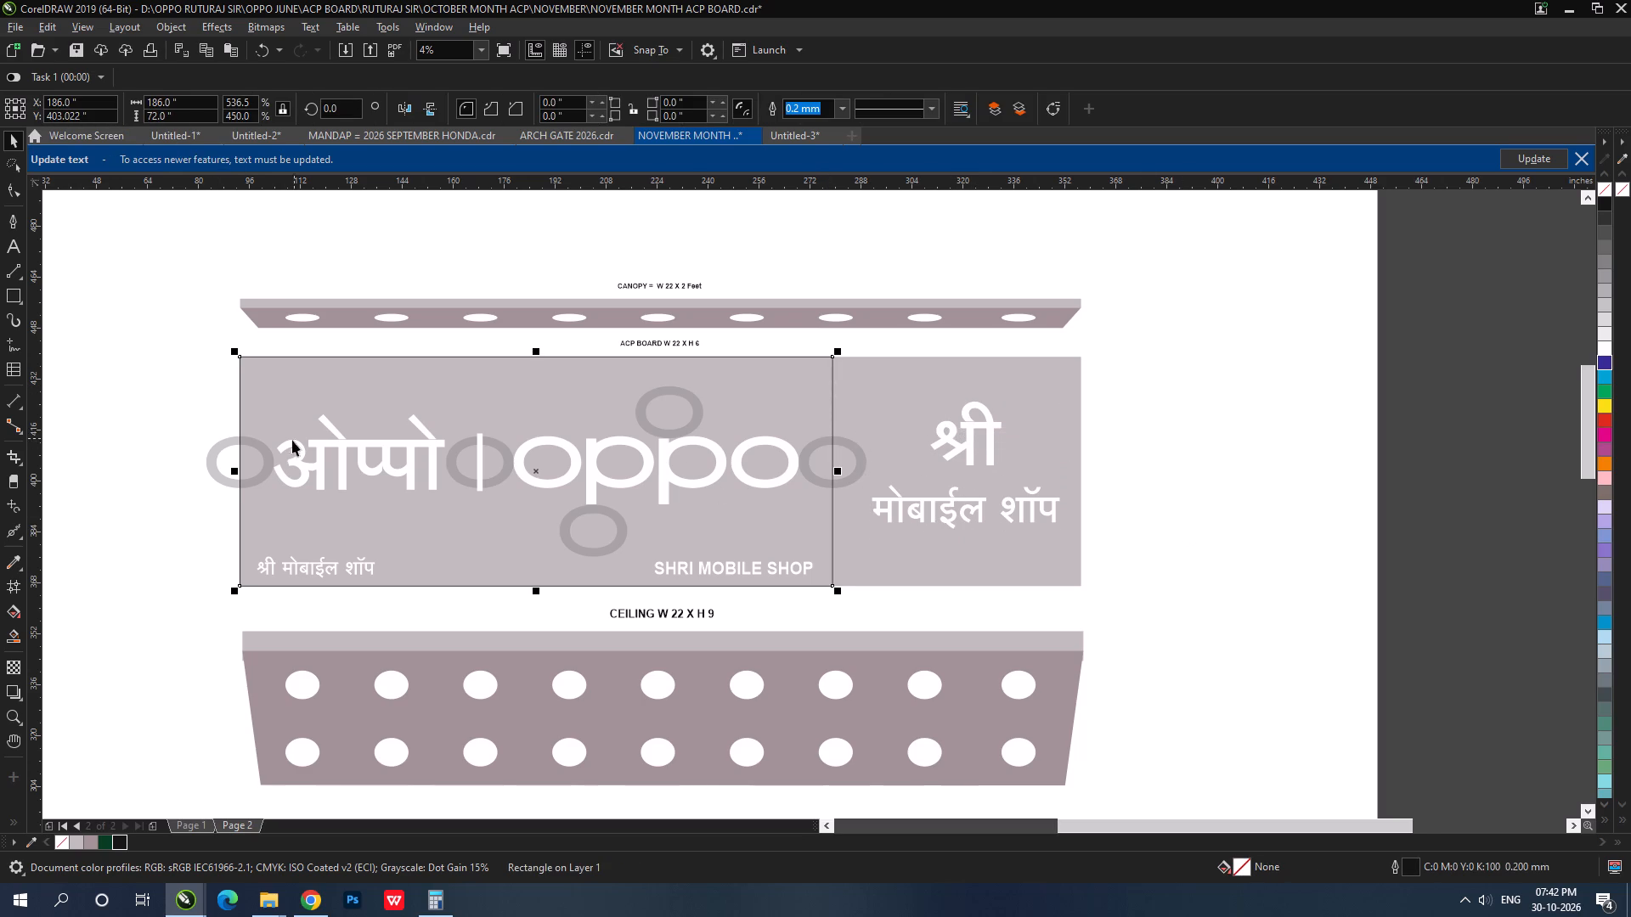
drag(234, 468, 1073, 479)
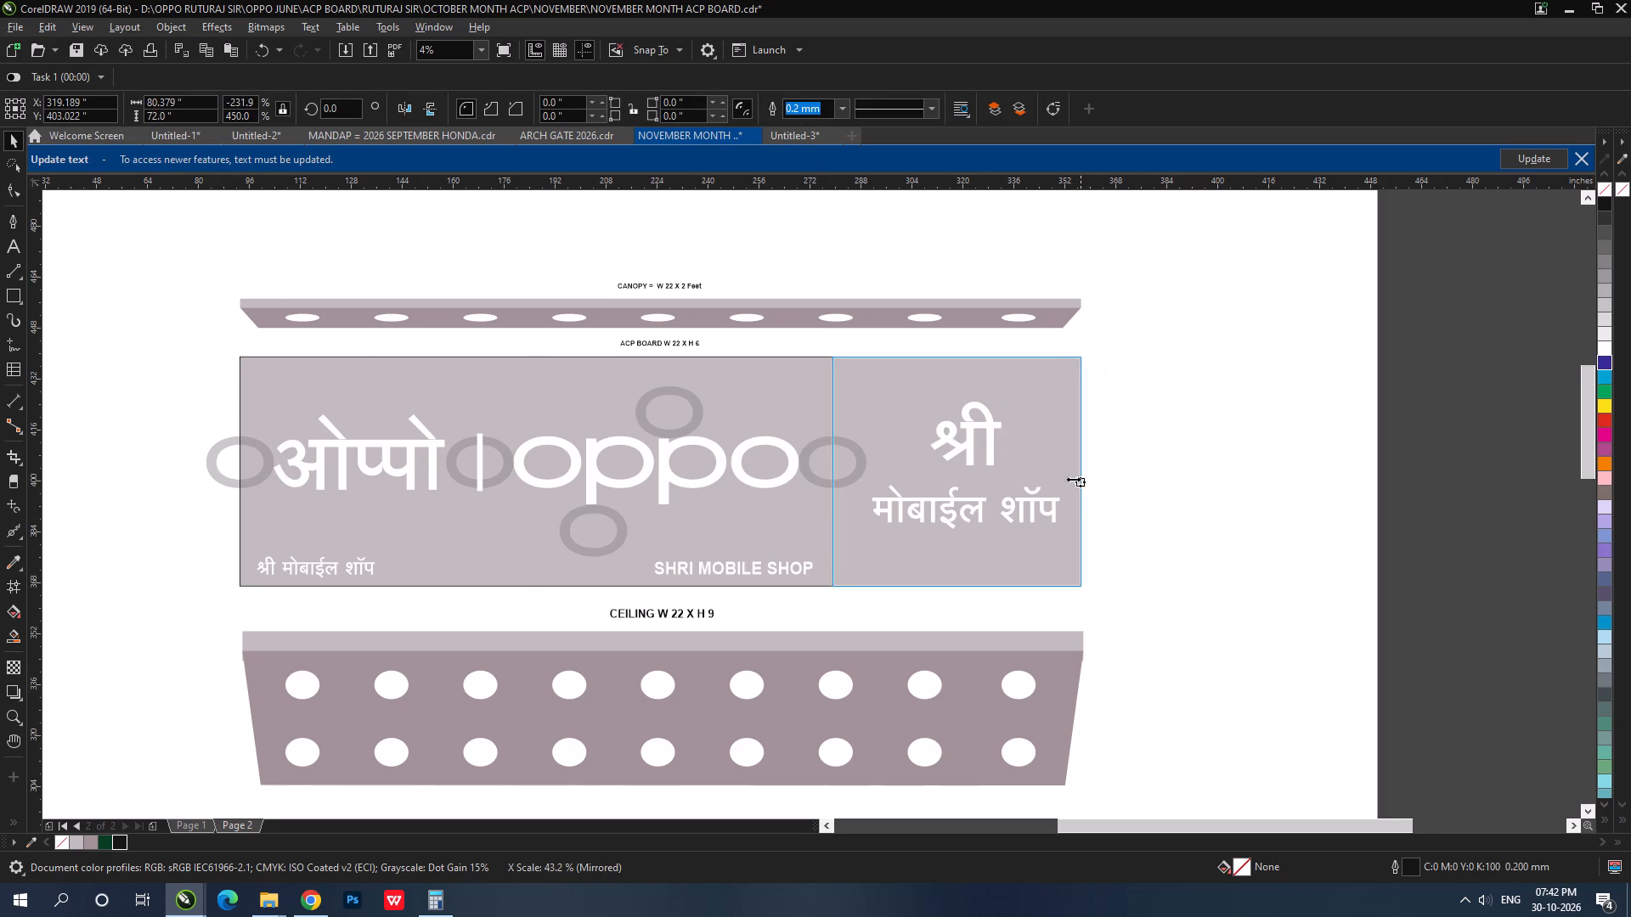
drag(1073, 479, 1072, 478)
right_click(1072, 478)
click(1197, 475)
Delete the original outline rectangle around the main OPPO panel.
click(784, 385)
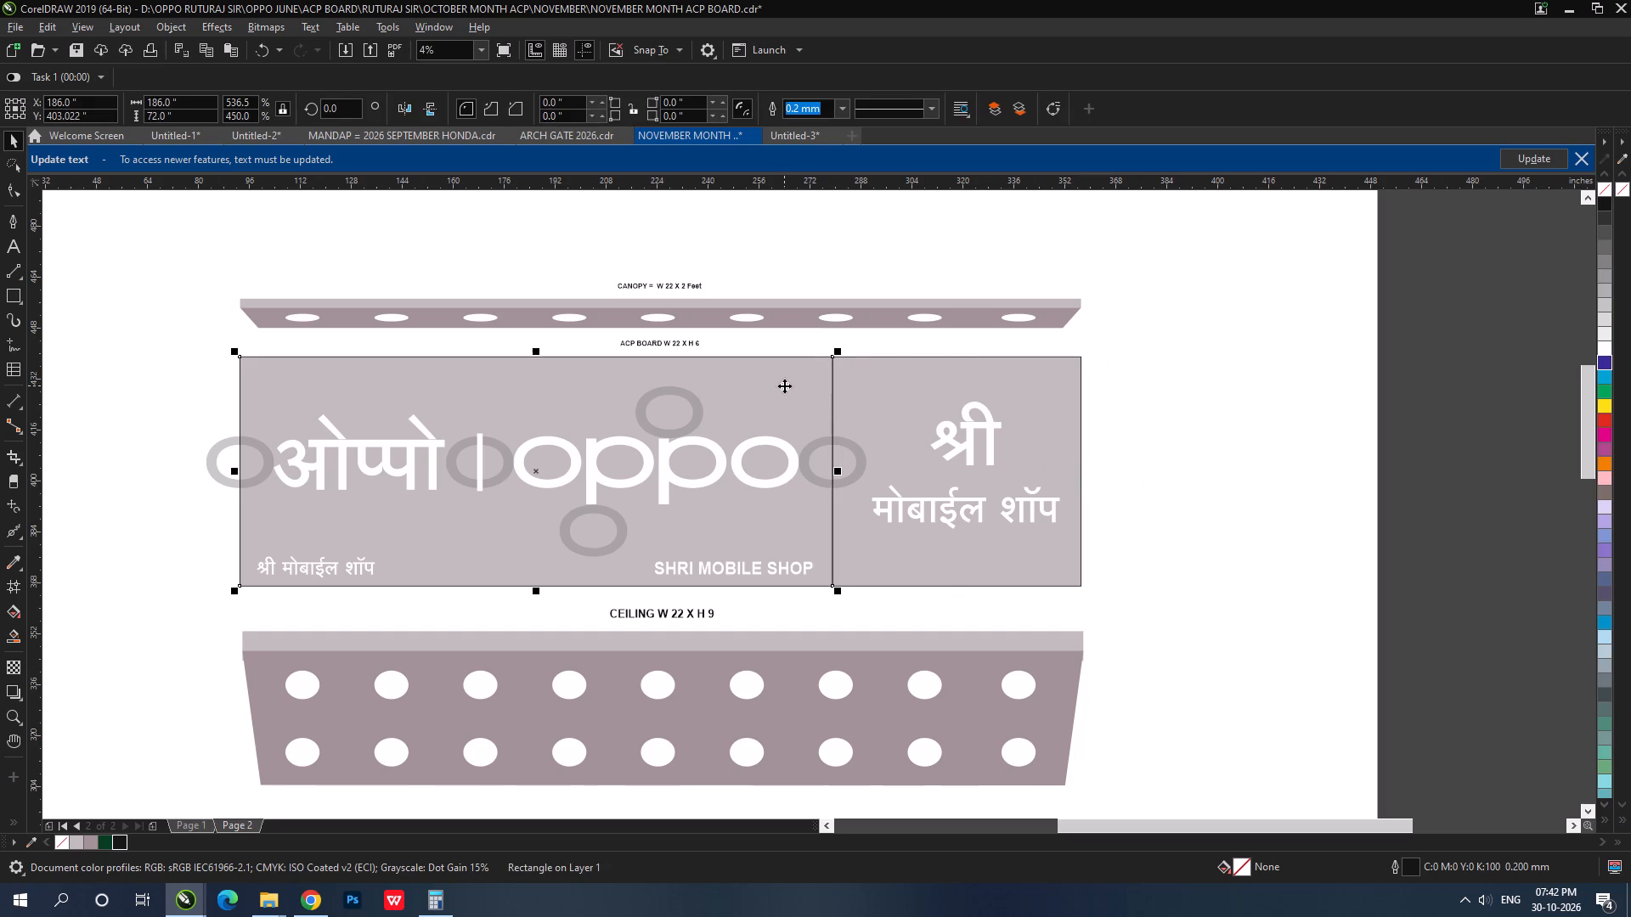
key(Delete)
click(1165, 431)
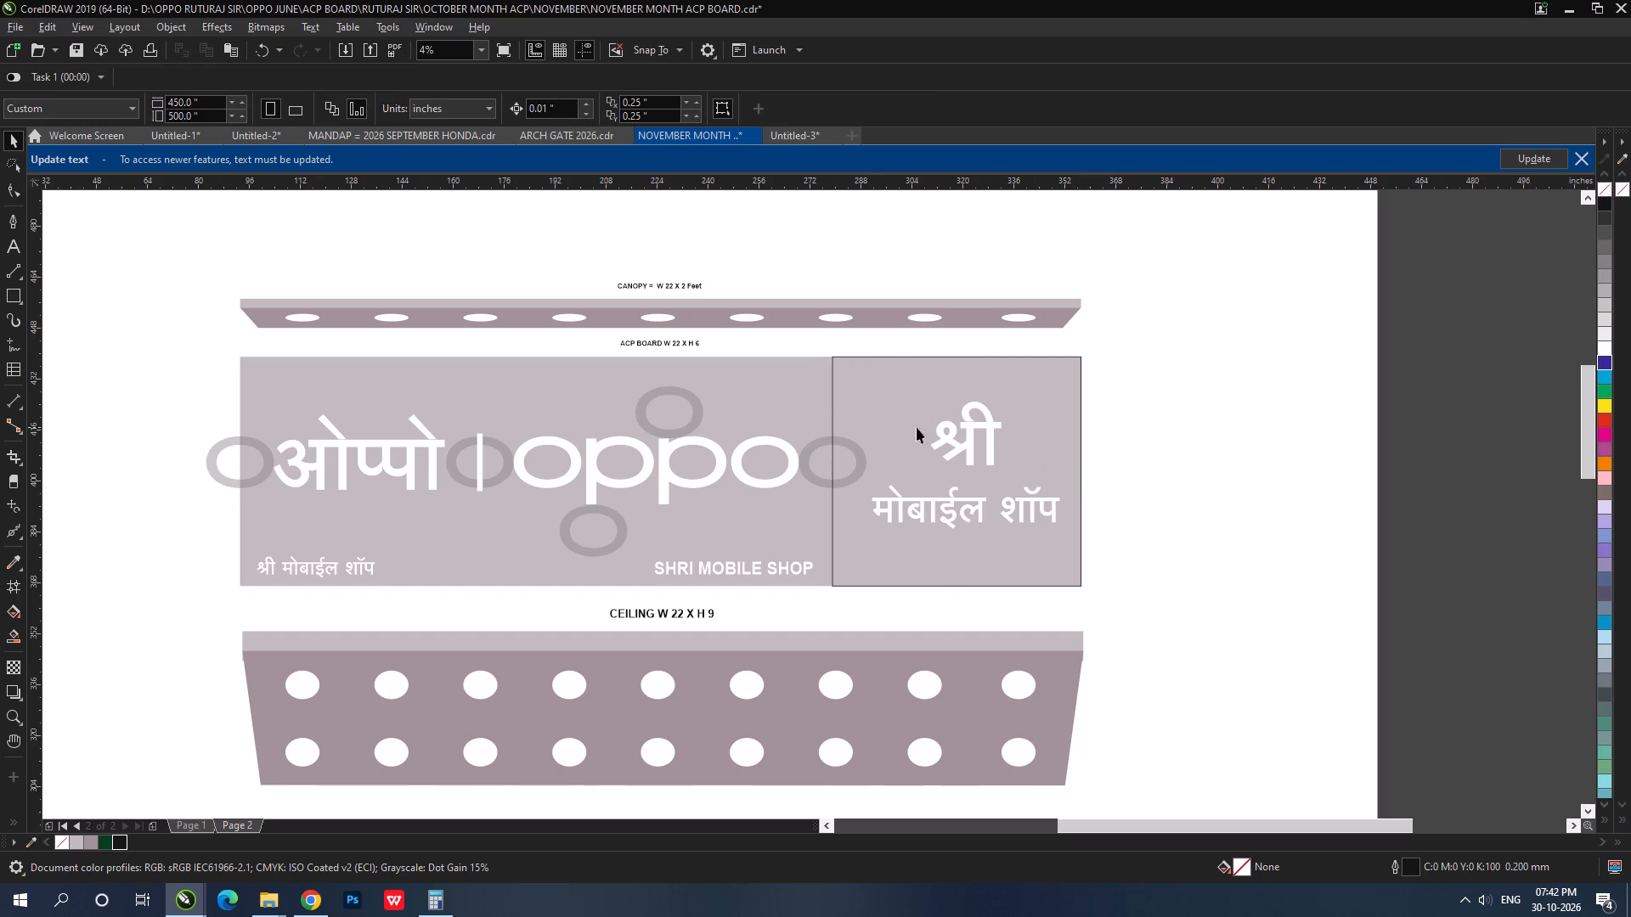
click(208, 335)
Centre मोबाईल शॉप and श्री horizontally, one after the other, on the side panel's outline rectangle.
click(947, 504)
shift+click(953, 434)
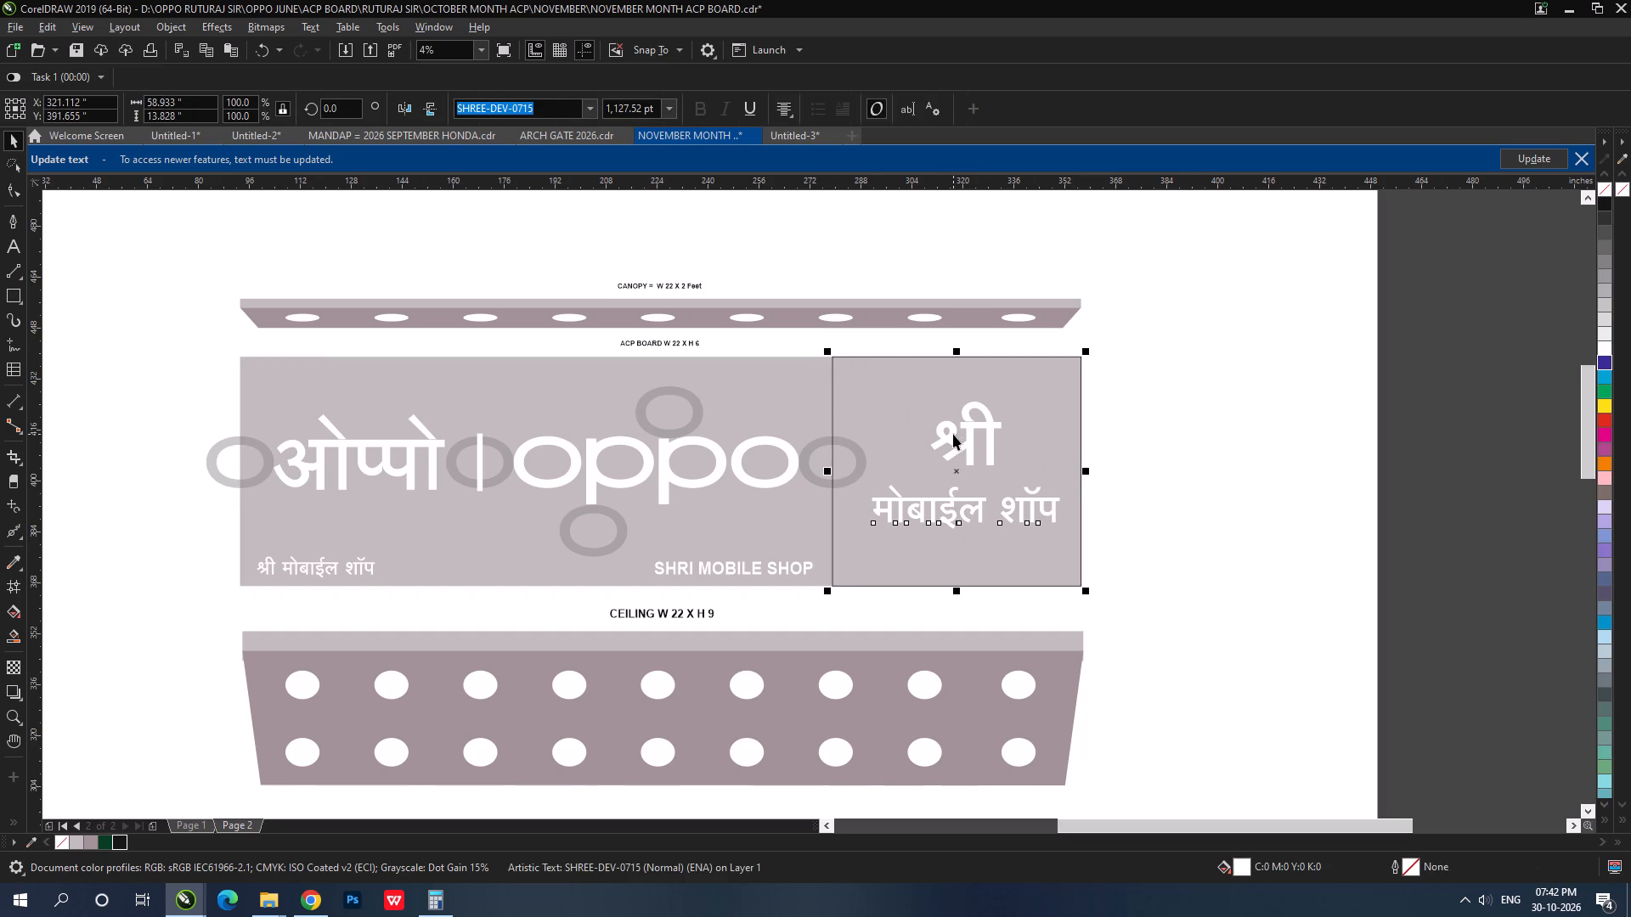
key(c)
drag(1164, 473, 918, 399)
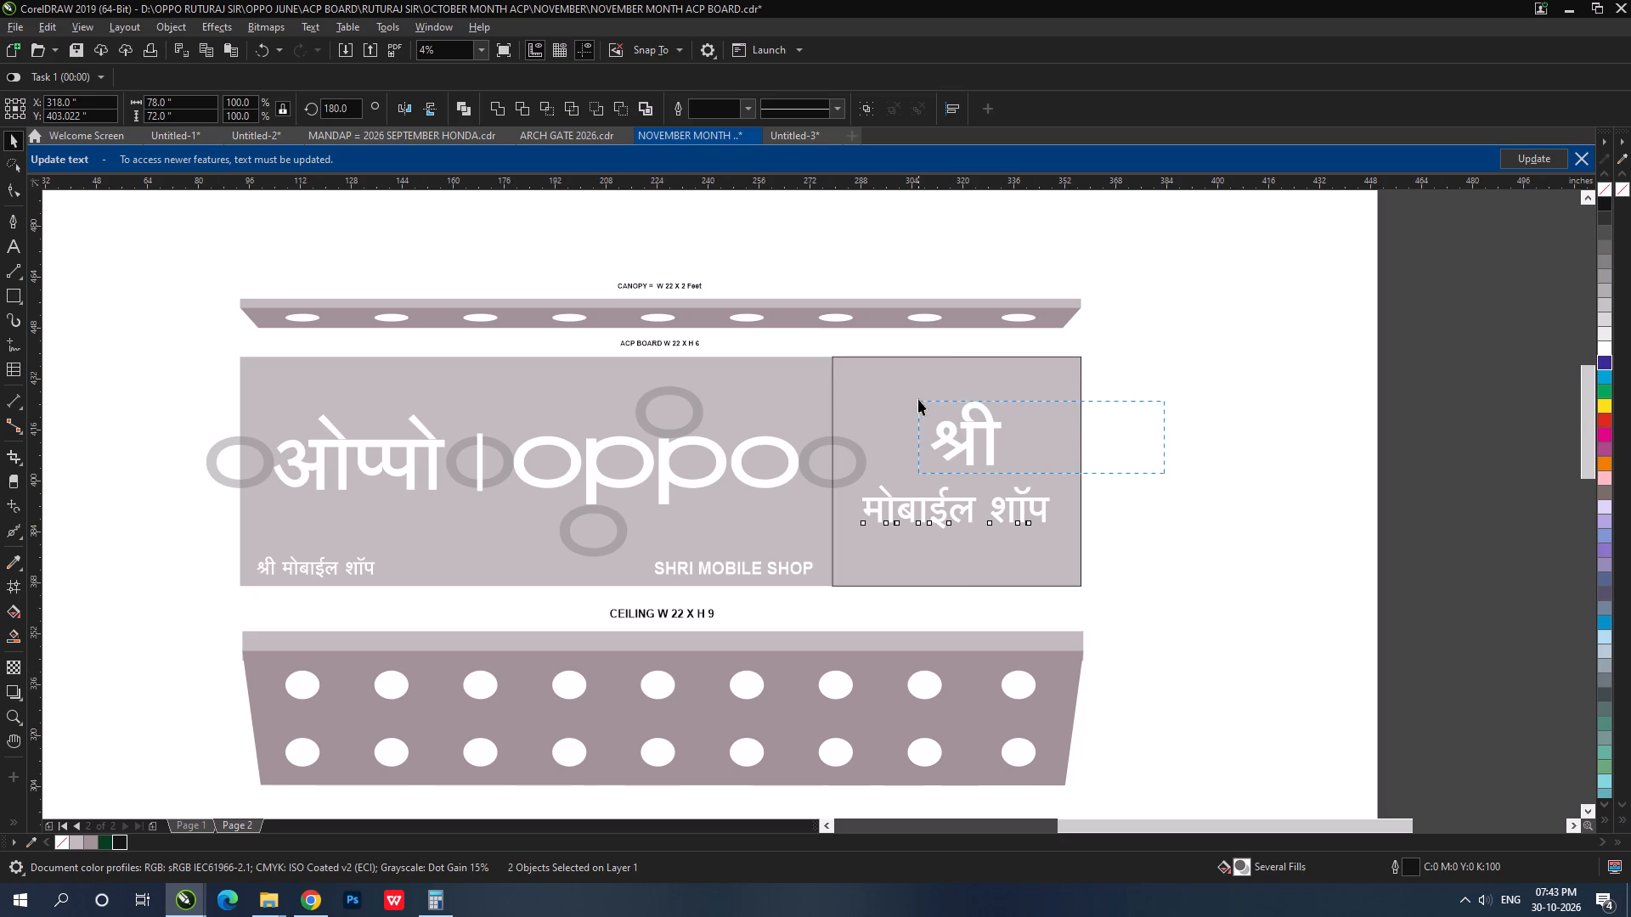
drag(918, 399, 902, 383)
shift+click(1044, 378)
key(c)
click(1176, 433)
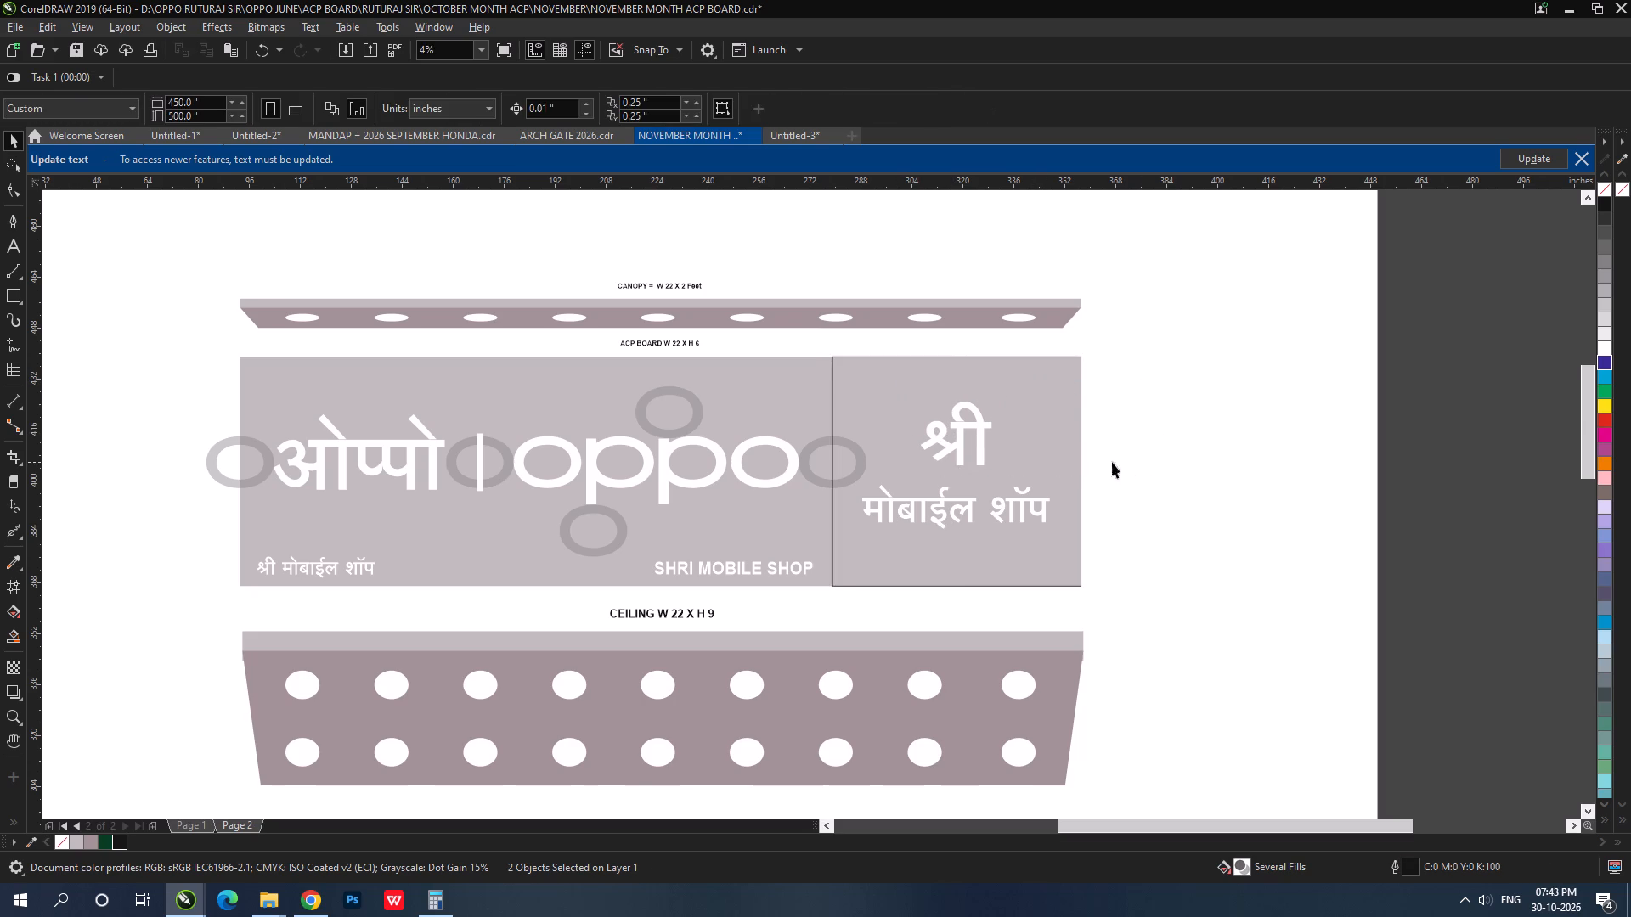
click(1044, 419)
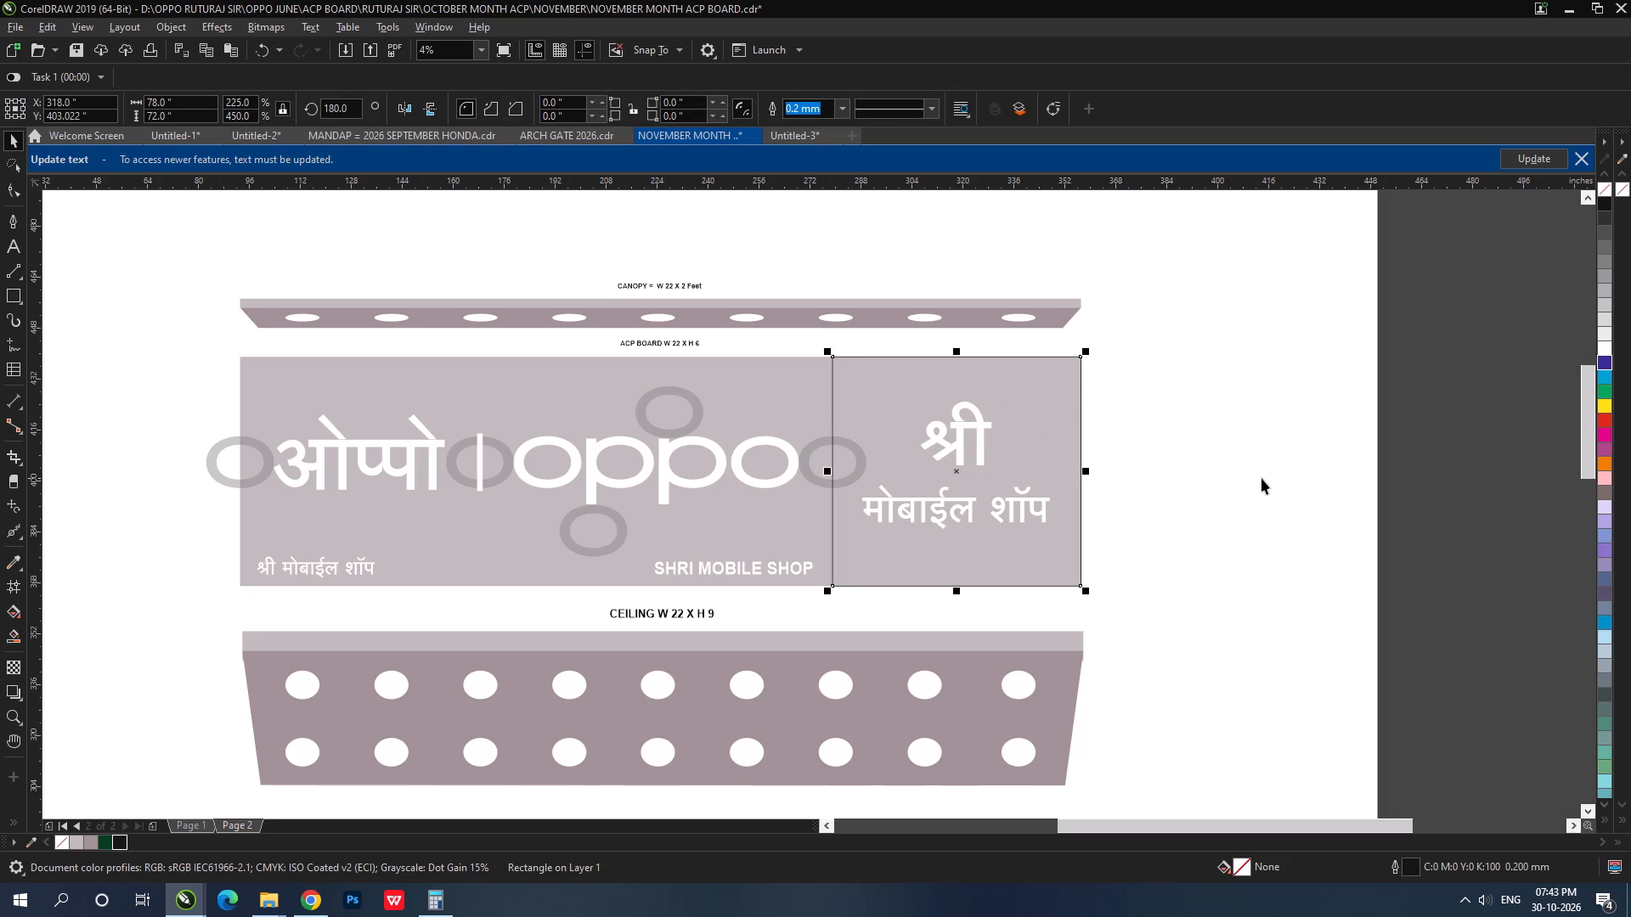
click(1261, 478)
click(1159, 557)
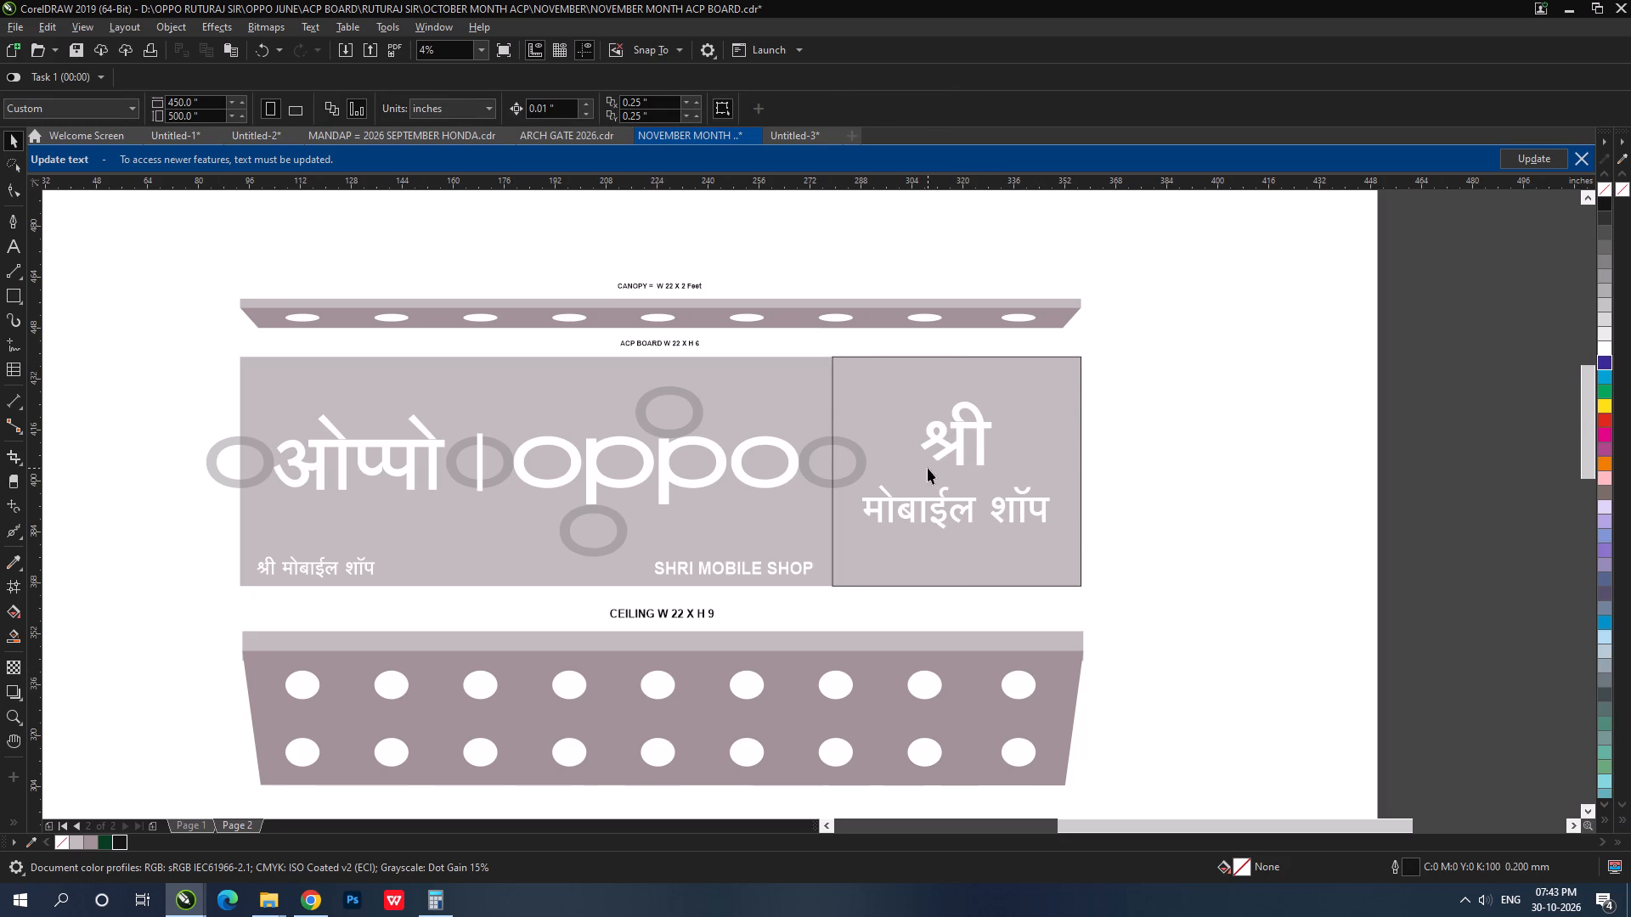
Select the upper layout, show it in full-screen preview and take a screen capture of it.
scroll(900, 453, down, 1)
drag(489, 359, 1157, 647)
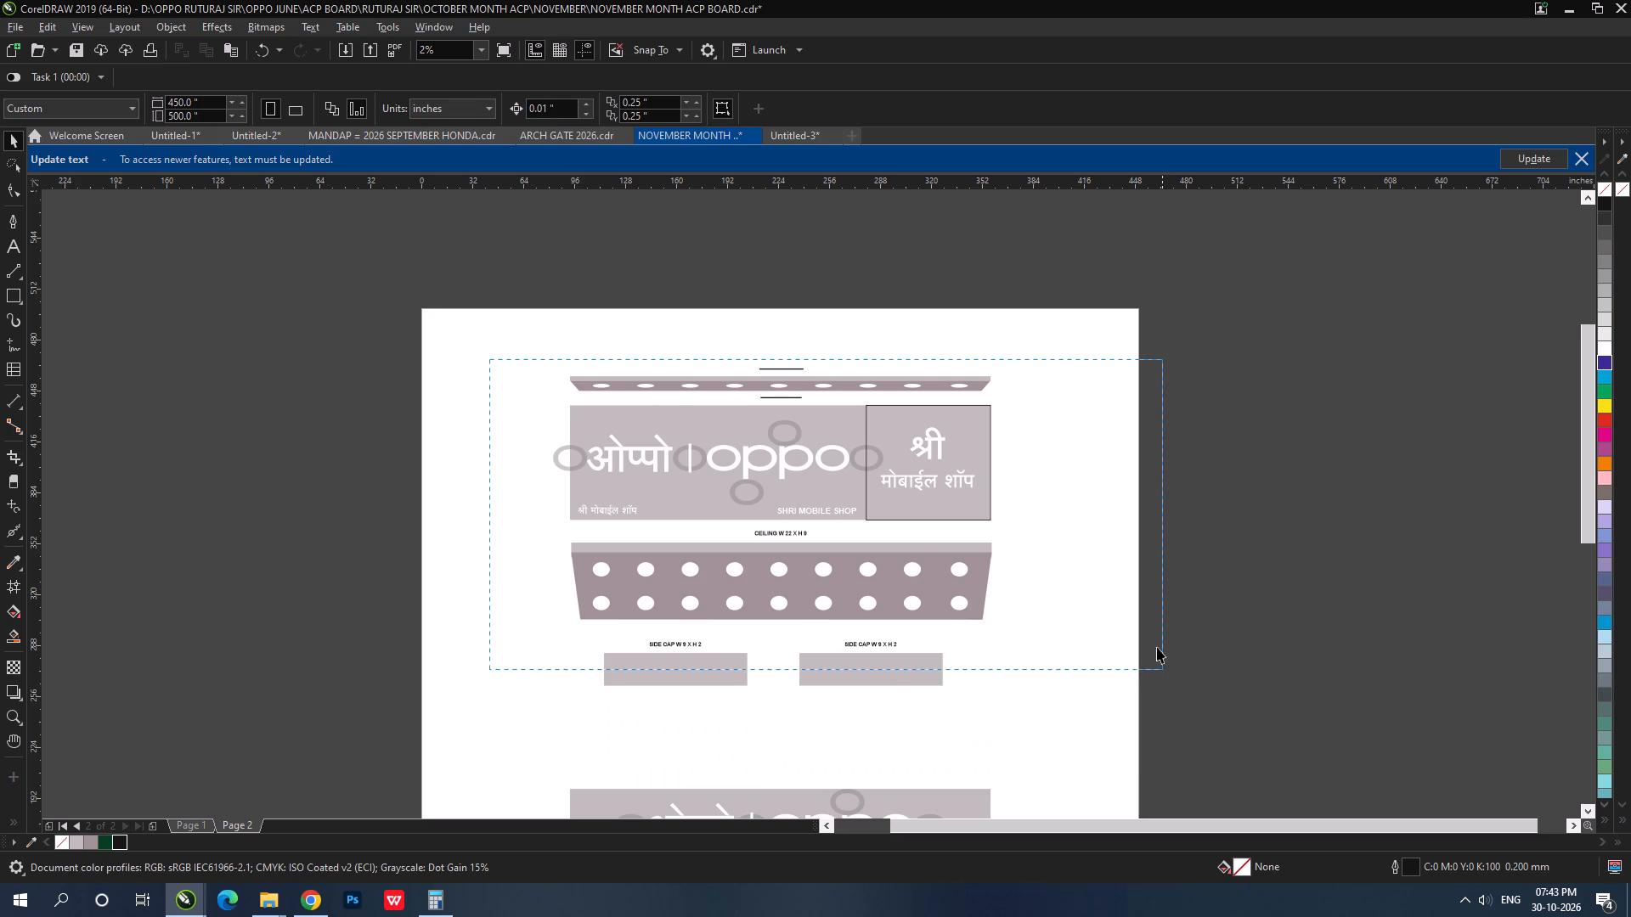
drag(1157, 647, 1156, 633)
key(shift+F2)
key(F9)
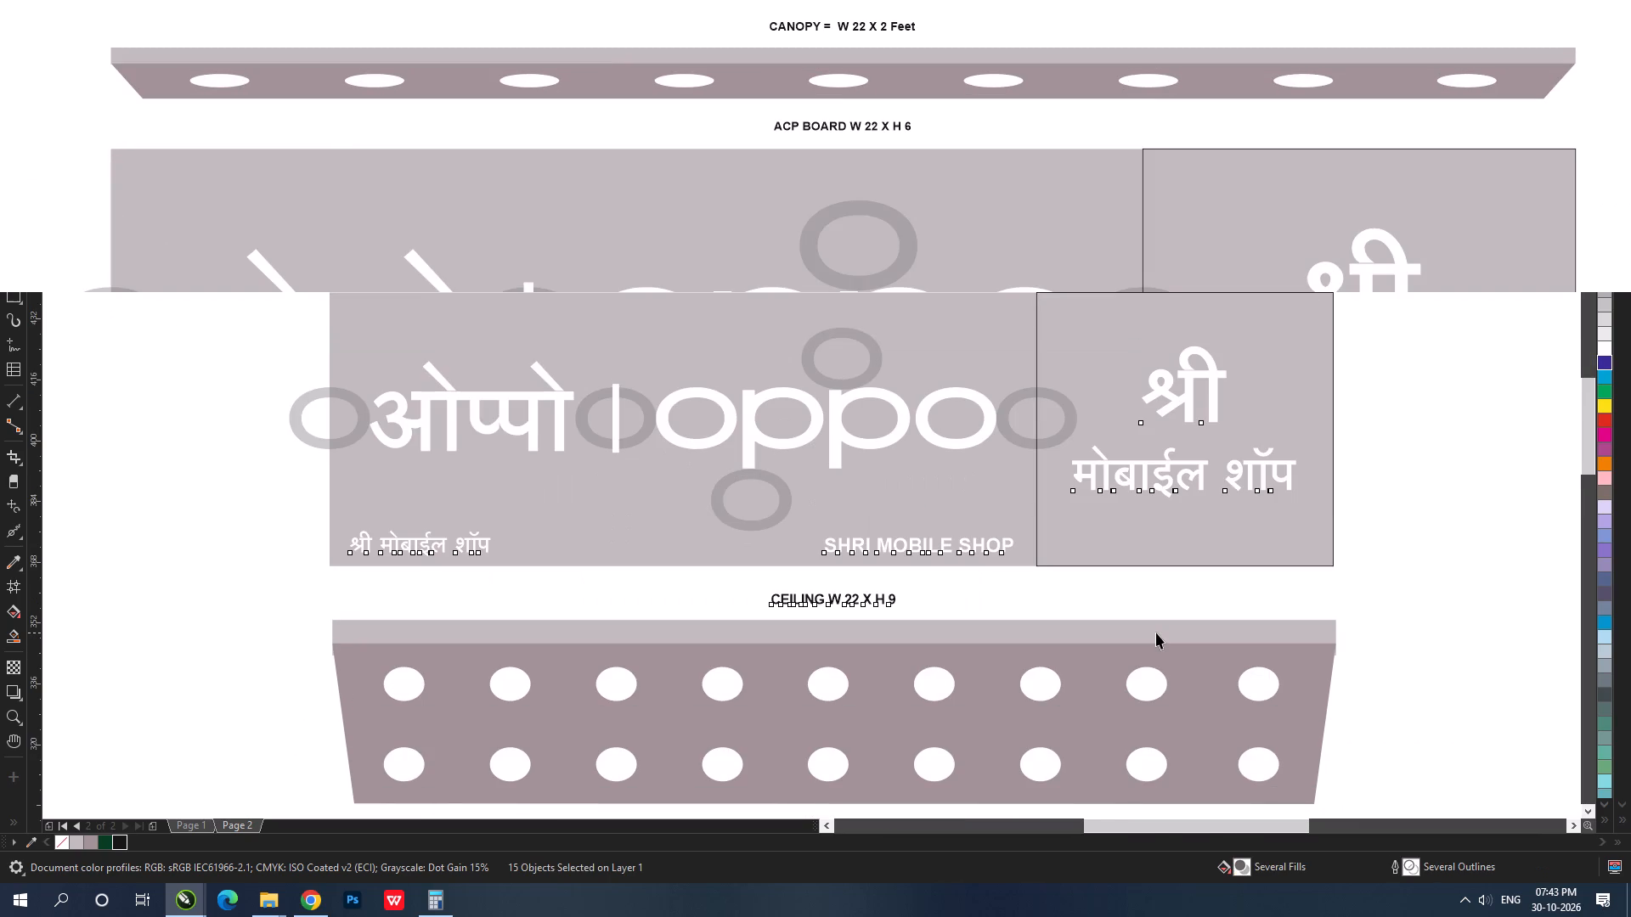
key(Print)
key(Print)
key(Print)
key(Print)
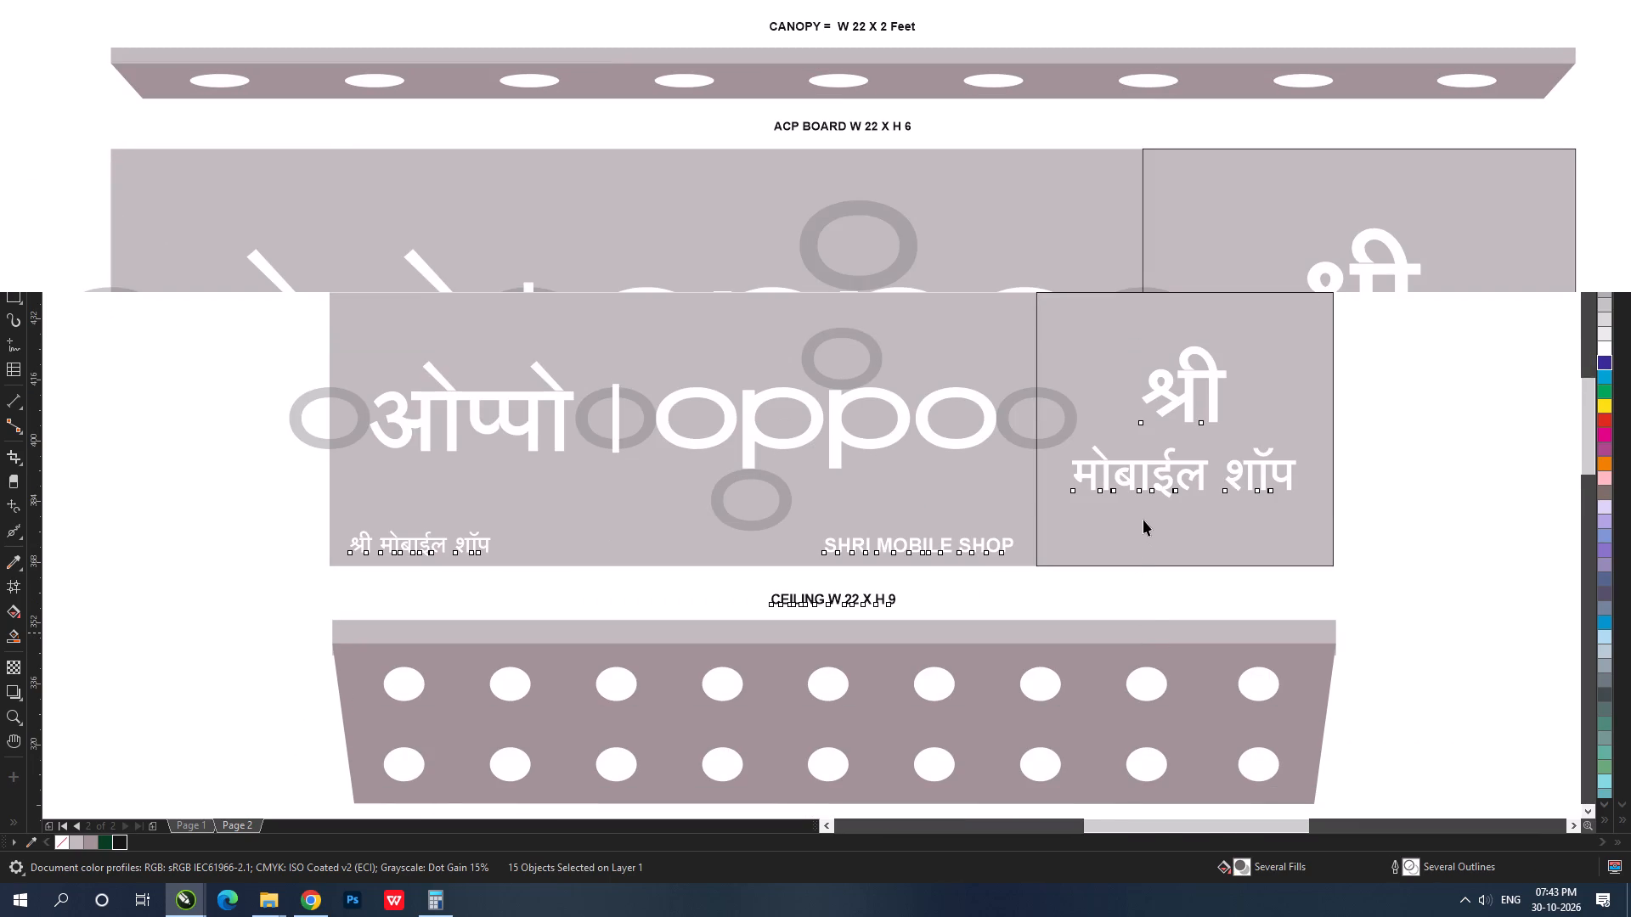
click(1127, 527)
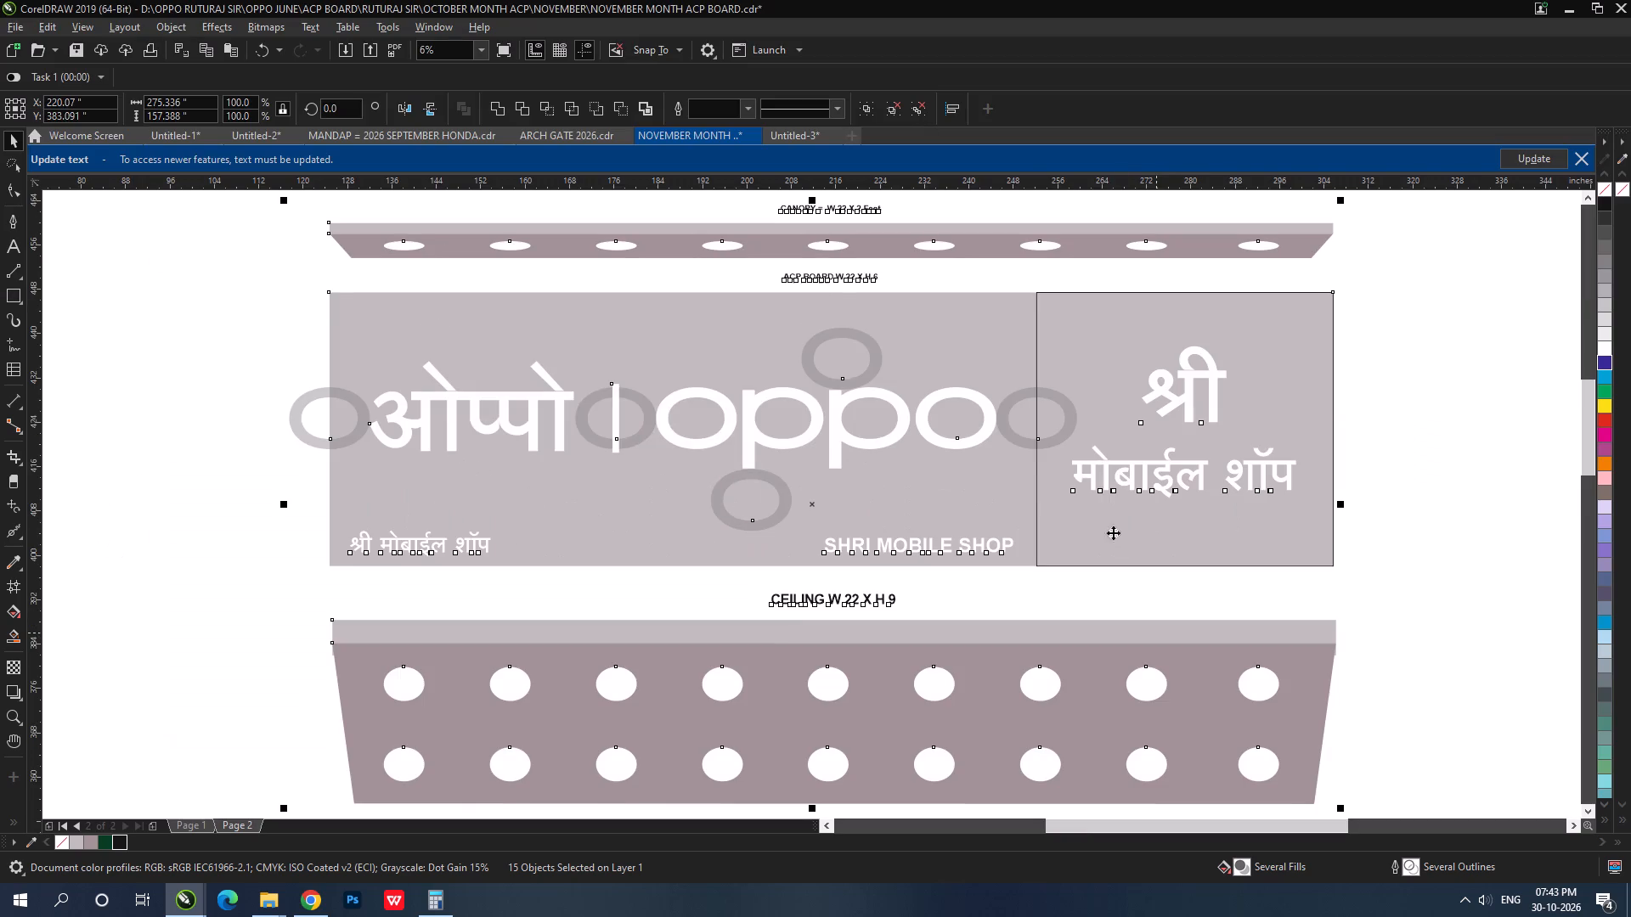
Move the ceiling drawing and both side caps, with their labels, down to open space under the ACP board.
scroll(1025, 504, down, 1)
click(1273, 472)
scroll(952, 550, up, 1)
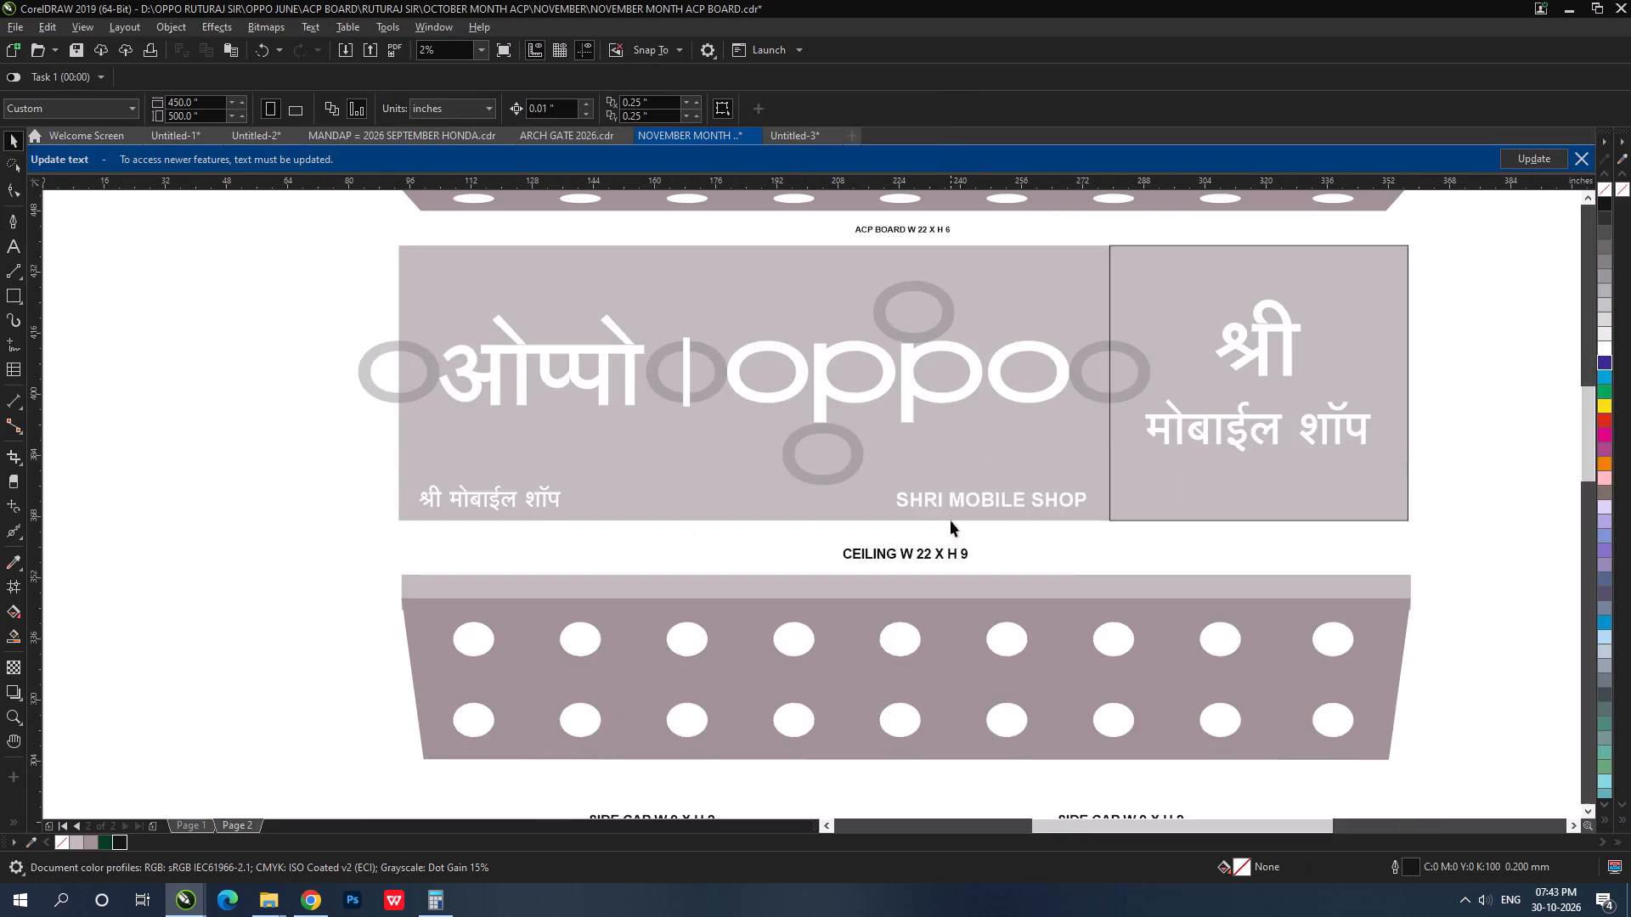
scroll(951, 516, down, 1)
drag(1267, 746, 591, 528)
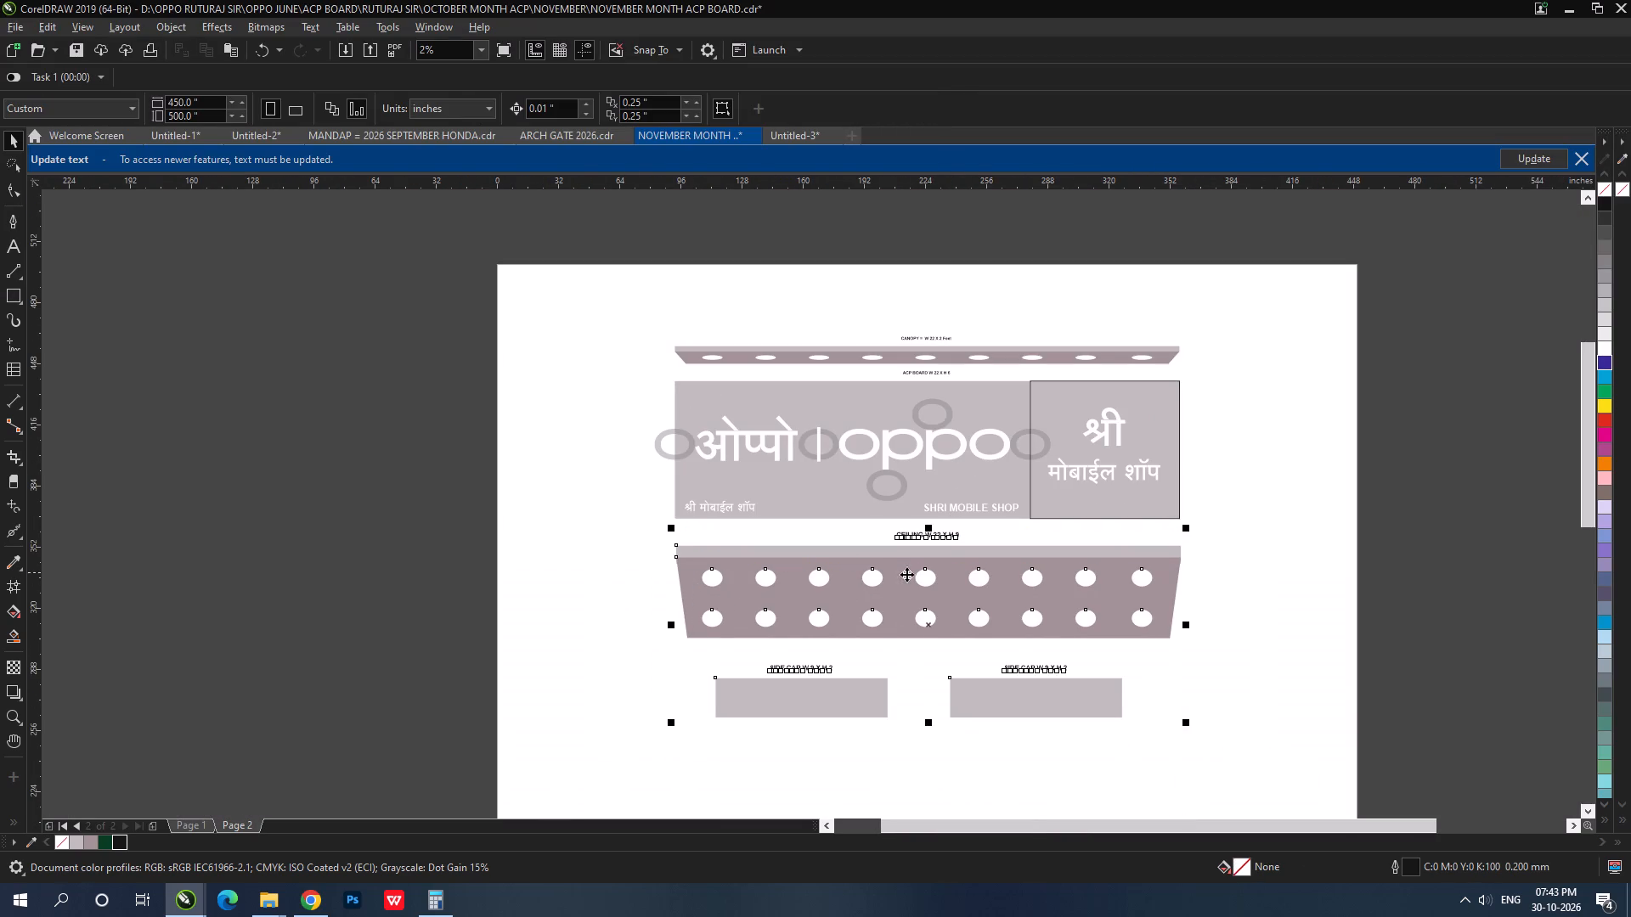
drag(906, 574, 908, 614)
click(866, 553)
Copy the CEILING W 22 X H 9 label into the space below the main OPPO panel.
scroll(893, 539, up, 1)
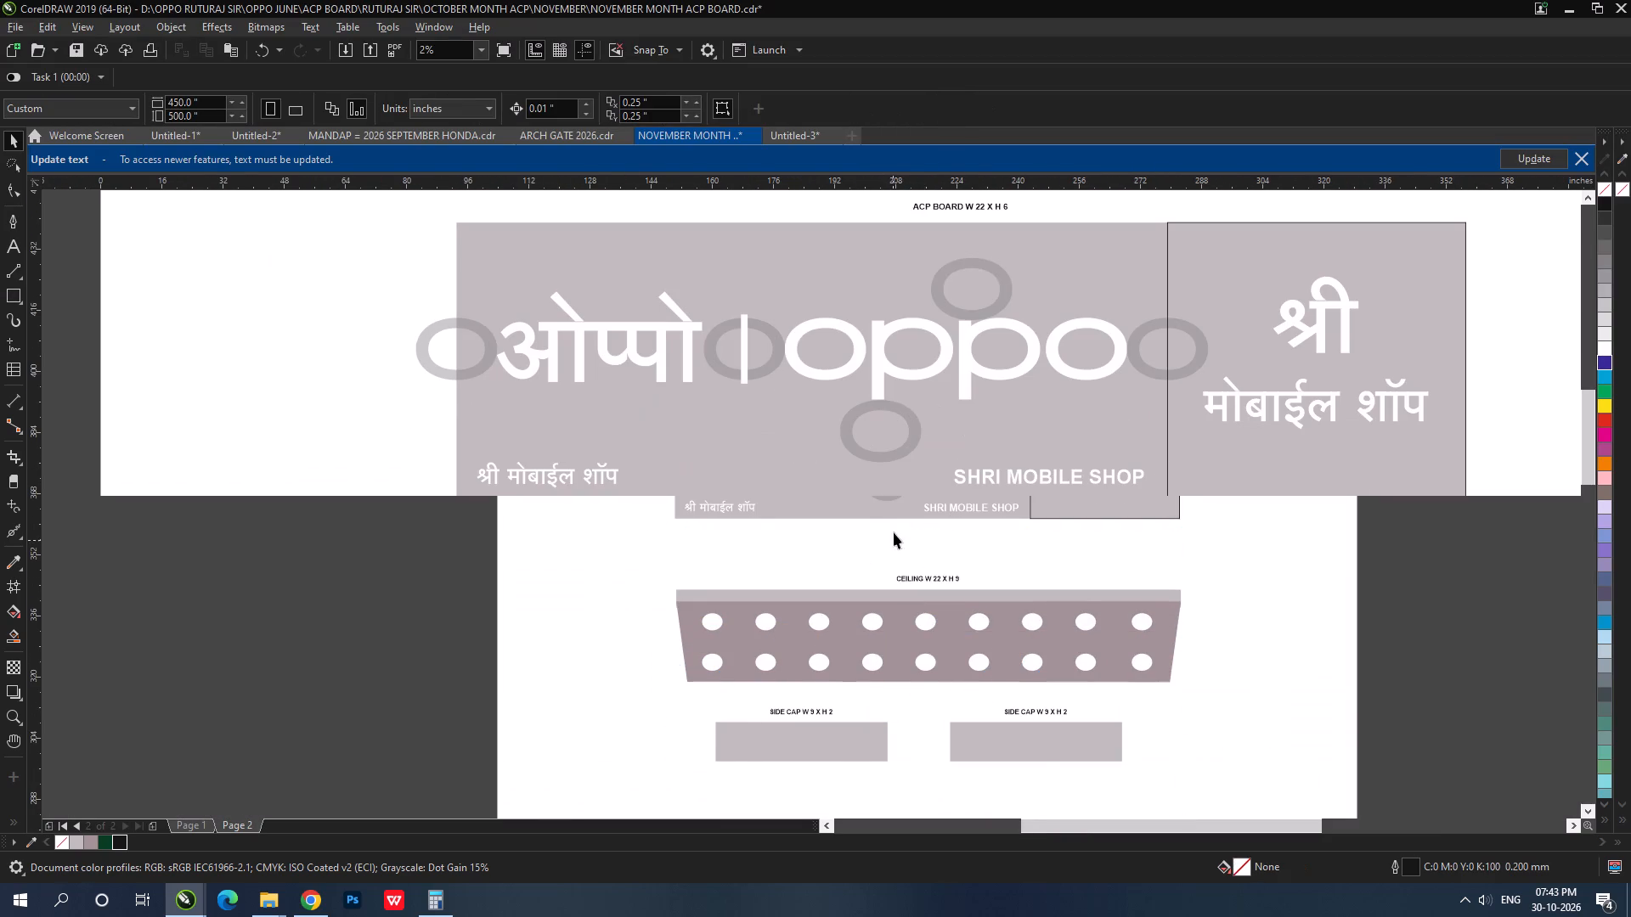
click(953, 626)
drag(974, 616, 795, 520)
right_click(795, 520)
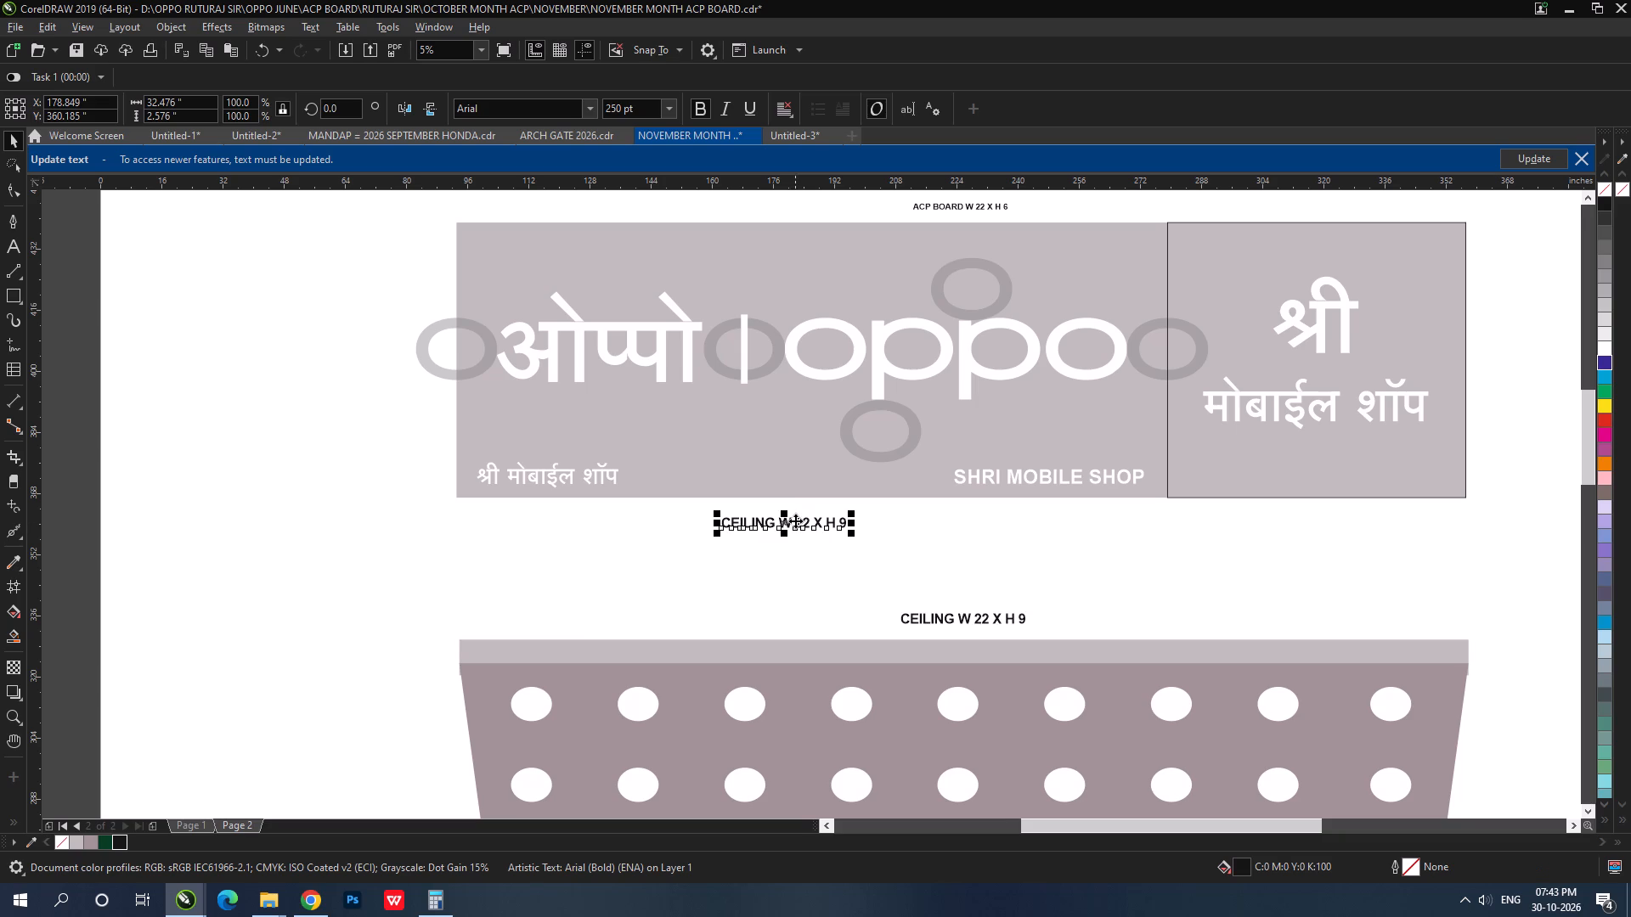
Change the copied label's text to W 15.5 X H 6 and shift it under the middle of the main panel.
double_click(795, 520)
key(ctrl+a)
text(15.5 X 6)
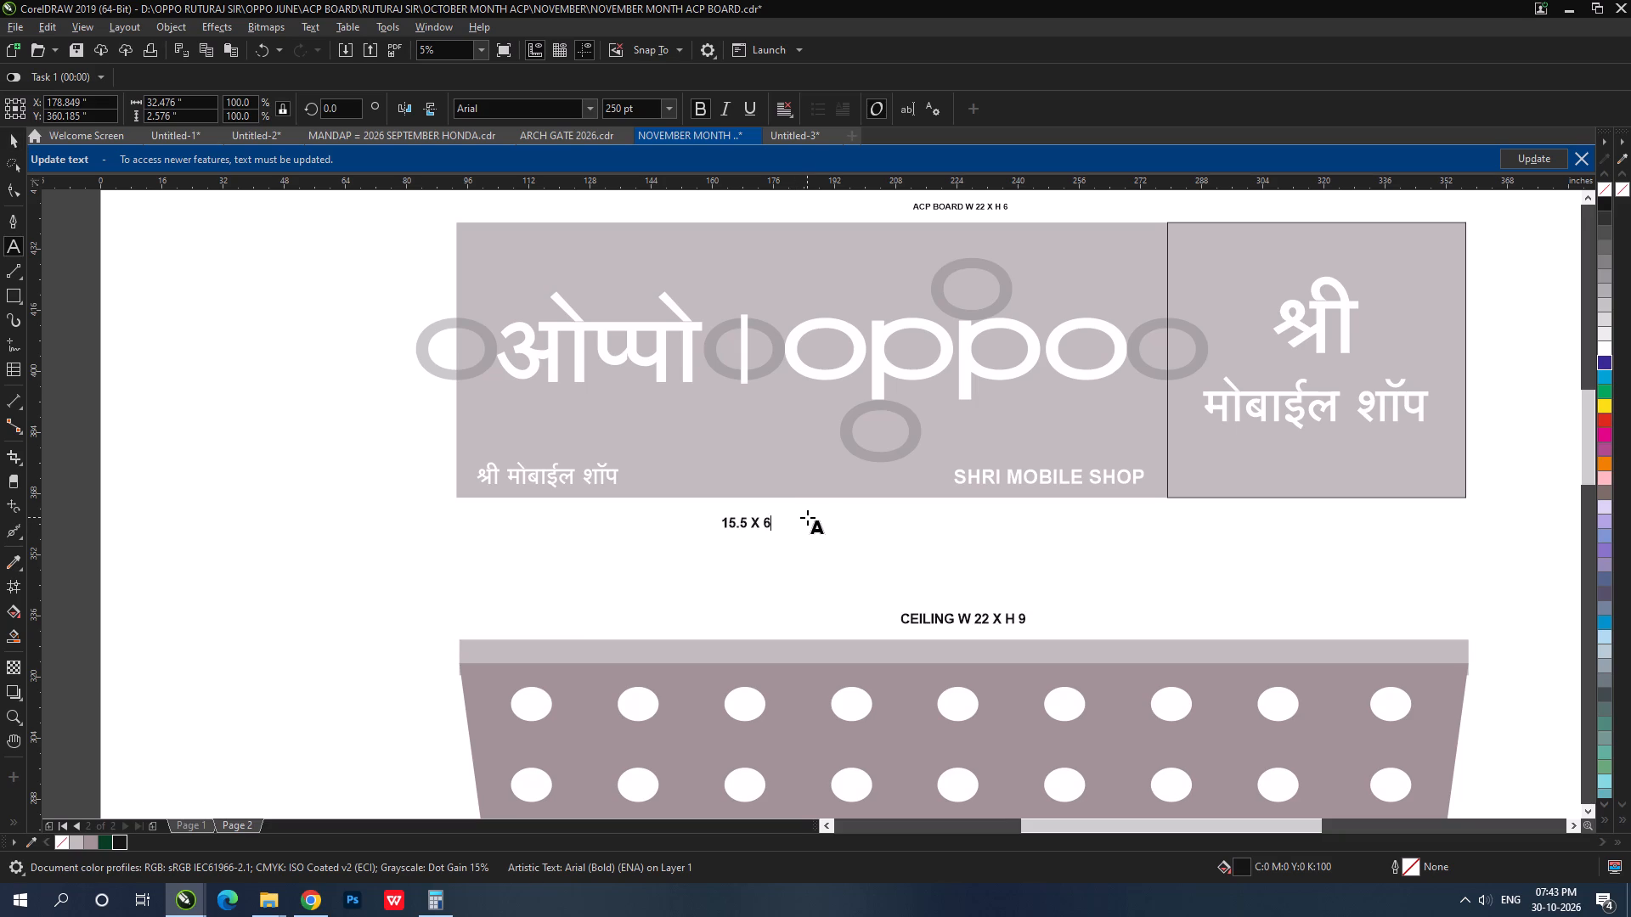
key(Home)
text(W)
key(space)
key(Right)
key(Right)
key(Right)
key(Right)
key(Right)
key(Right)
key(Right)
text(H)
key(space)
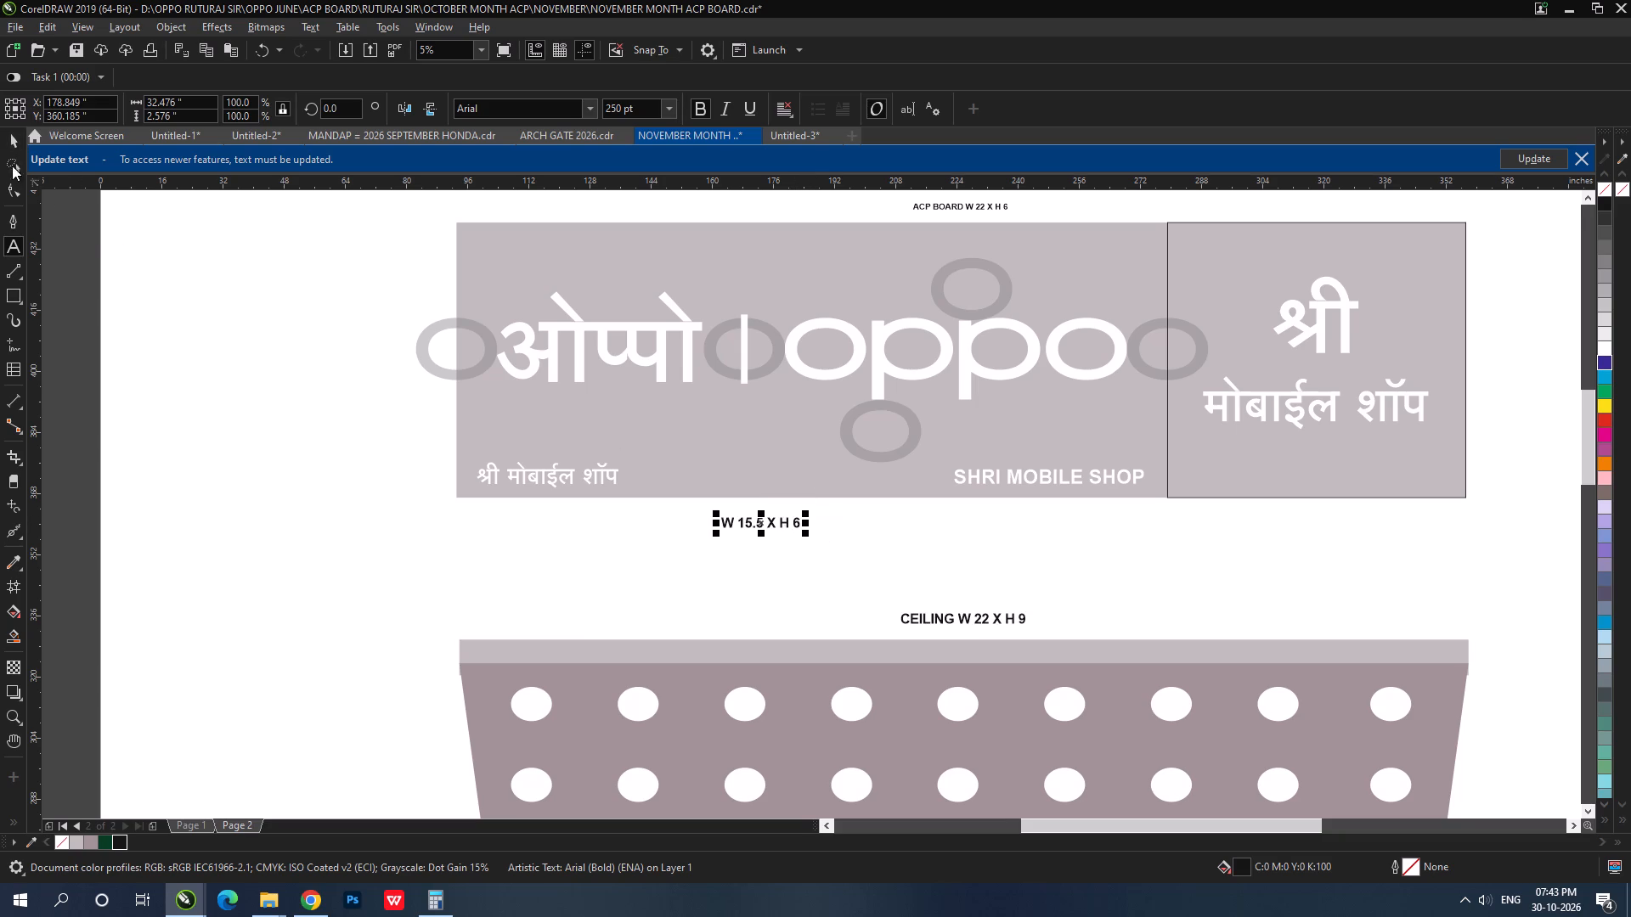
click(8, 140)
shift+click(749, 456)
shift+click(749, 456)
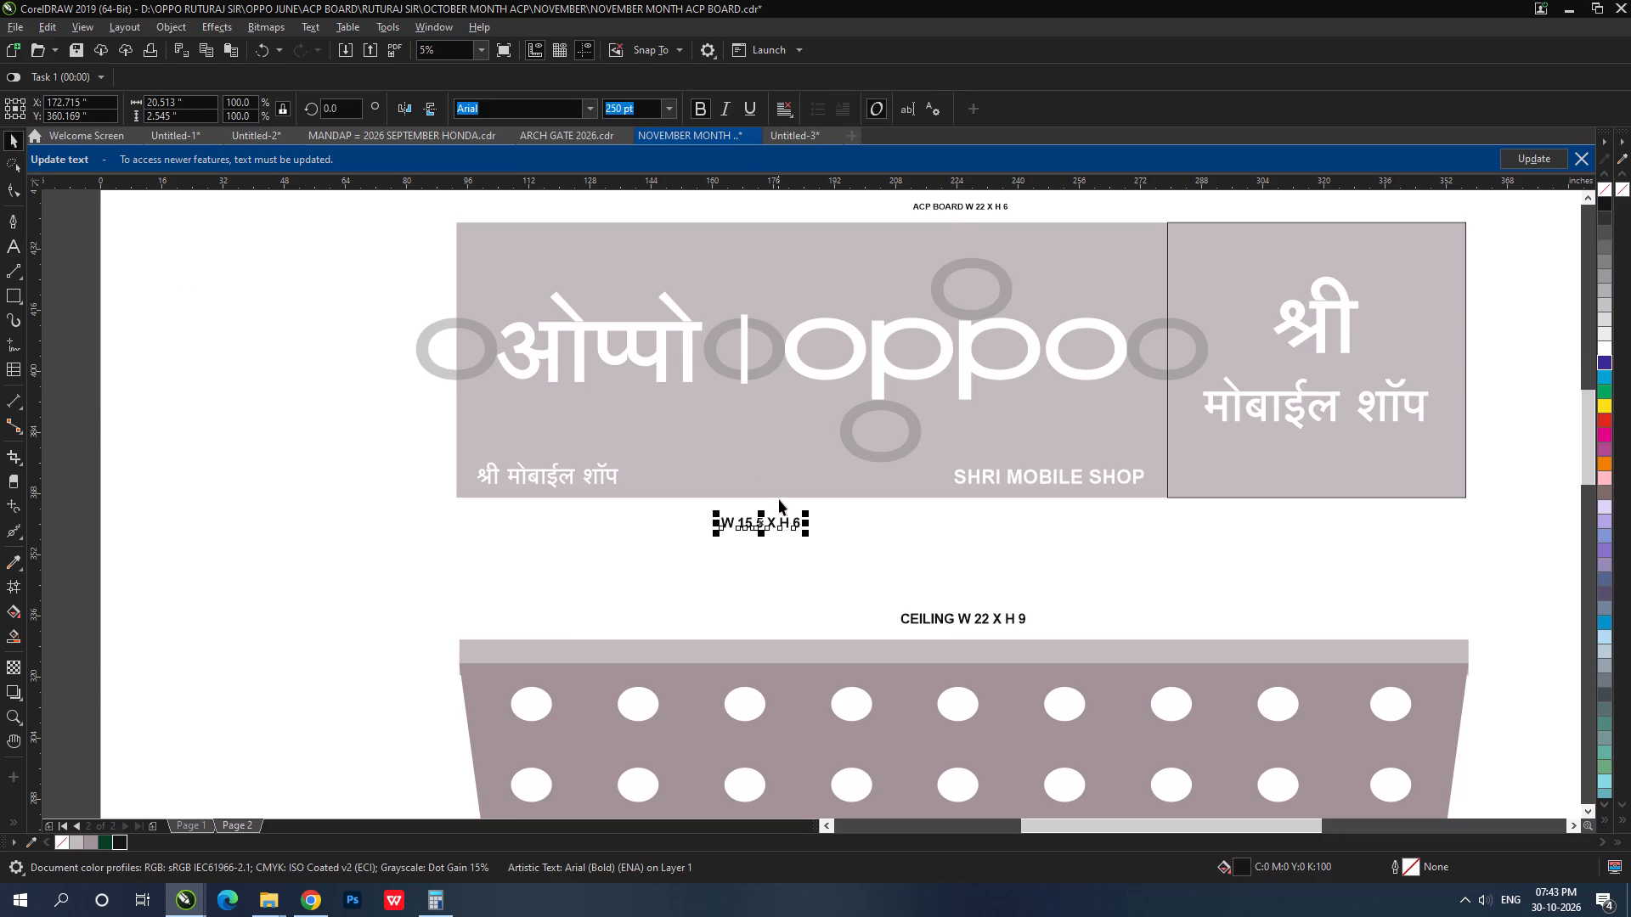
drag(773, 523, 838, 516)
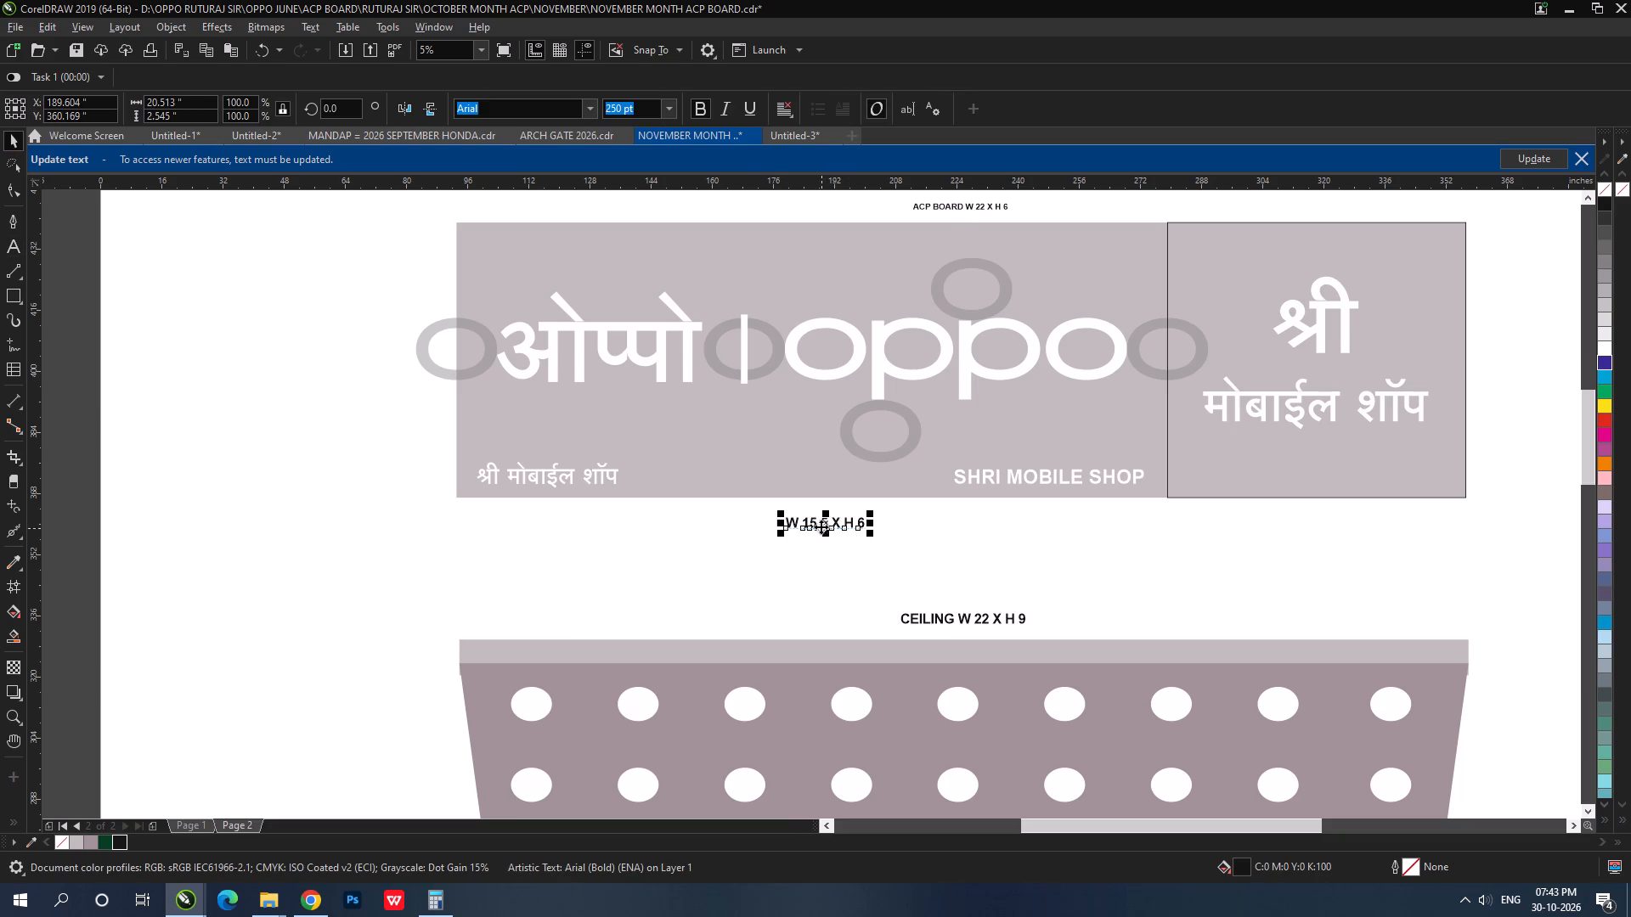
Copy the W 15.5 X H 6 label below the side panel and centre it horizontally on the panel outline.
drag(832, 524, 1333, 536)
shift+right_click(1333, 536)
shift+click(1301, 472)
key(c)
shift+click(1301, 472)
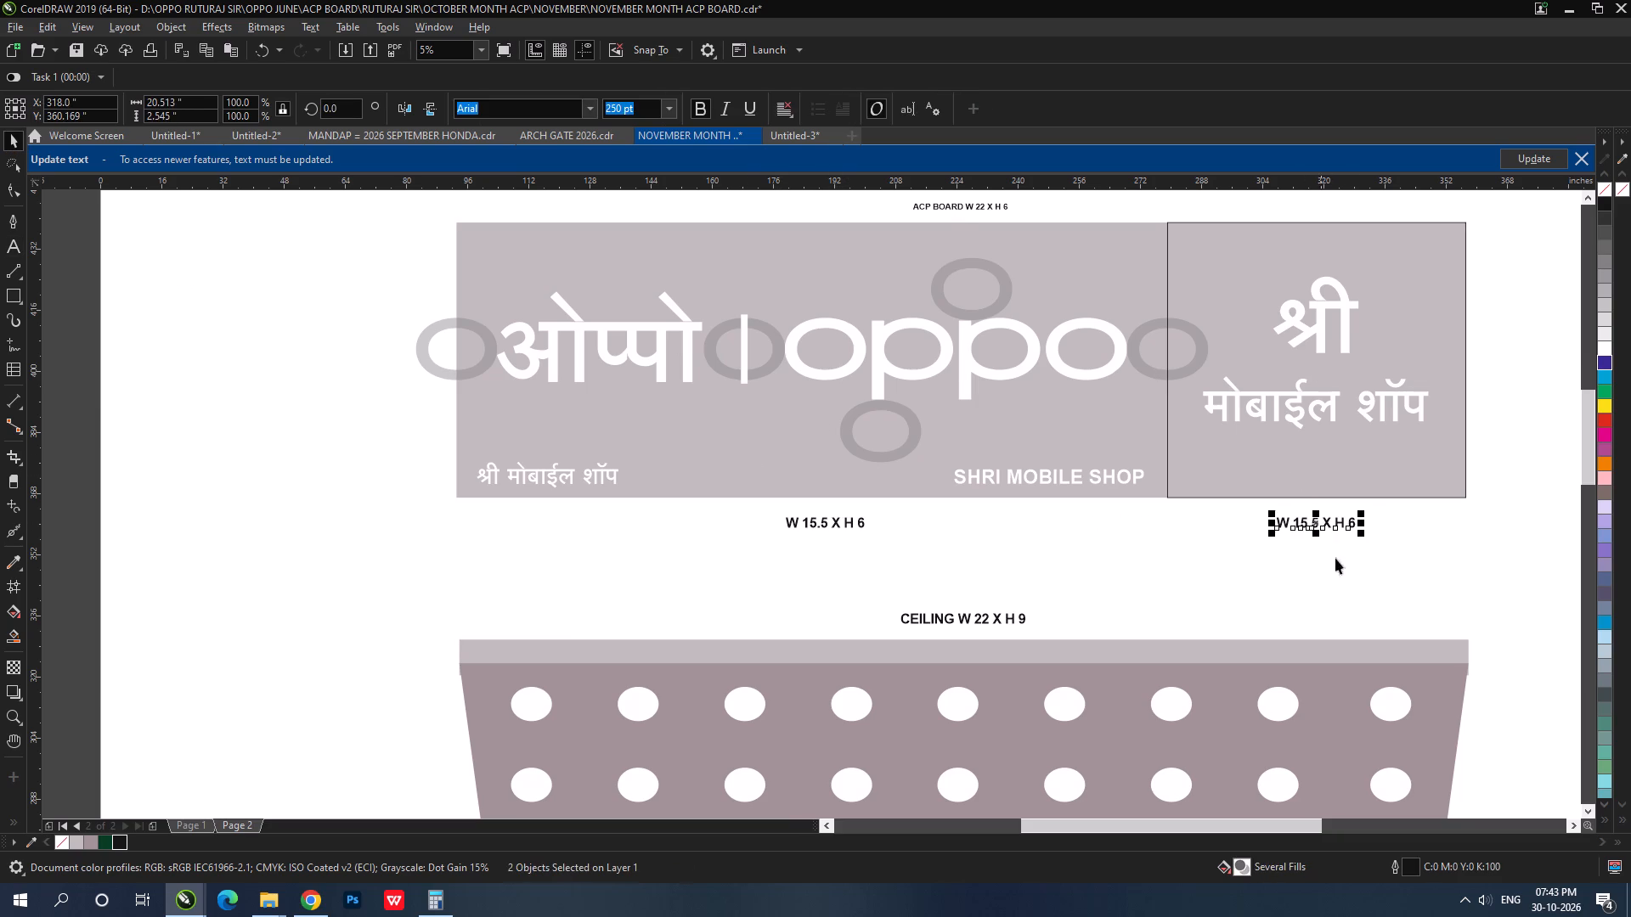
click(1346, 588)
Change the side panel's size label to W 6.5 X H 6.
click(1391, 468)
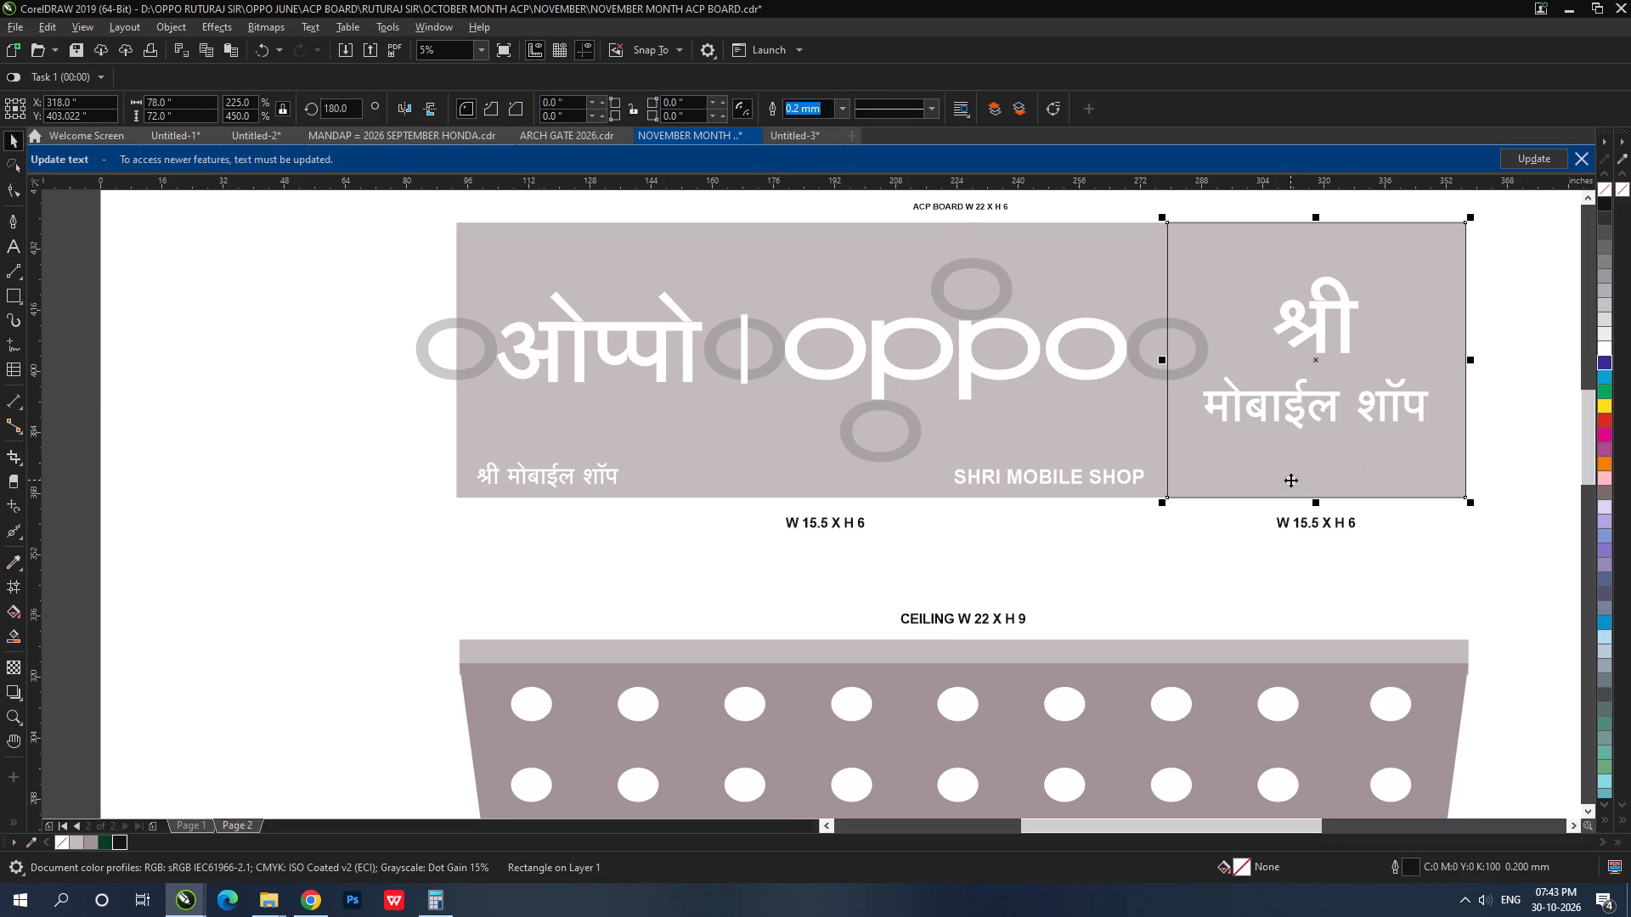
click(1306, 523)
drag(1306, 523, 1293, 526)
text(6.5)
key(BackSpace)
key(BackSpace)
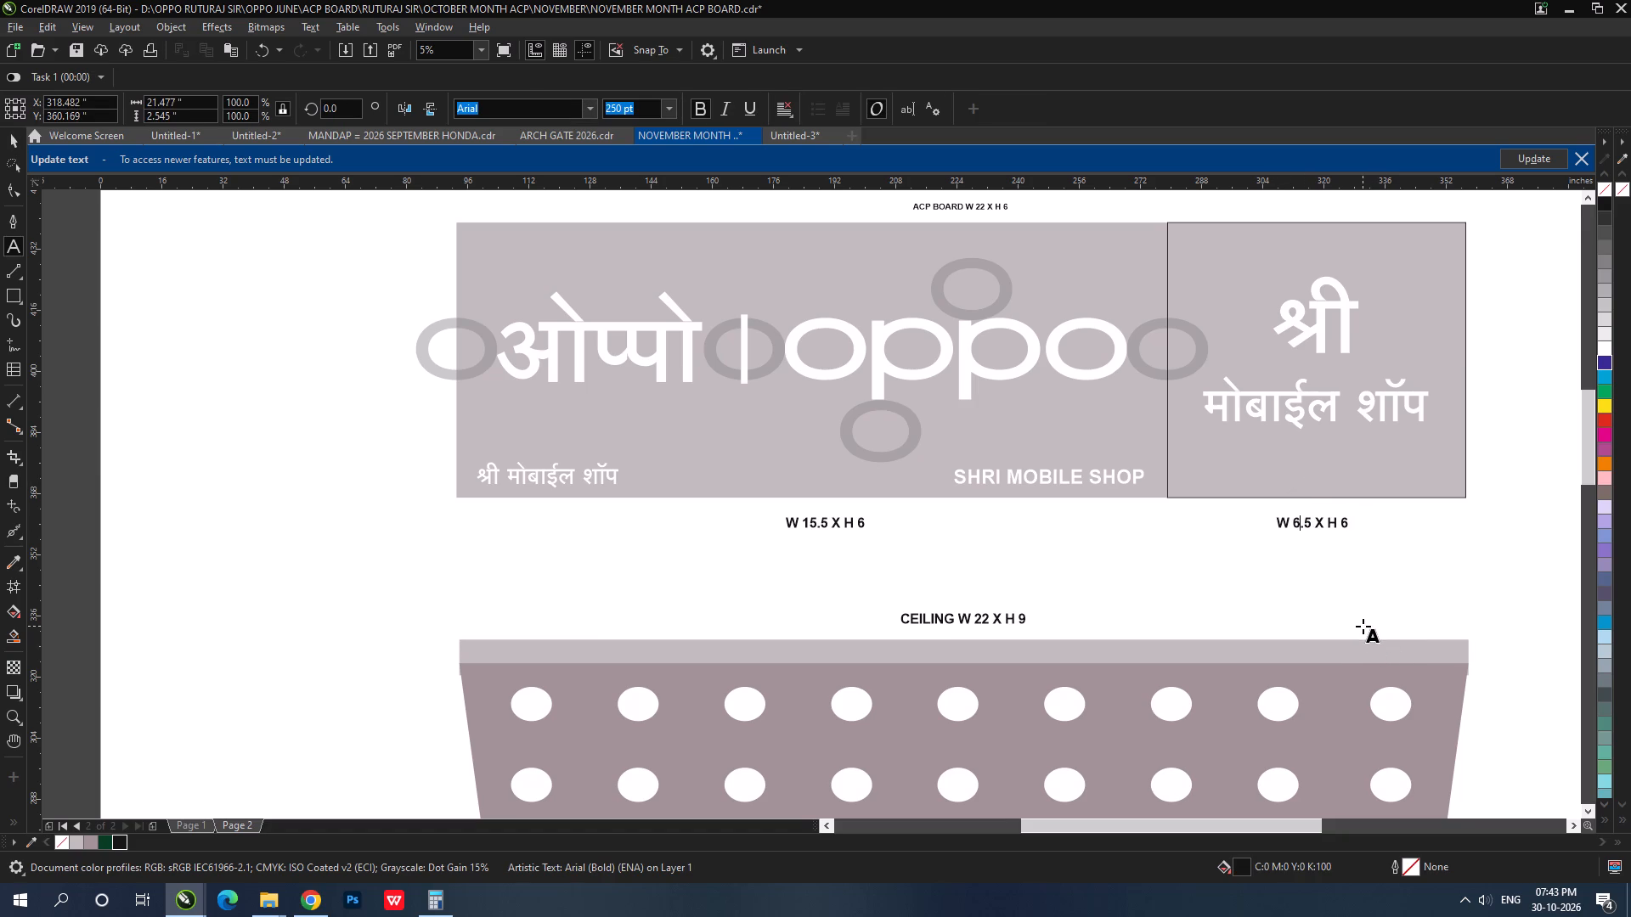
click(5, 131)
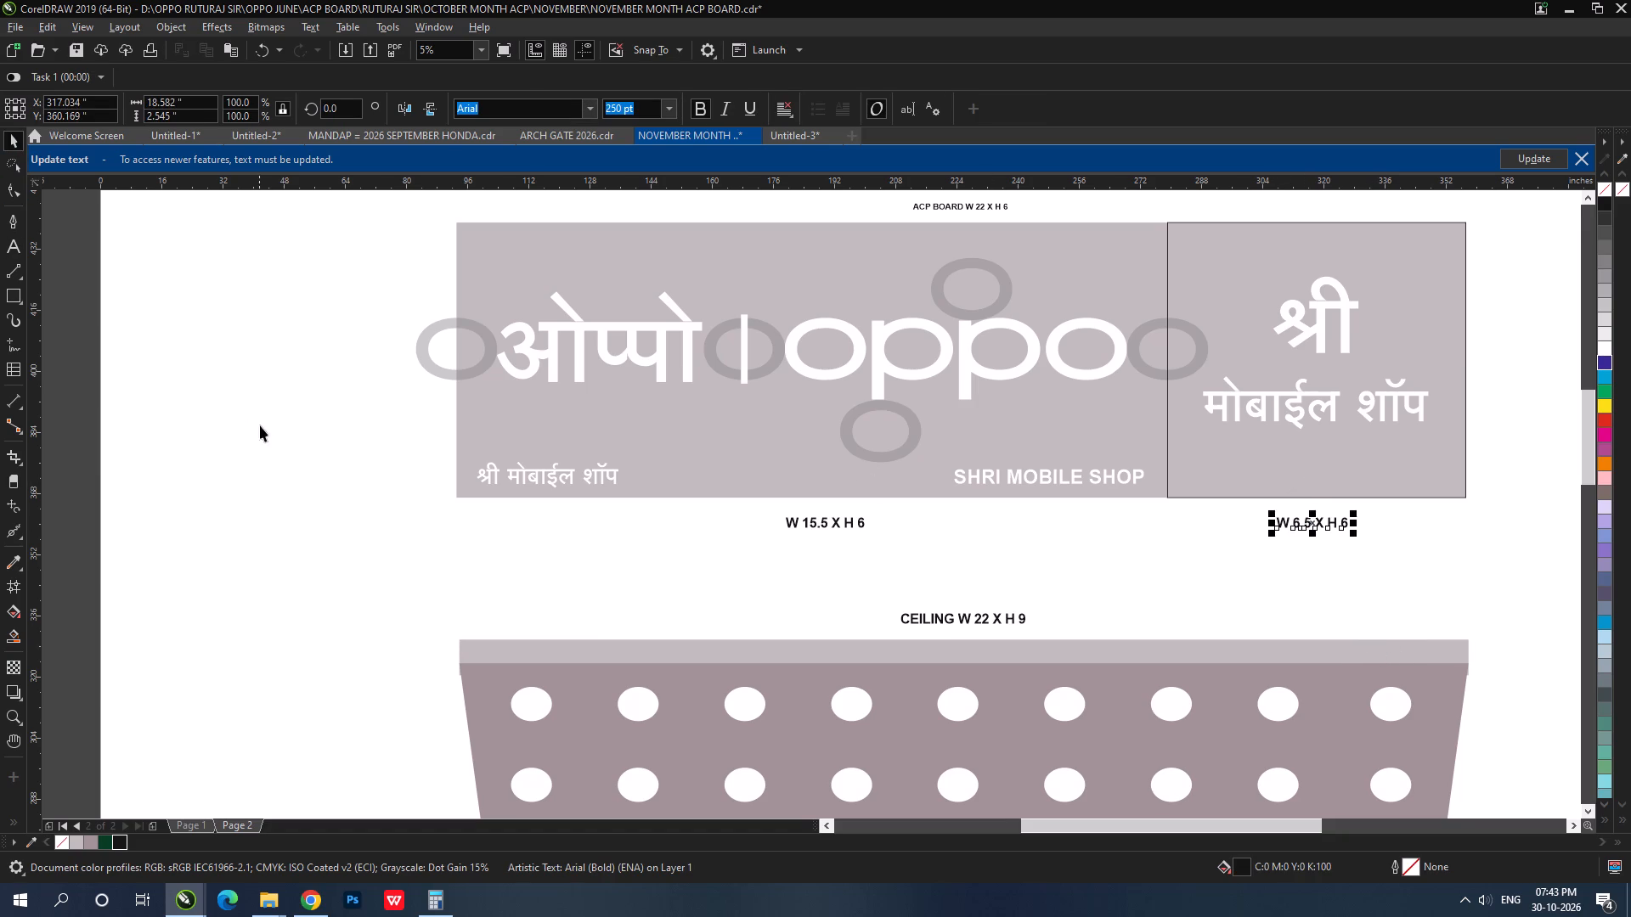
click(260, 425)
Move the ceiling drawing and both side caps, with their labels, slightly up toward the new size labels.
scroll(898, 485, down, 2)
scroll(919, 564, up, 1)
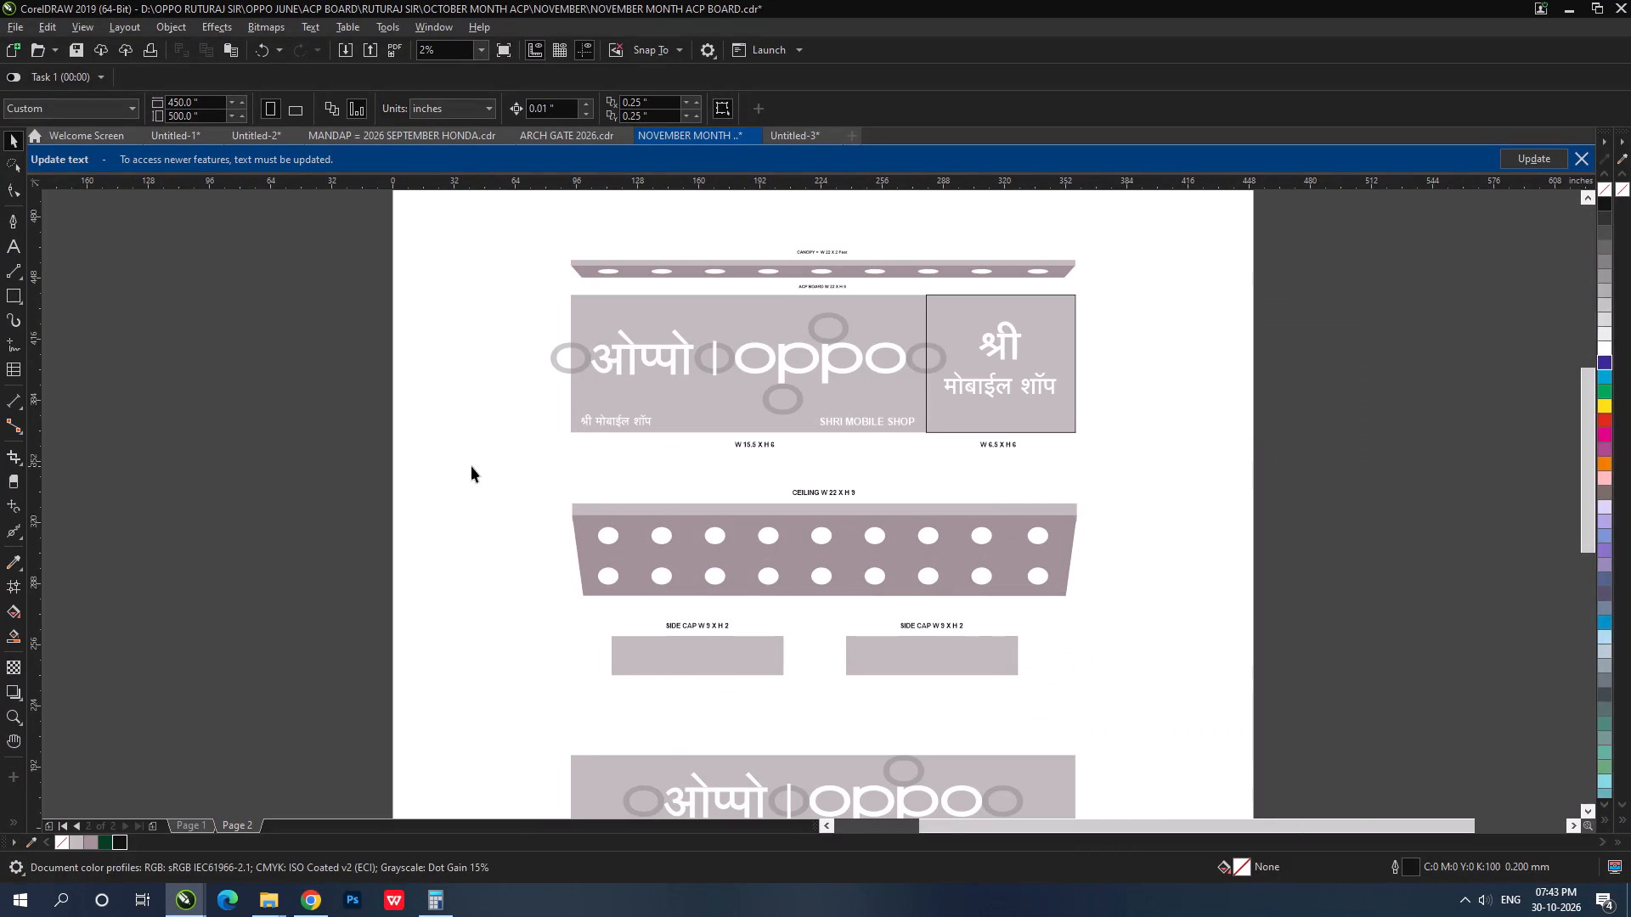
drag(464, 464, 1266, 699)
drag(869, 523, 872, 495)
click(1162, 593)
Draw a horizontal dimension line about 84 inches long before the W 15.5 X H 6 label and lower it toward the label's height.
scroll(799, 447, up, 1)
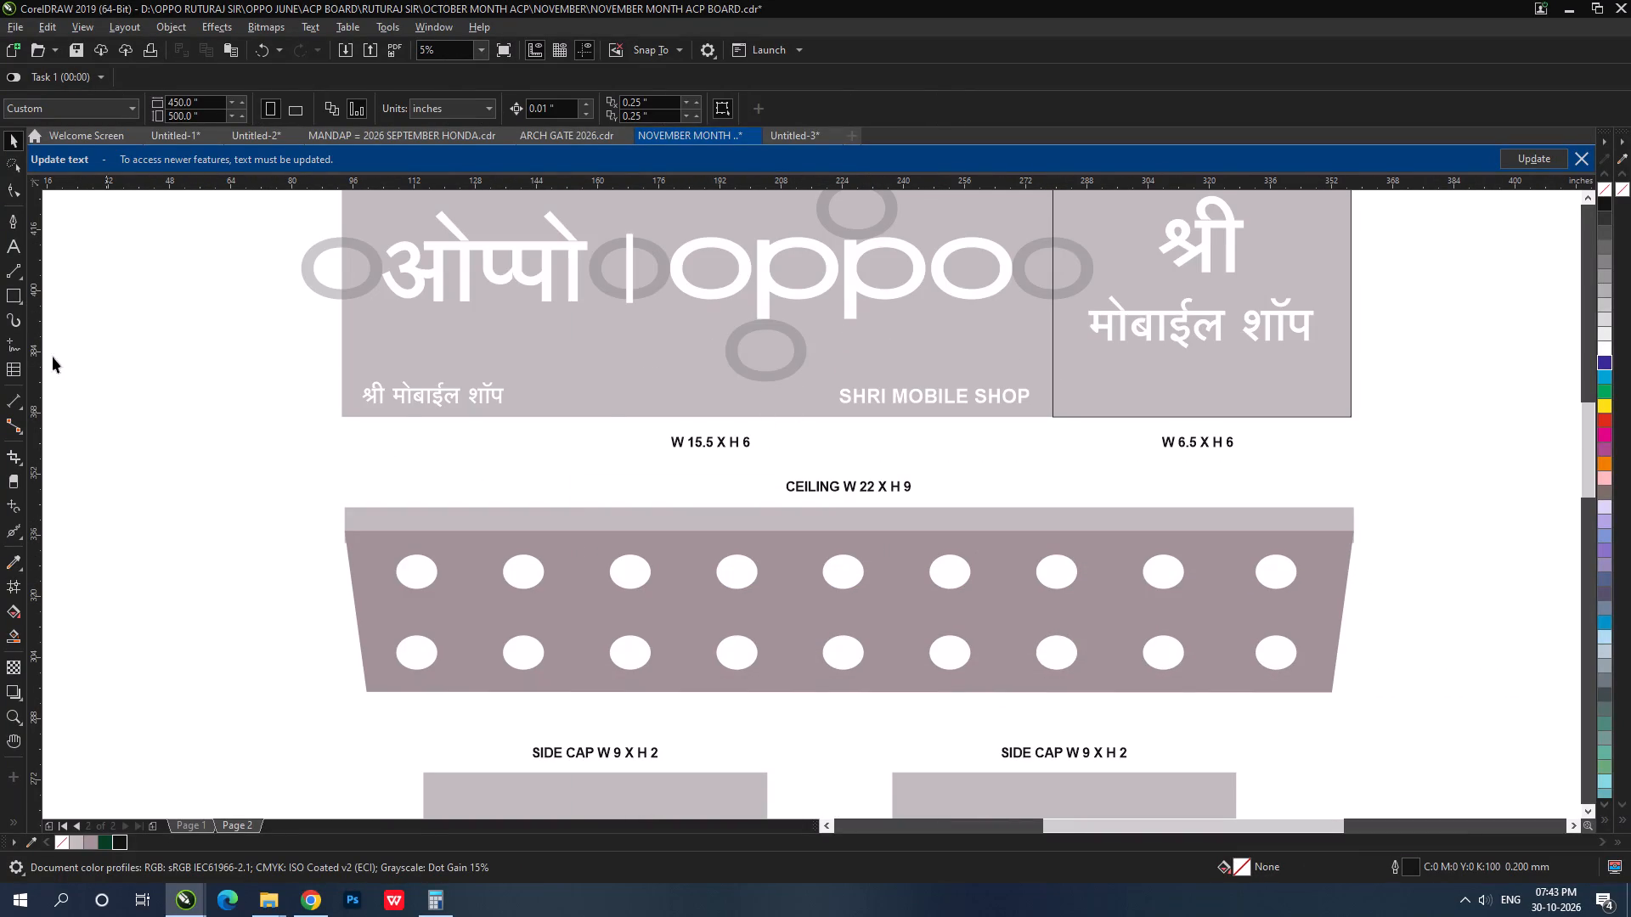
click(13, 222)
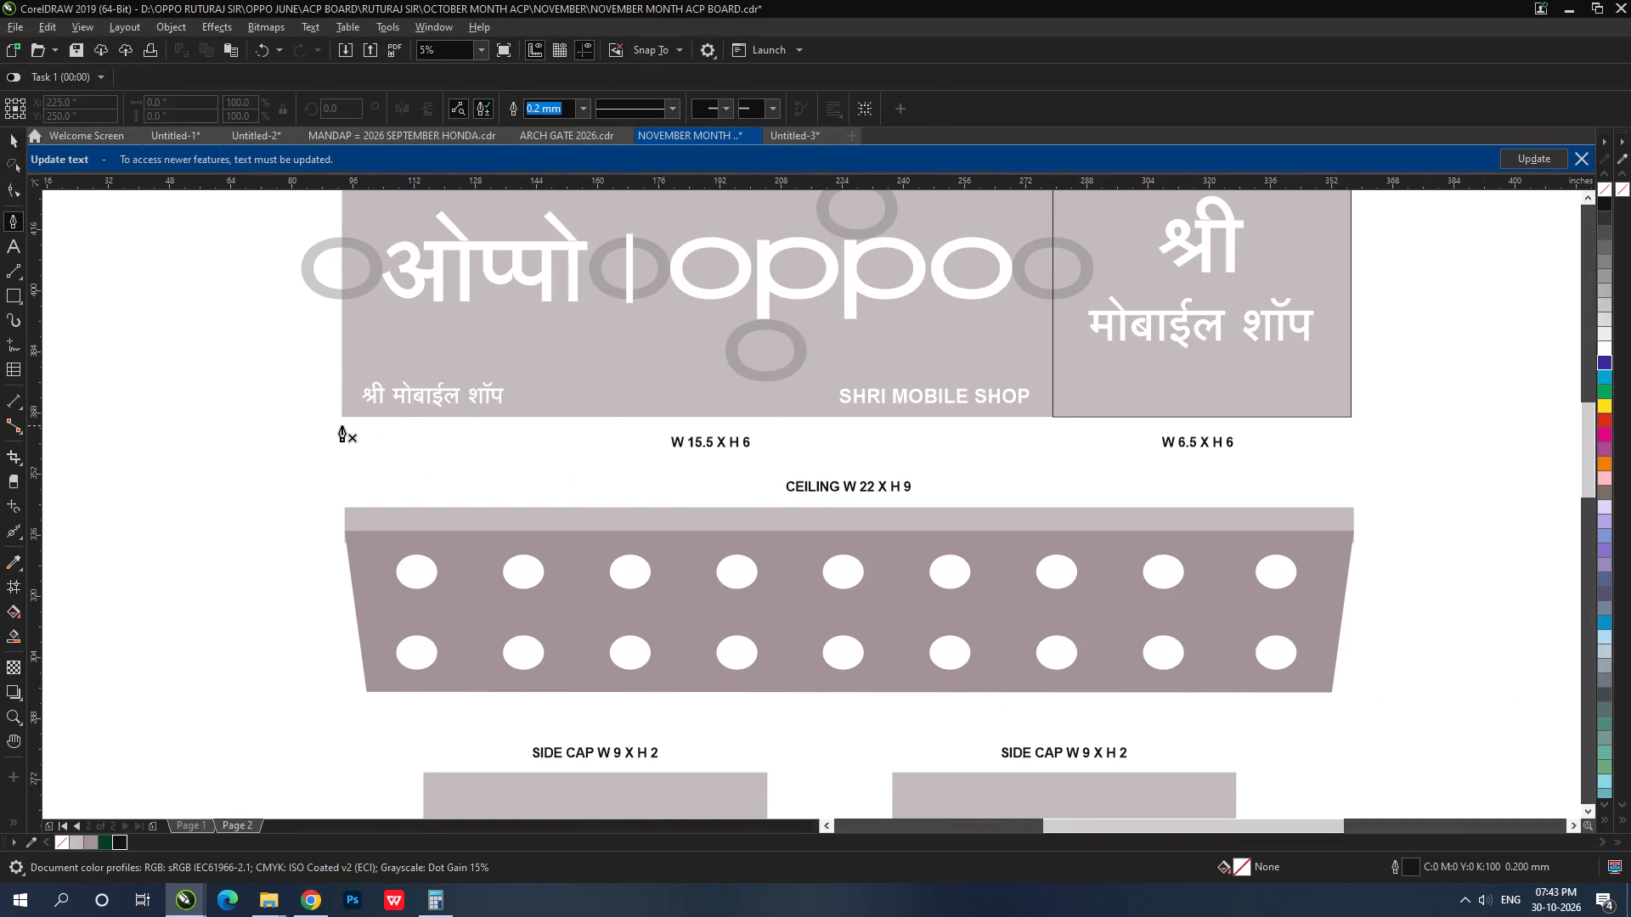
click(341, 425)
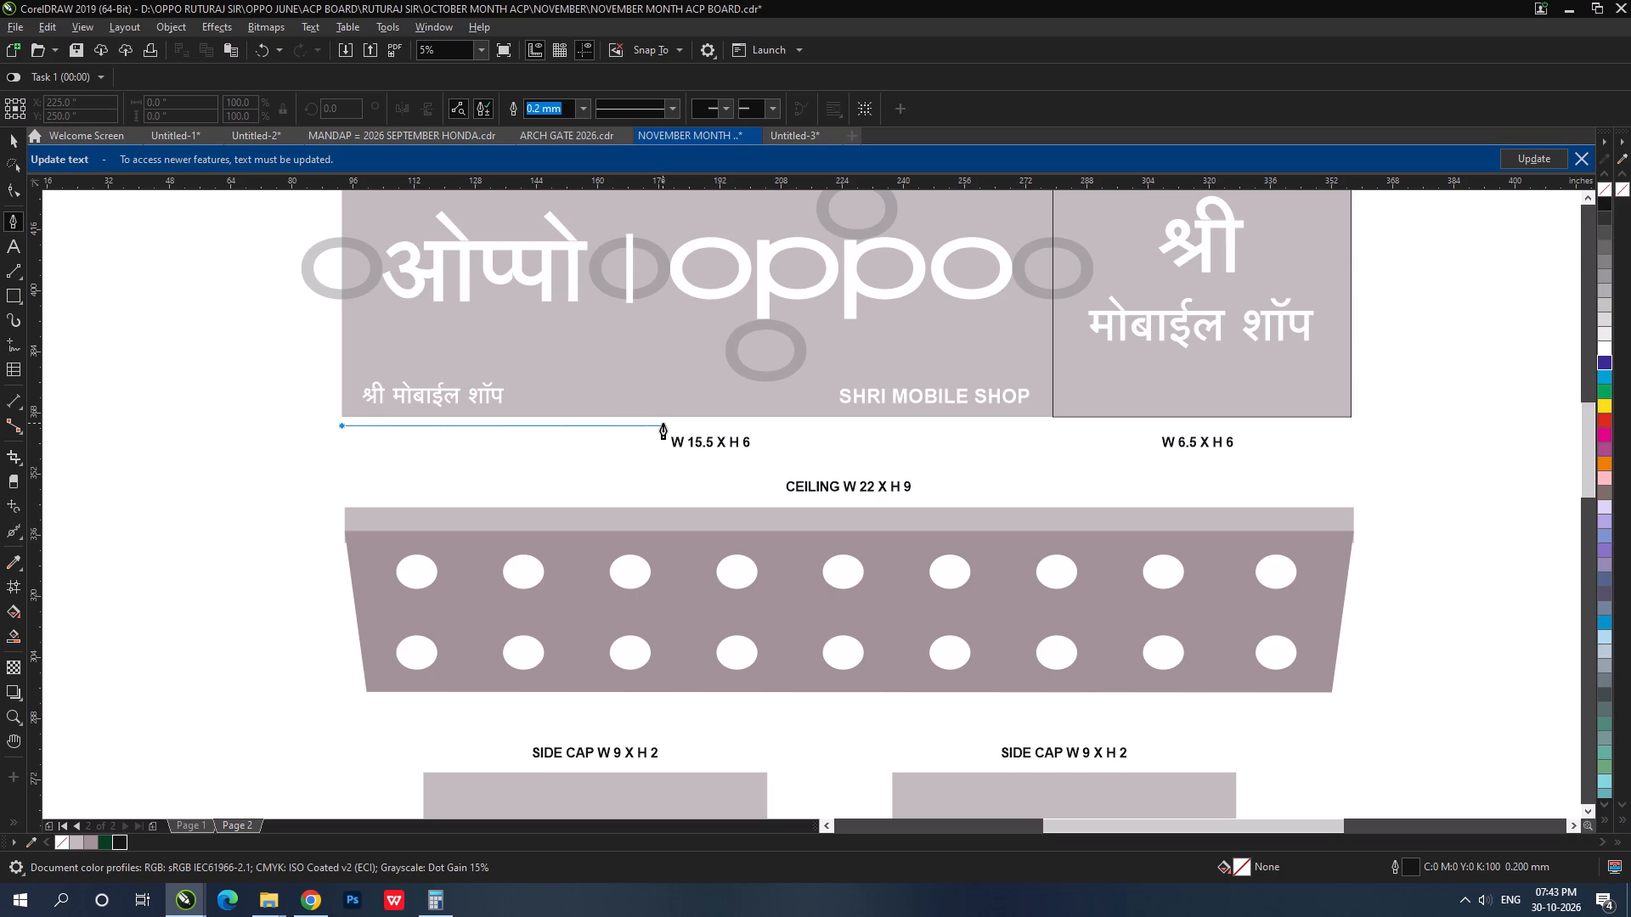
shift+double_click(663, 423)
click(7, 143)
scroll(528, 428, up, 1)
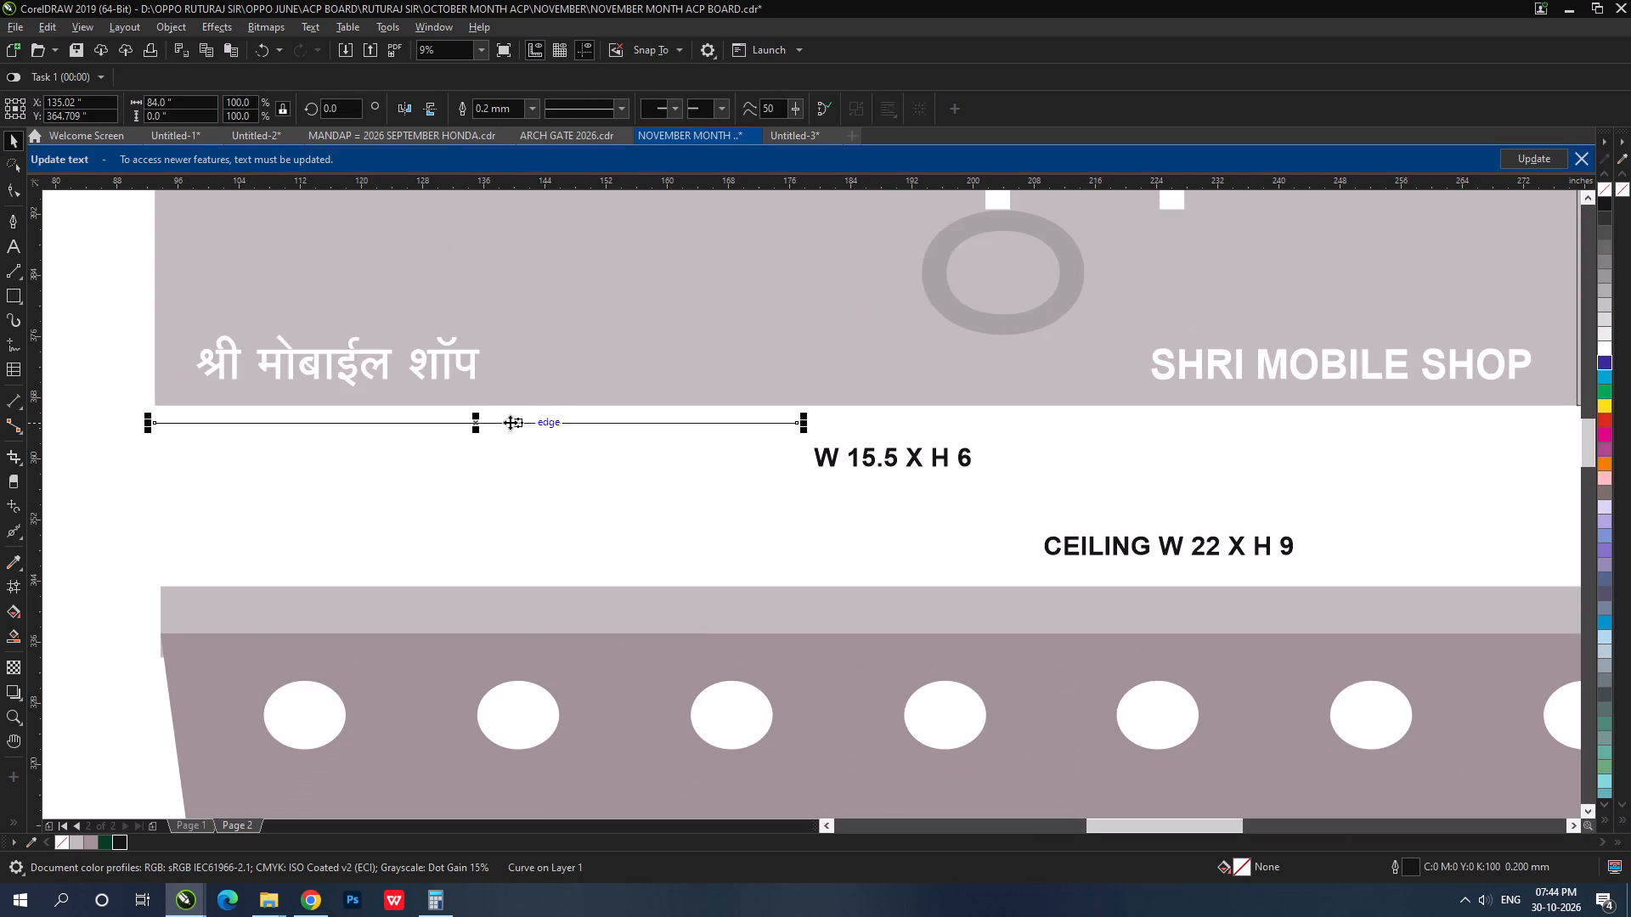
drag(483, 424, 483, 445)
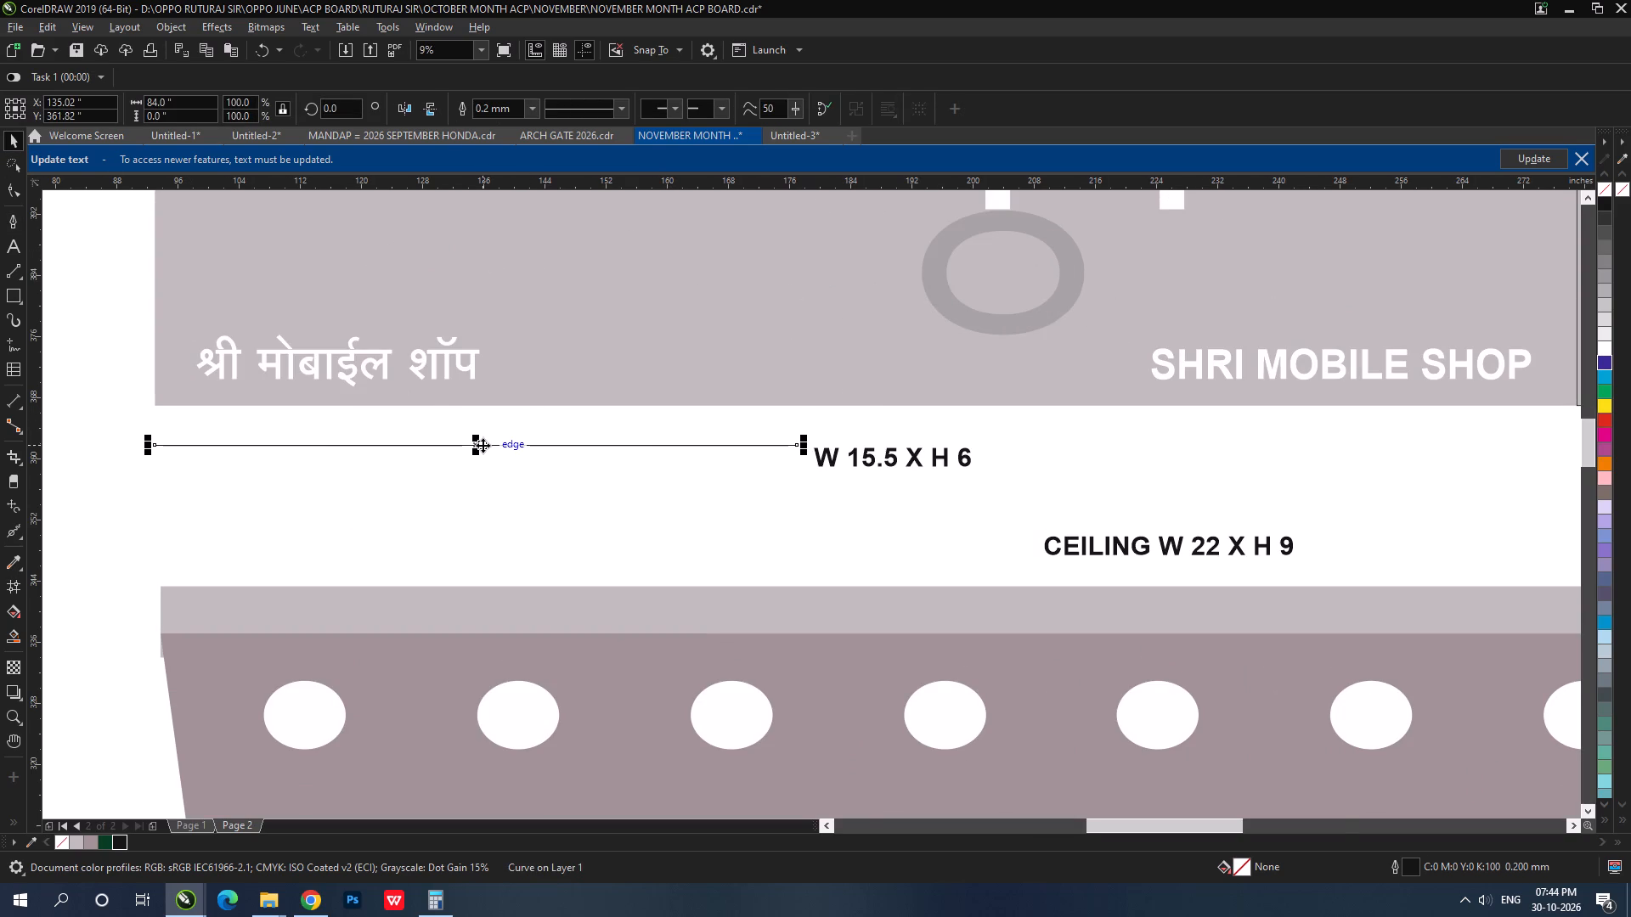
Copy the dimension line past the W 15.5 X H 6 label, shortened to about 66 inches and ending near the main panel's right edge.
scroll(483, 445, down, 1)
drag(483, 445, 900, 470)
shift+right_click(900, 470)
drag(1065, 445, 998, 448)
scroll(997, 448, up, 1)
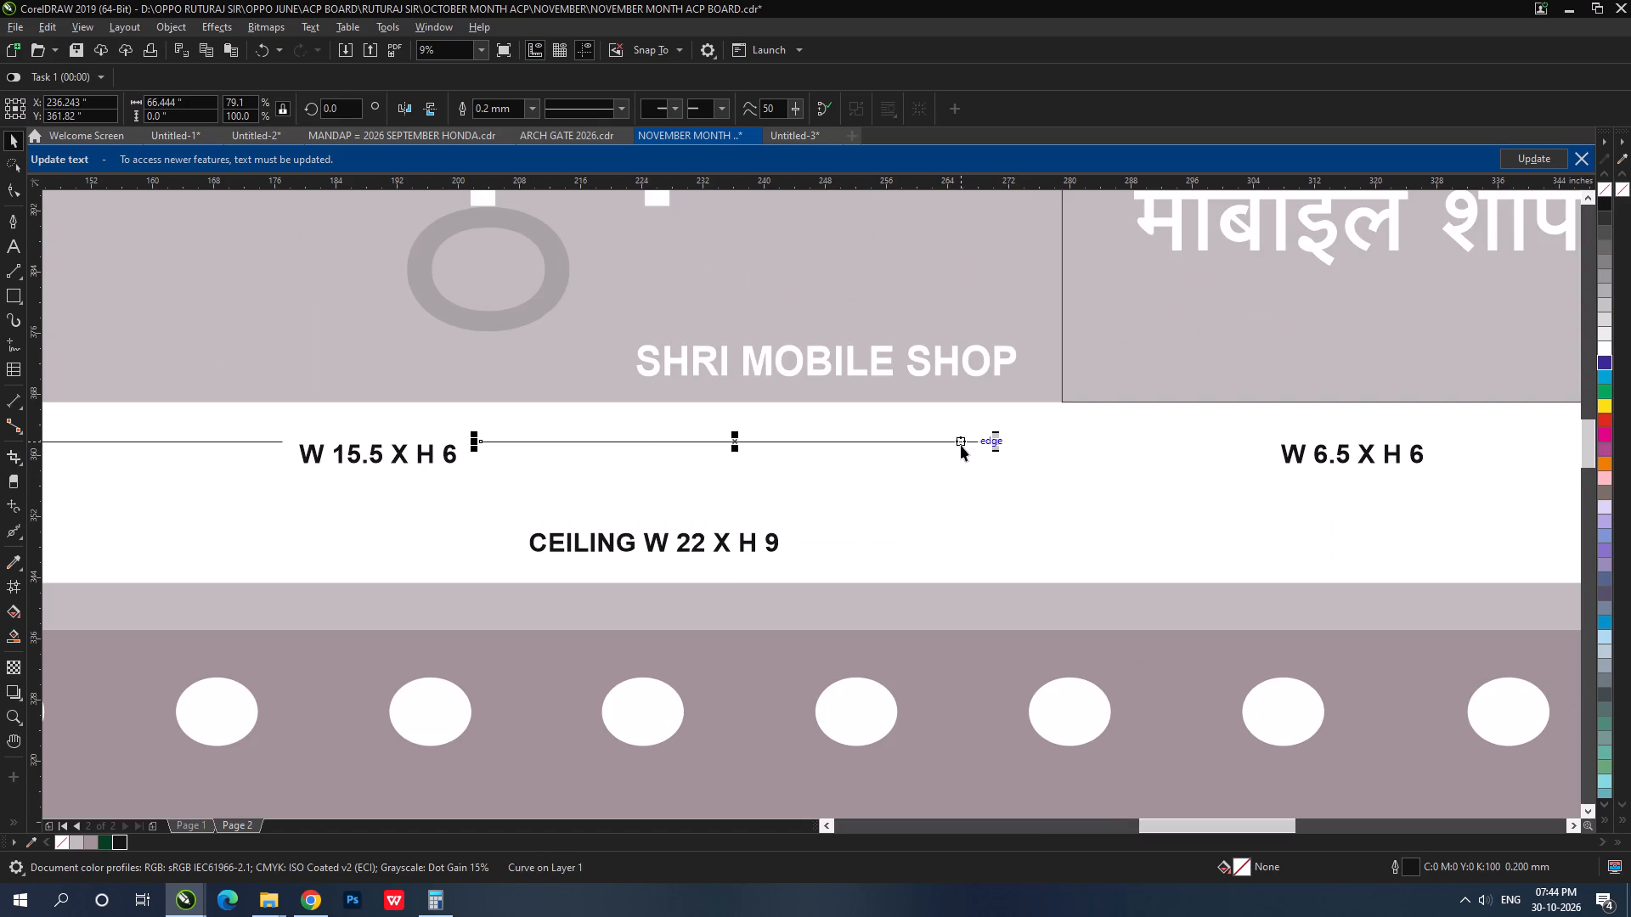
drag(971, 441, 1040, 450)
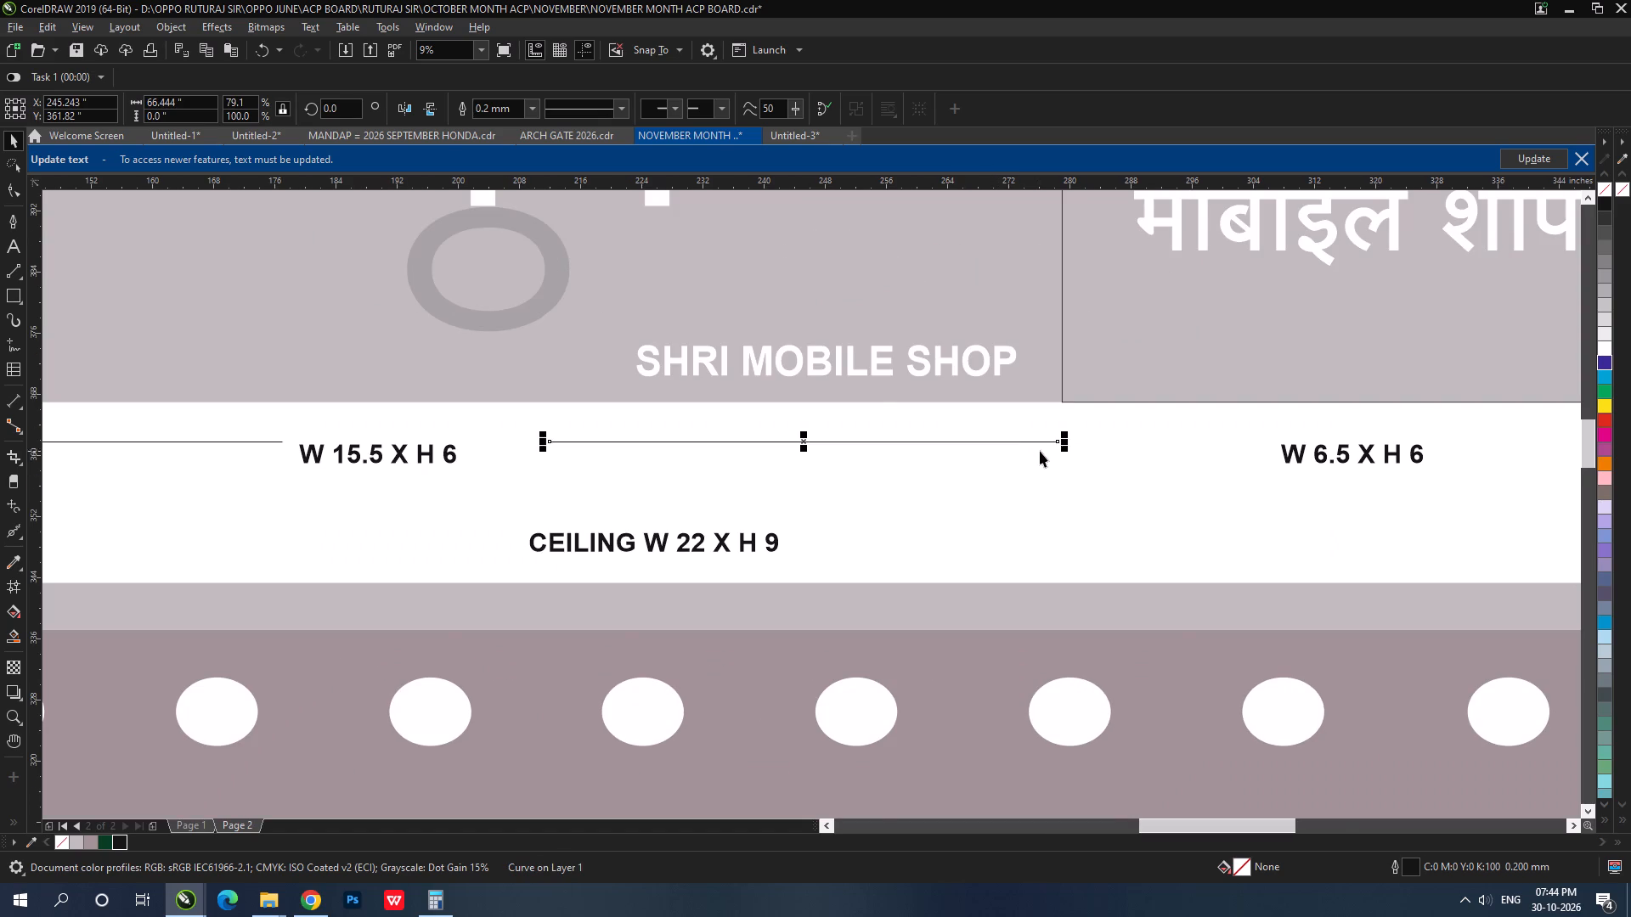
Replace the original 84-inch dimension line with a copy of the shortened one, aligned to the main panel's left edge.
scroll(1027, 458, down, 1)
scroll(605, 455, up, 1)
click(651, 446)
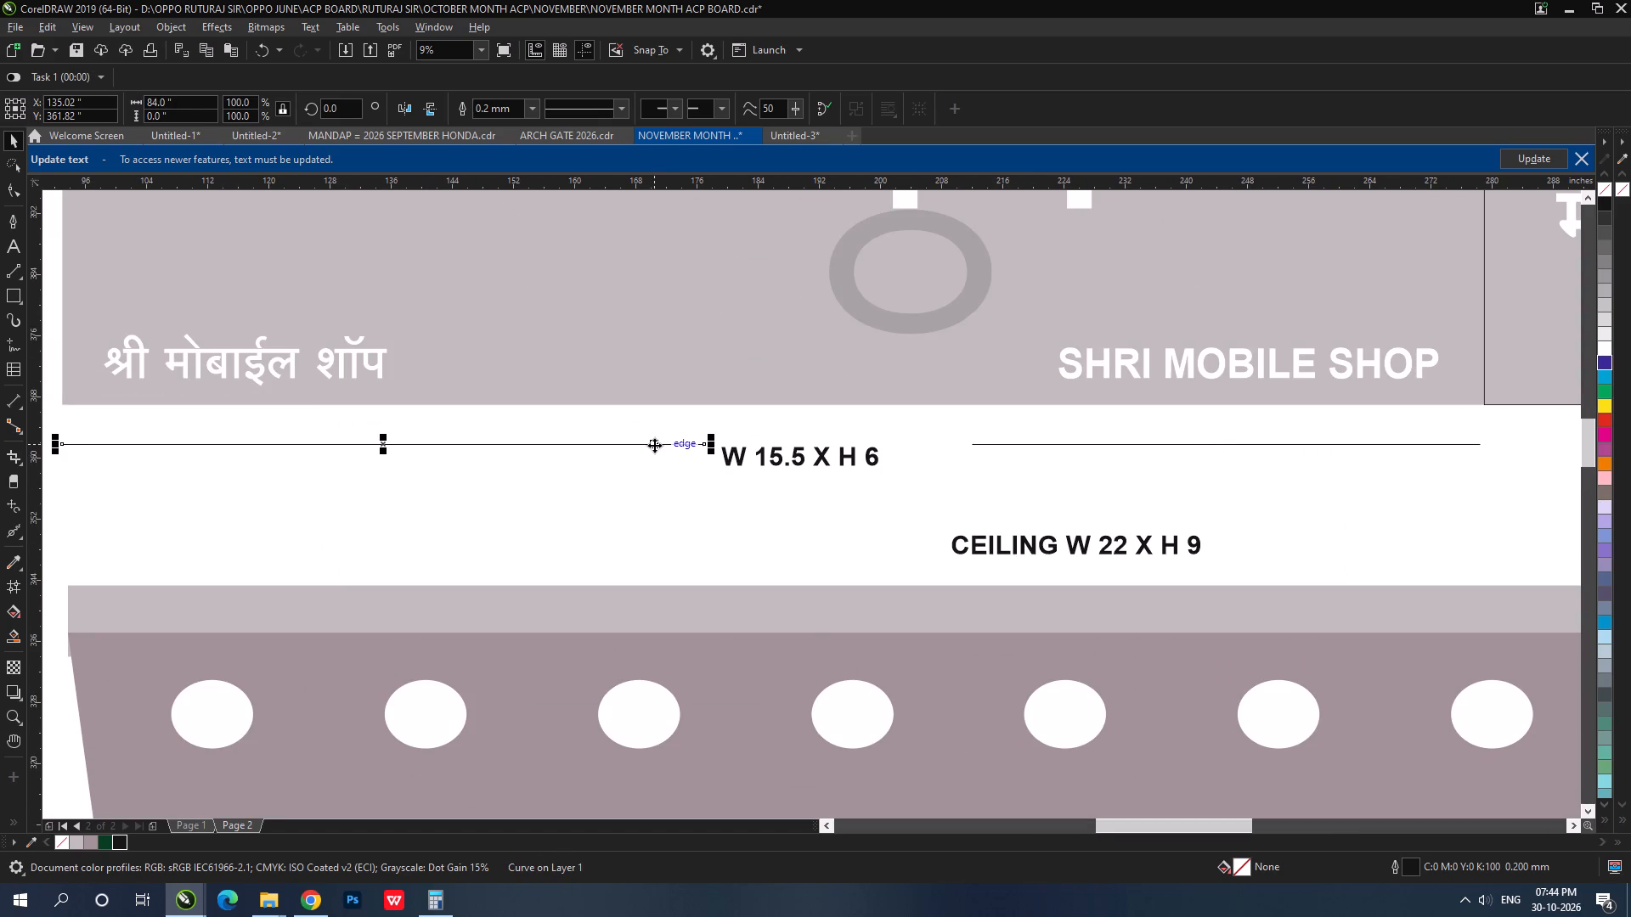
key(Delete)
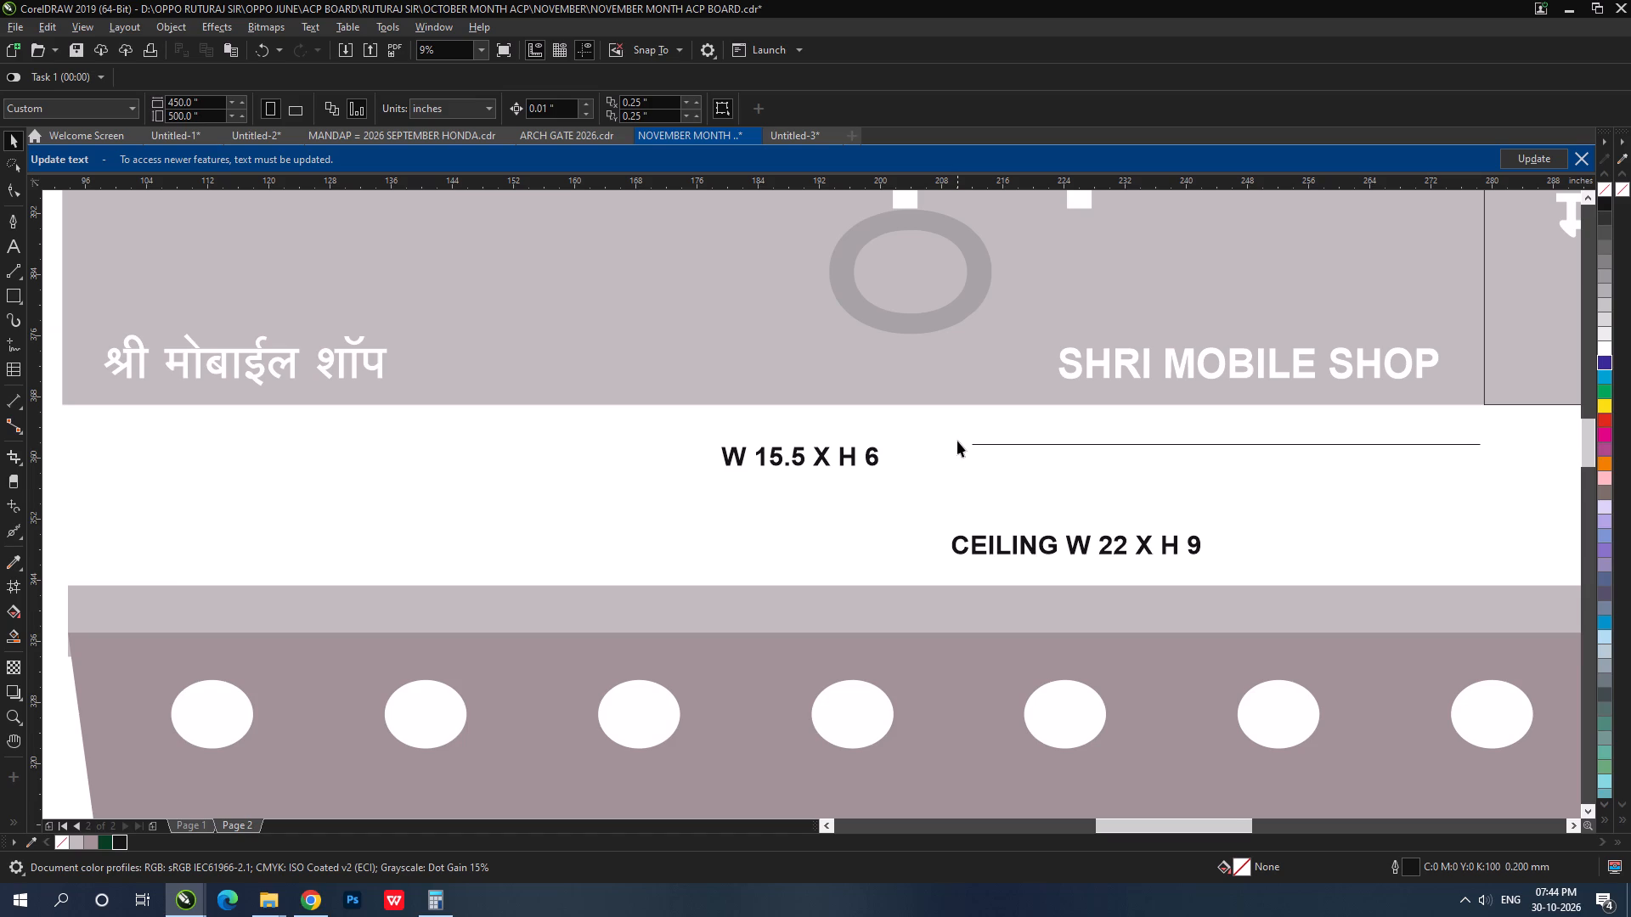
click(1041, 443)
scroll(1043, 443, down, 1)
drag(1044, 443, 594, 452)
shift+right_click(594, 452)
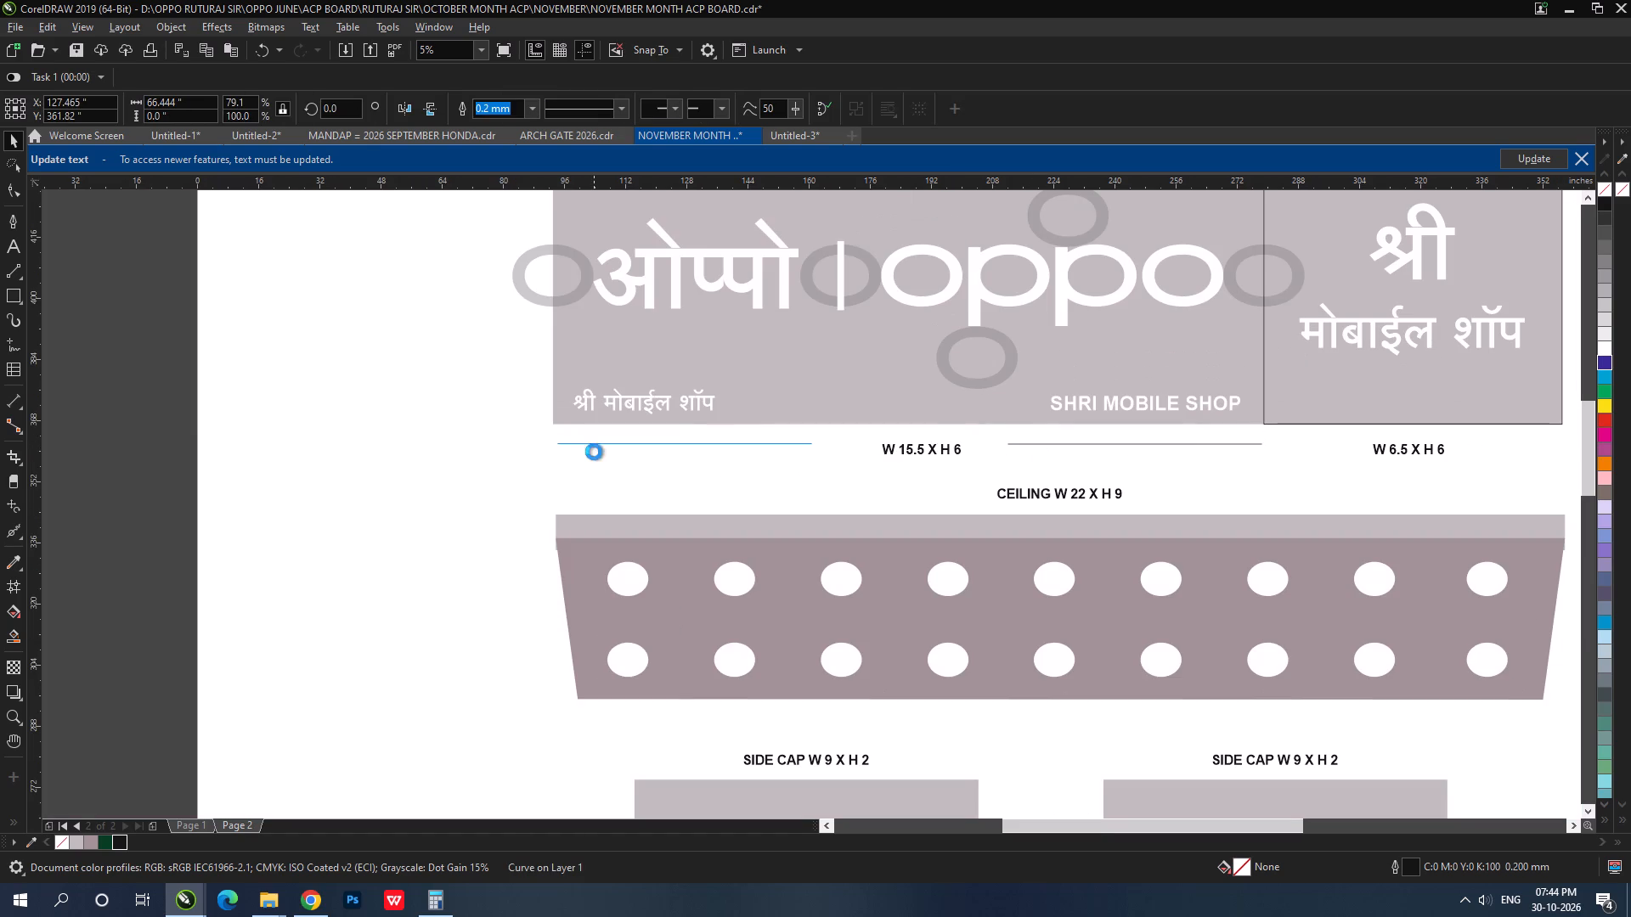
shift+click(815, 397)
key(l)
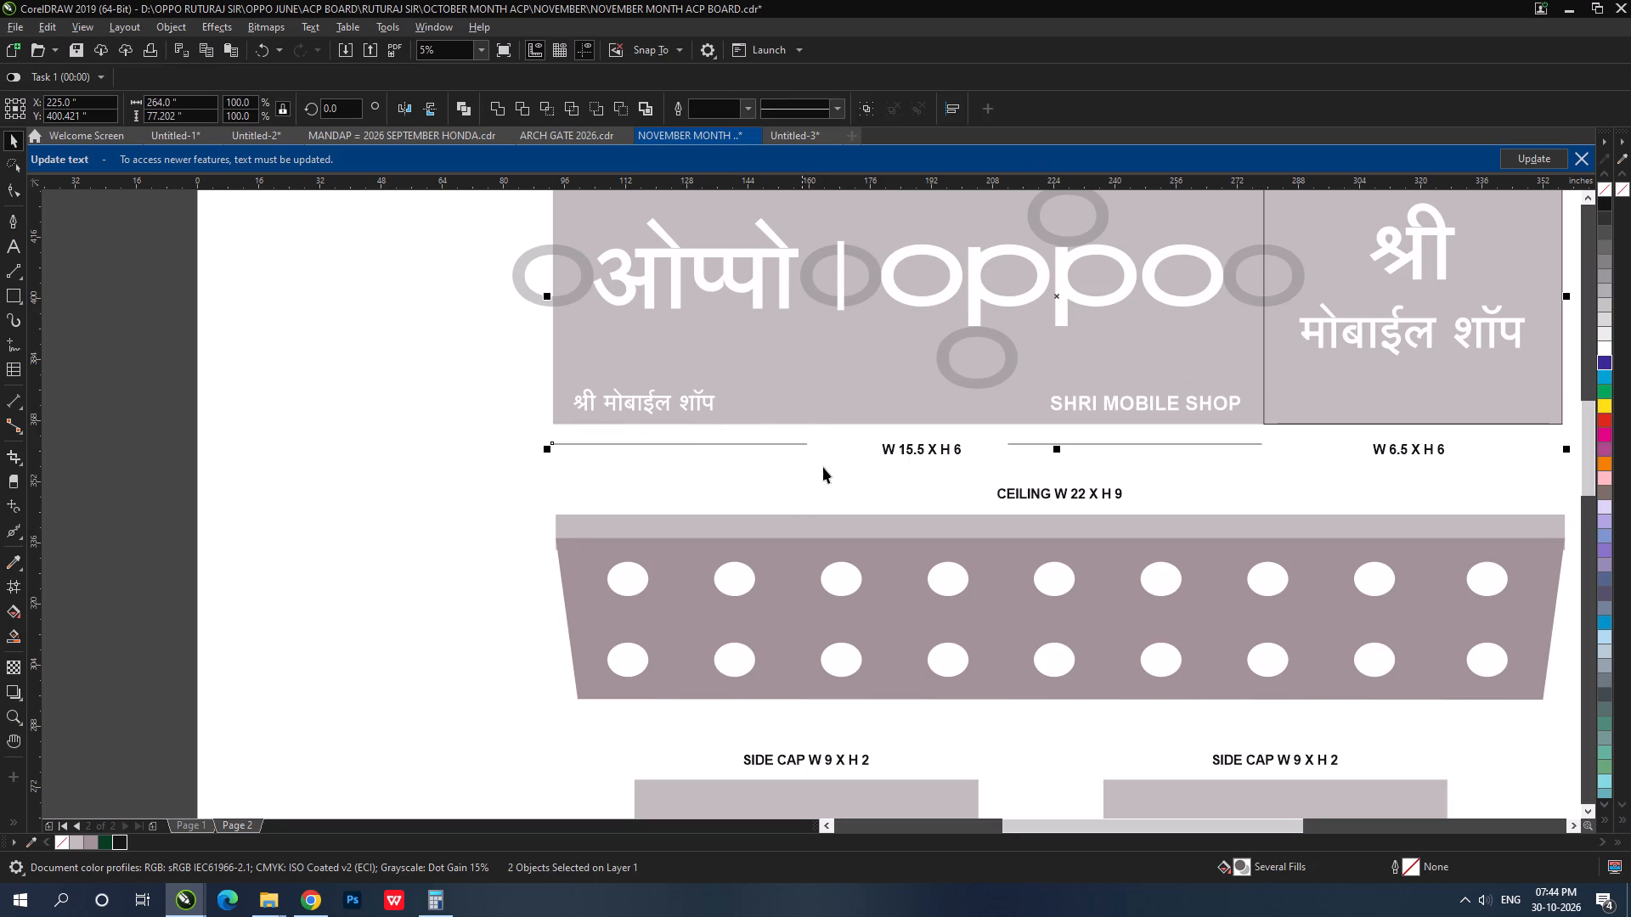
click(827, 462)
Lengthen both main-panel dimension lines to about 72 inches toward their label, keeping the outer ends at the panel edges.
click(938, 449)
click(1015, 442)
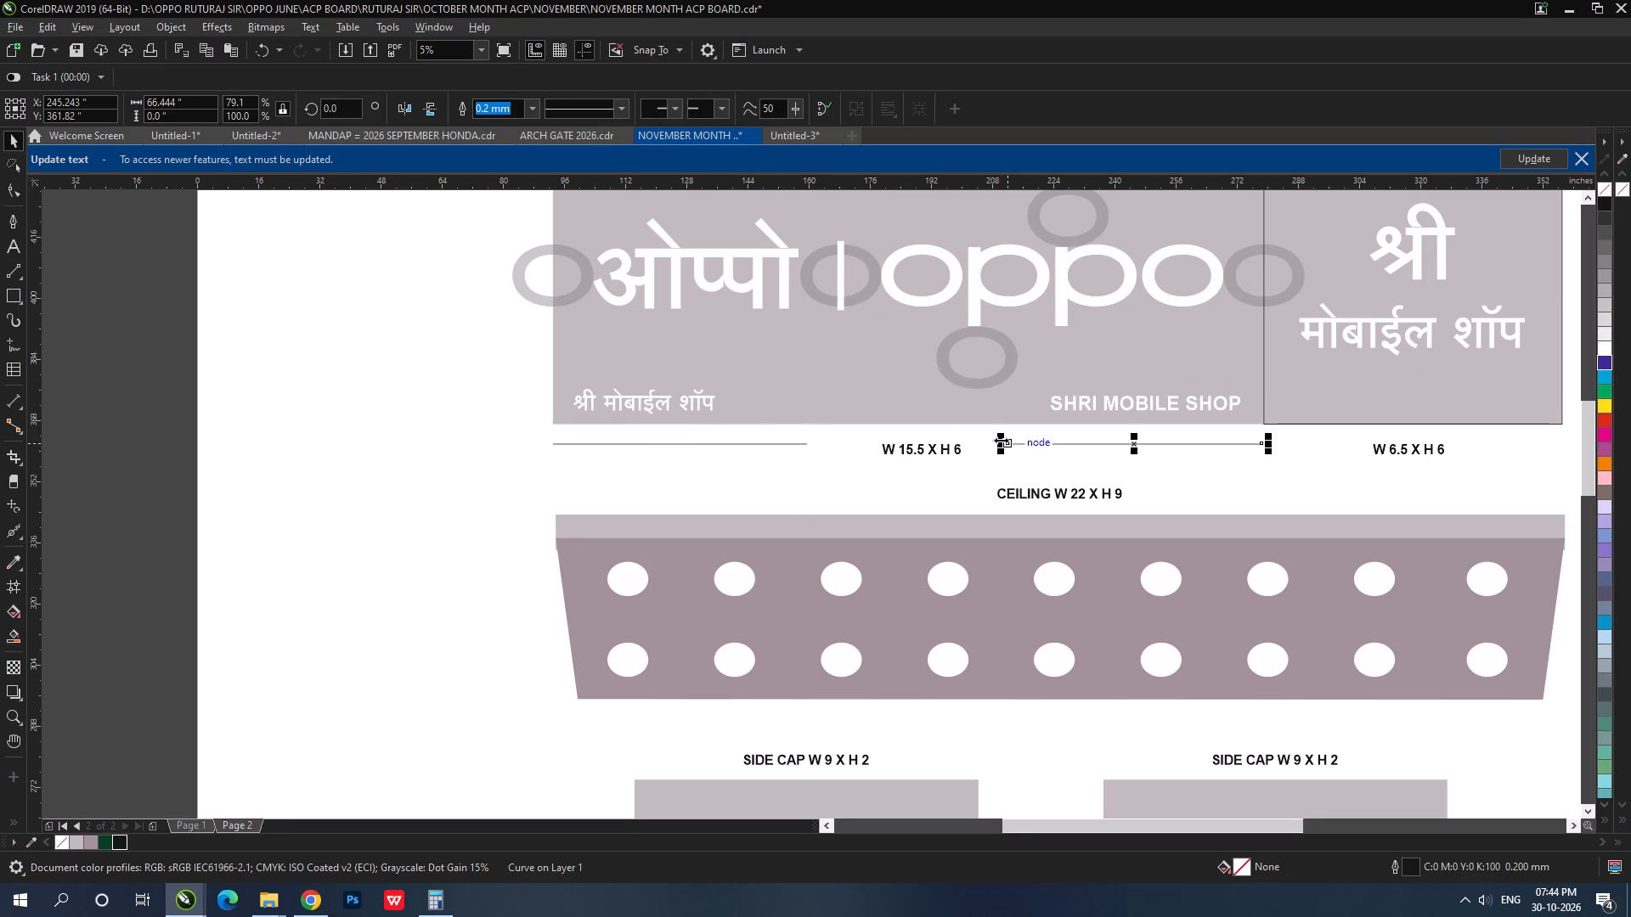
drag(1001, 440, 979, 437)
click(806, 443)
key(ctrl+r)
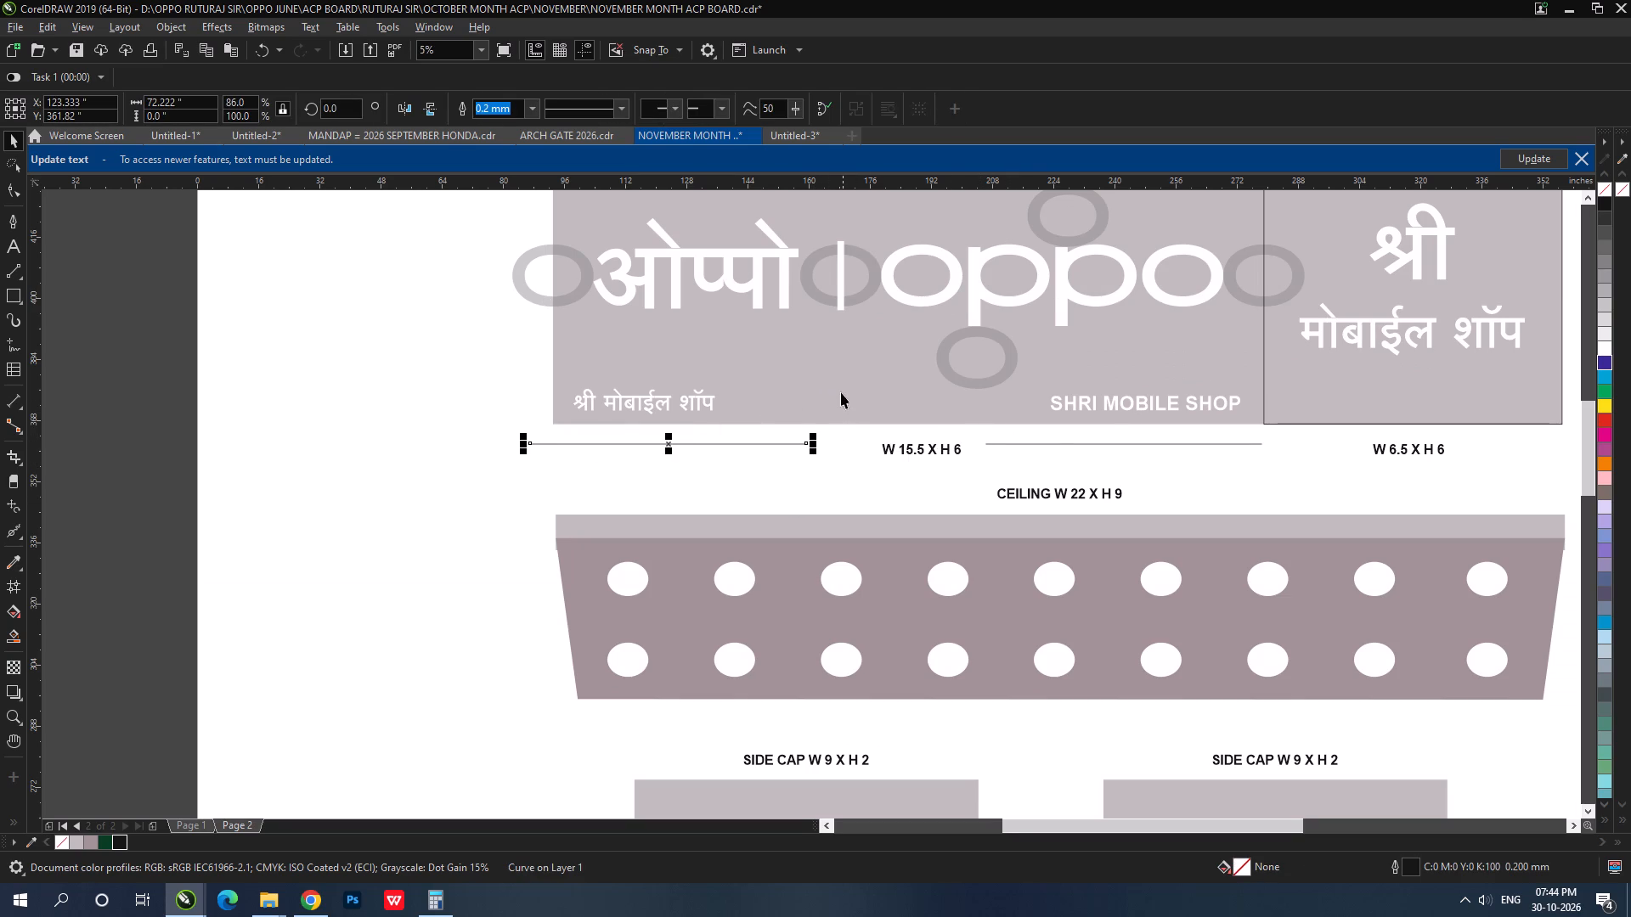
shift+click(841, 391)
key(l)
click(840, 483)
click(1175, 443)
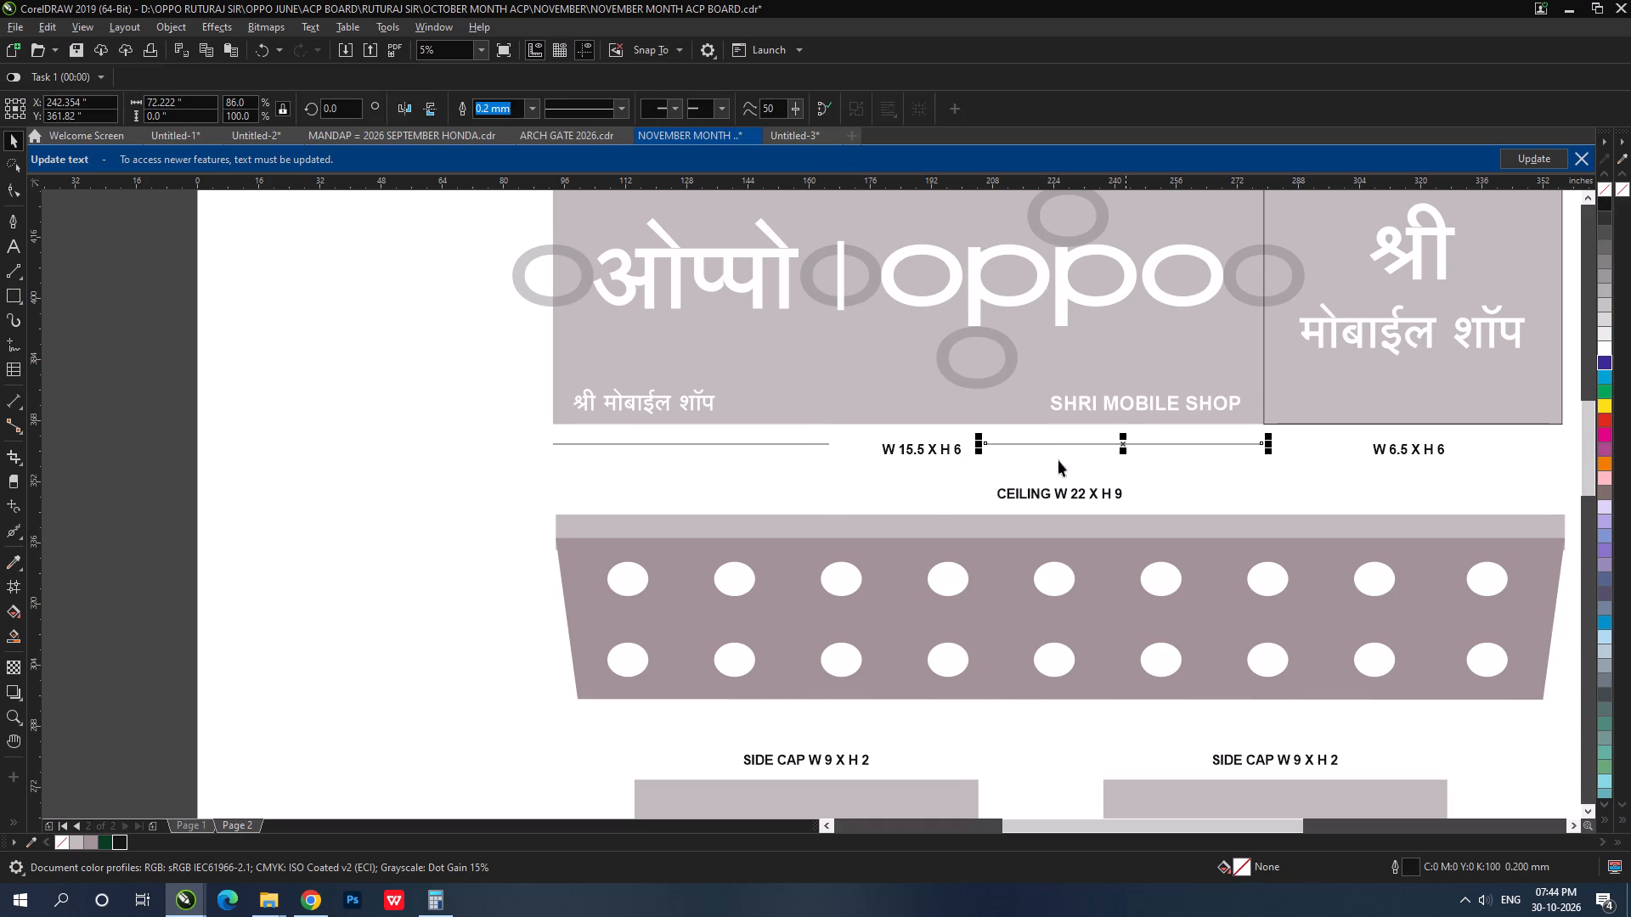
click(871, 482)
Copy a dimension line beneath the side panel, align it to that panel's right edge and shorten it to about 23 inches.
scroll(883, 442, down, 1)
scroll(1158, 440, up, 1)
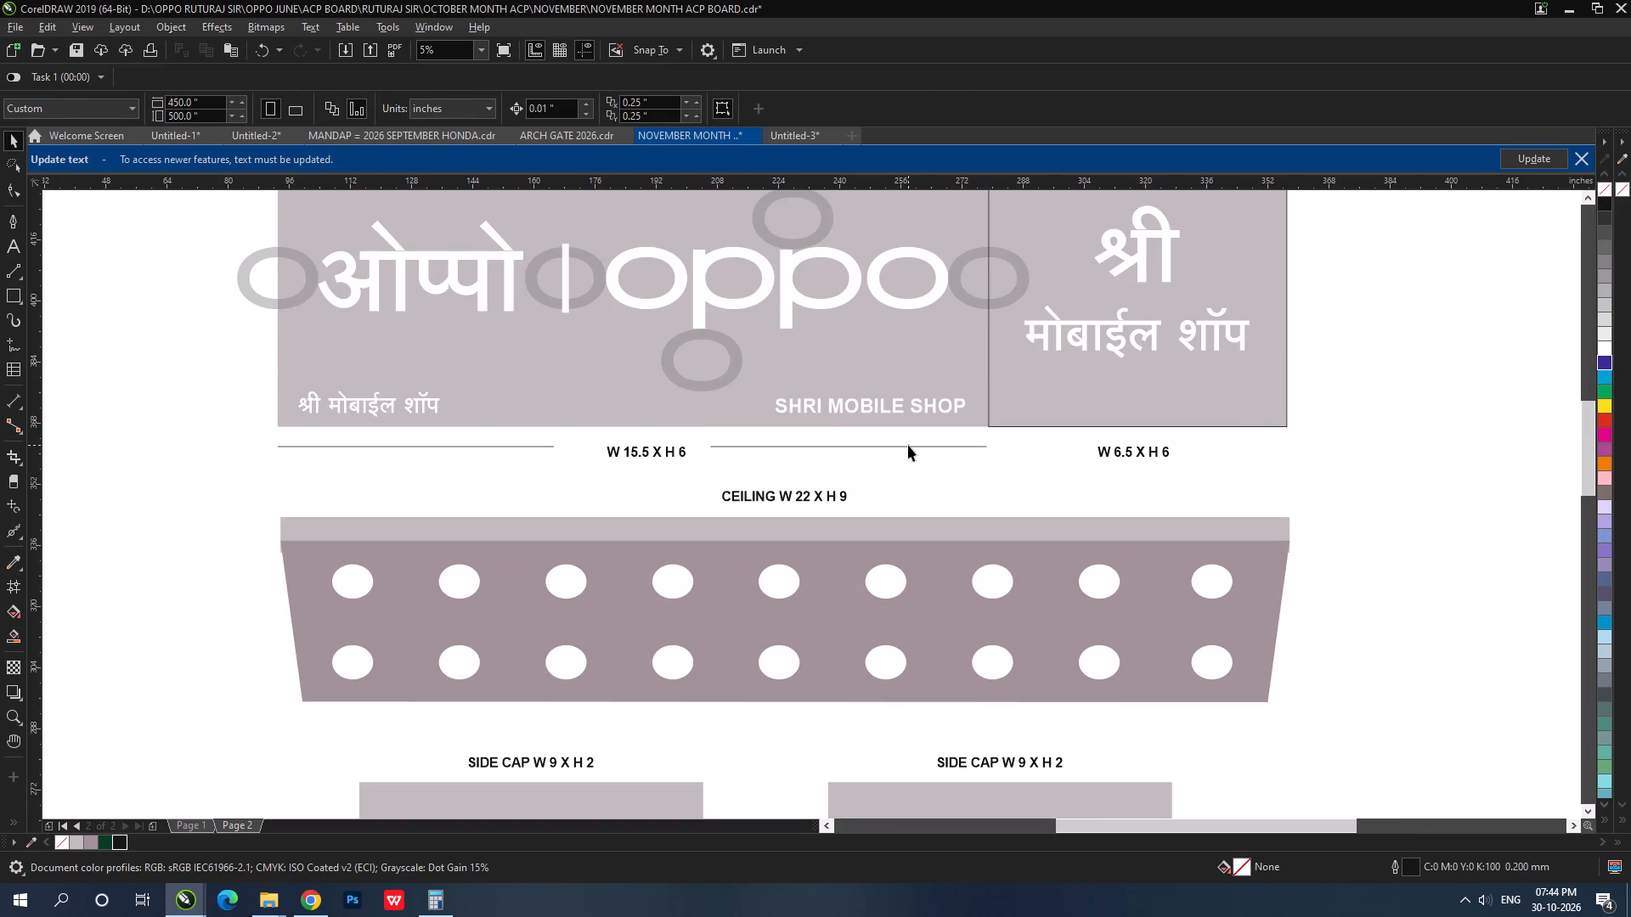
click(908, 445)
drag(914, 448, 1251, 462)
shift+right_click(1251, 462)
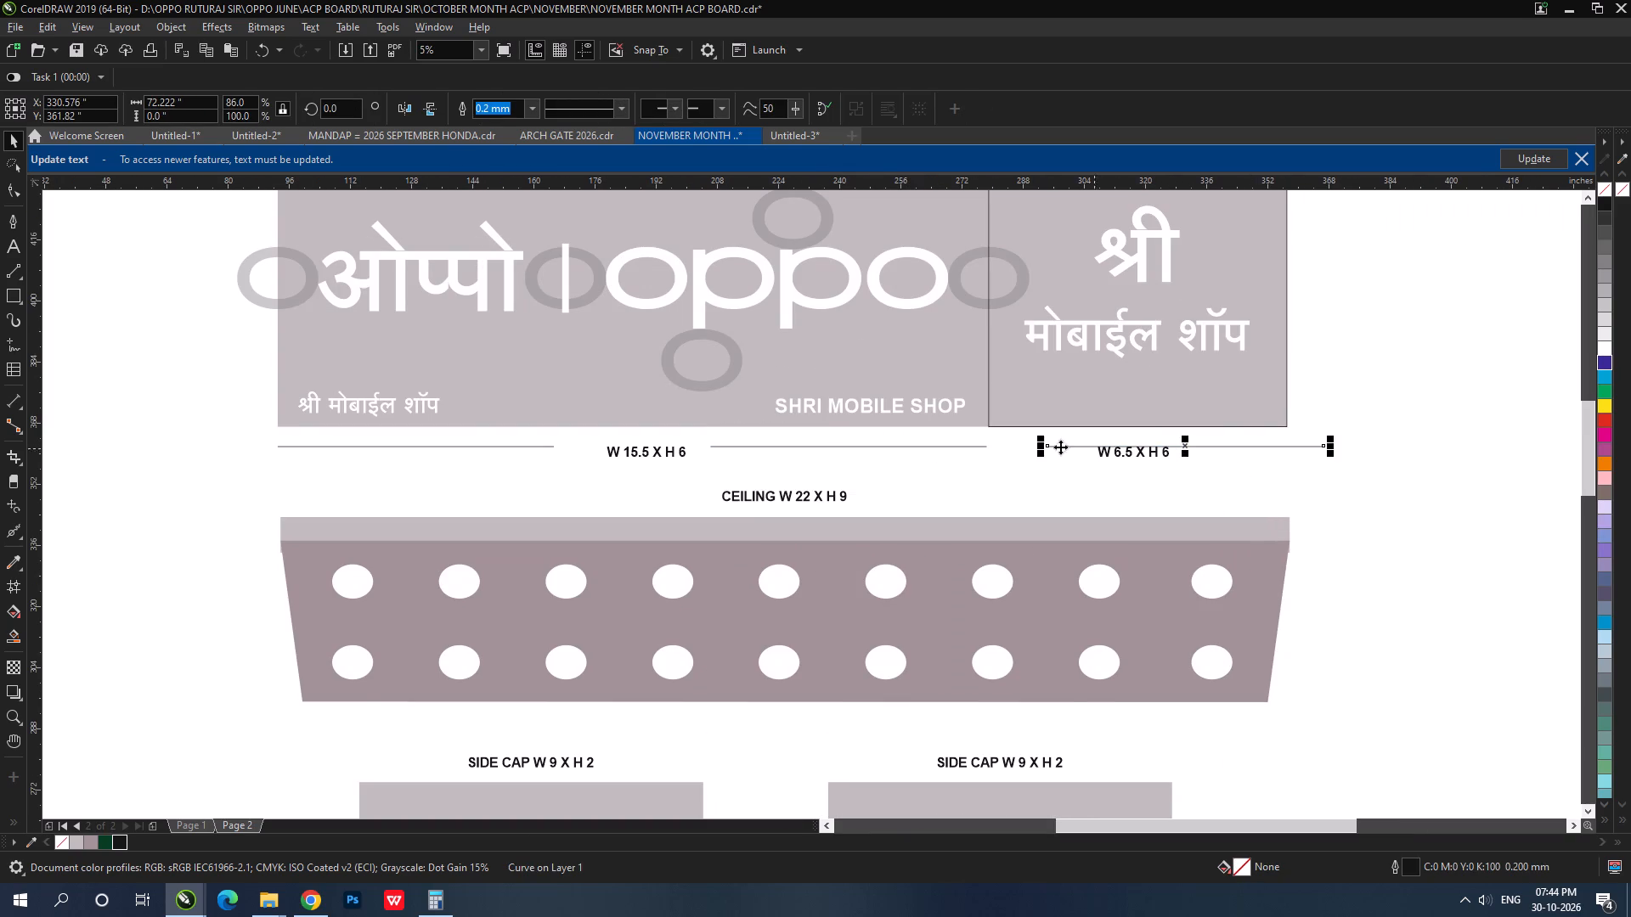
shift+click(1026, 407)
key(r)
shift+click(1026, 407)
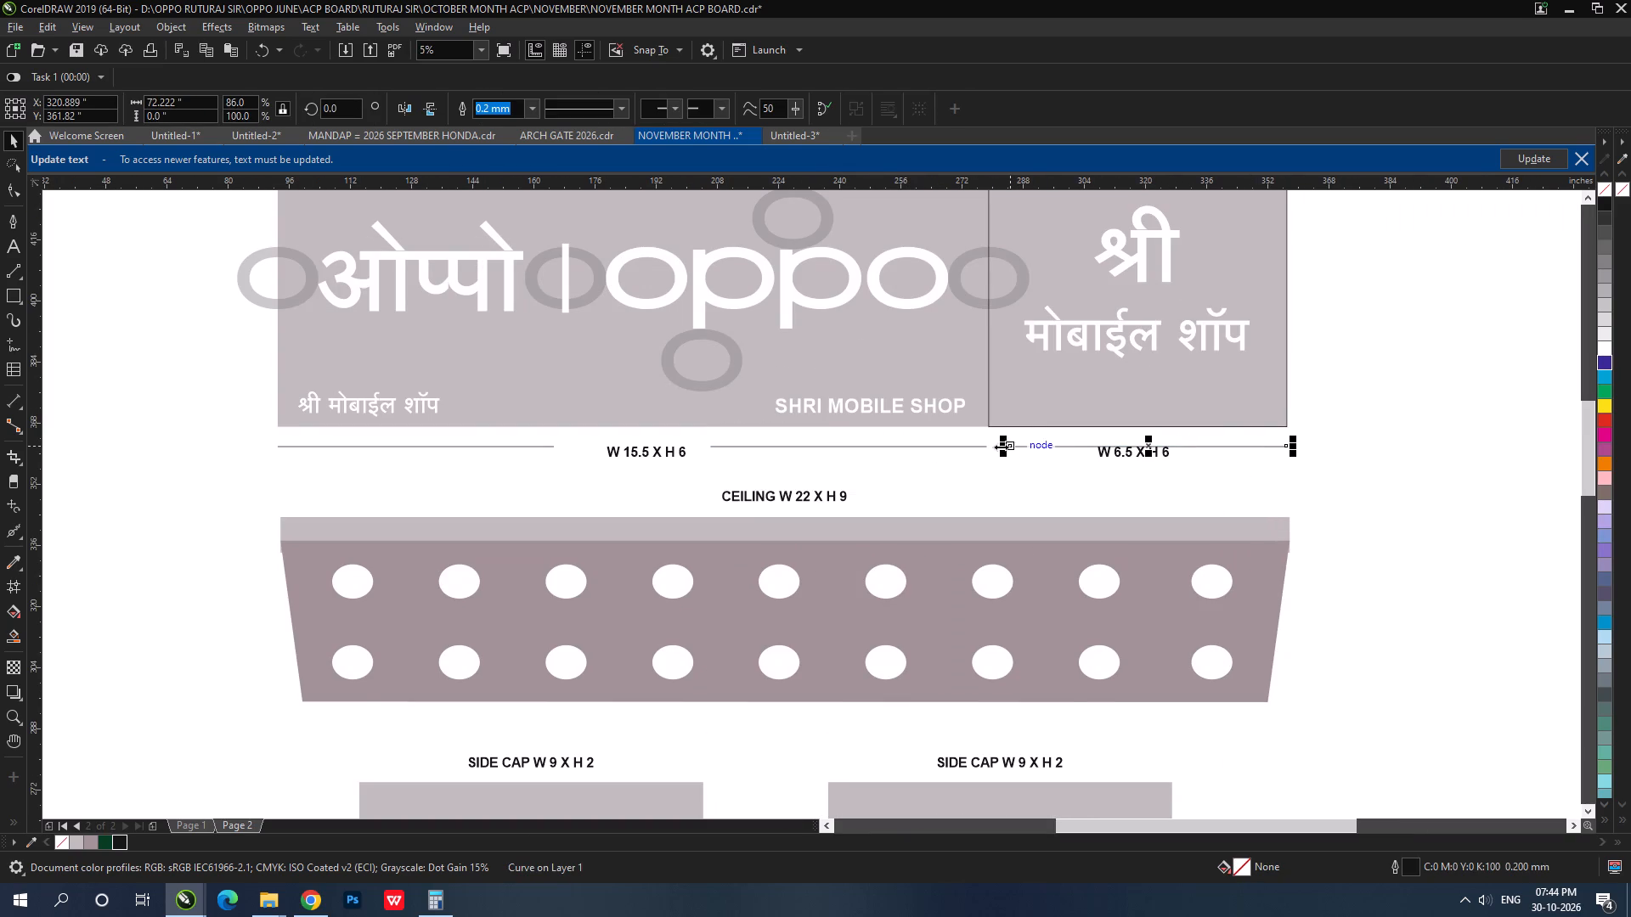
drag(1001, 447, 1189, 466)
Centre the W 6.5 X H 6 label vertically on the side panel's dimension line.
scroll(1147, 453, up, 1)
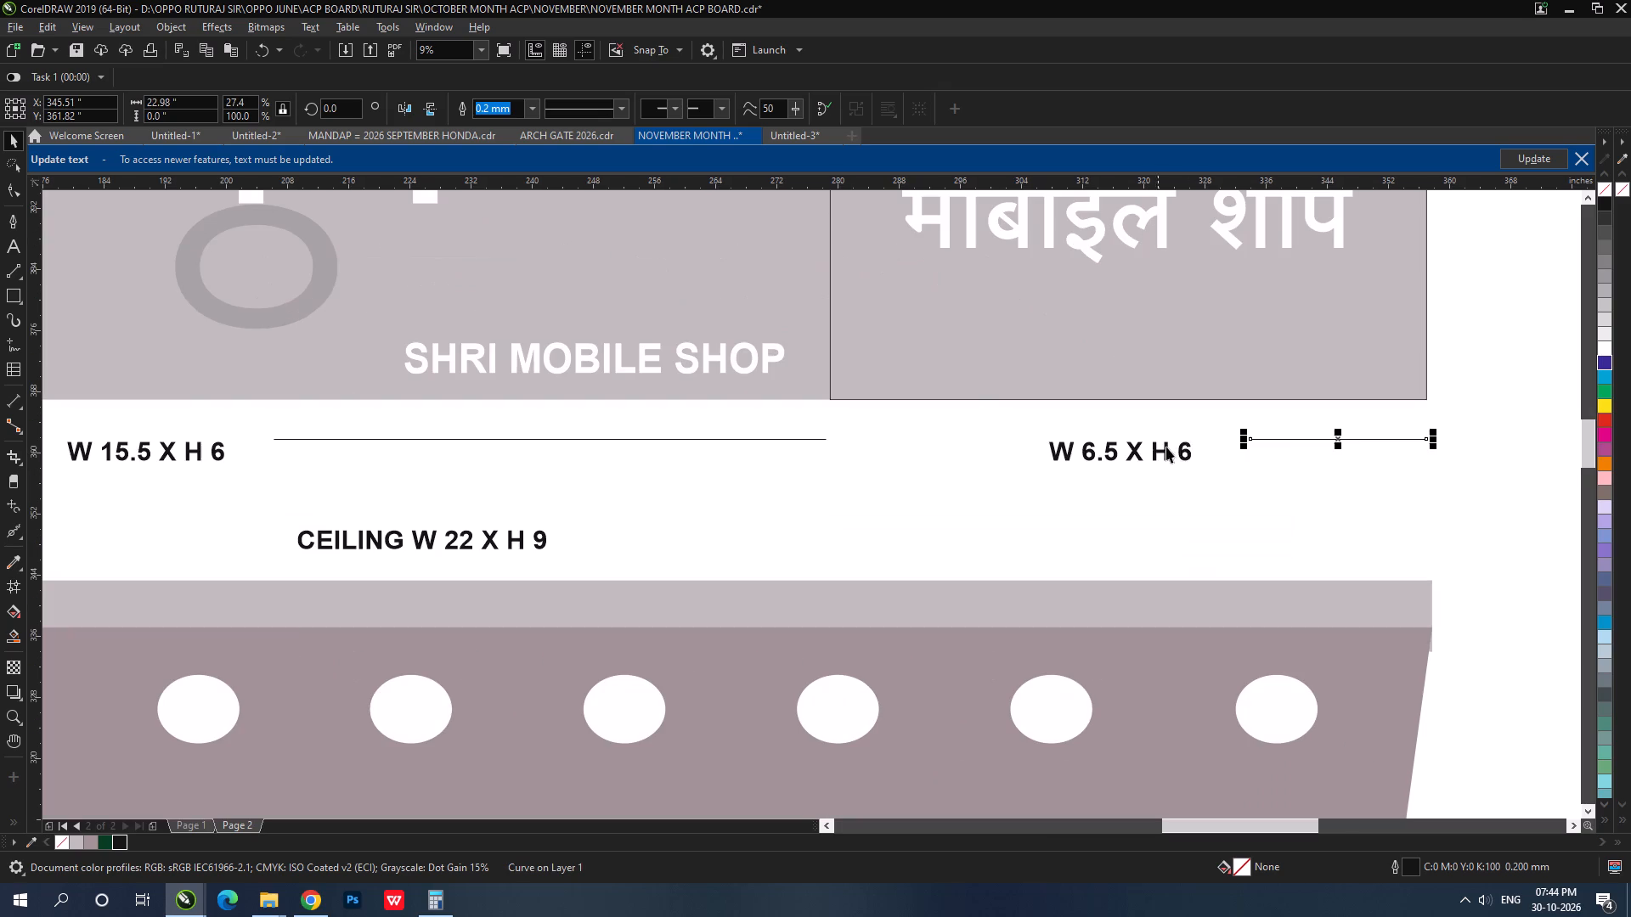
click(1183, 451)
shift+click(1259, 440)
key(e)
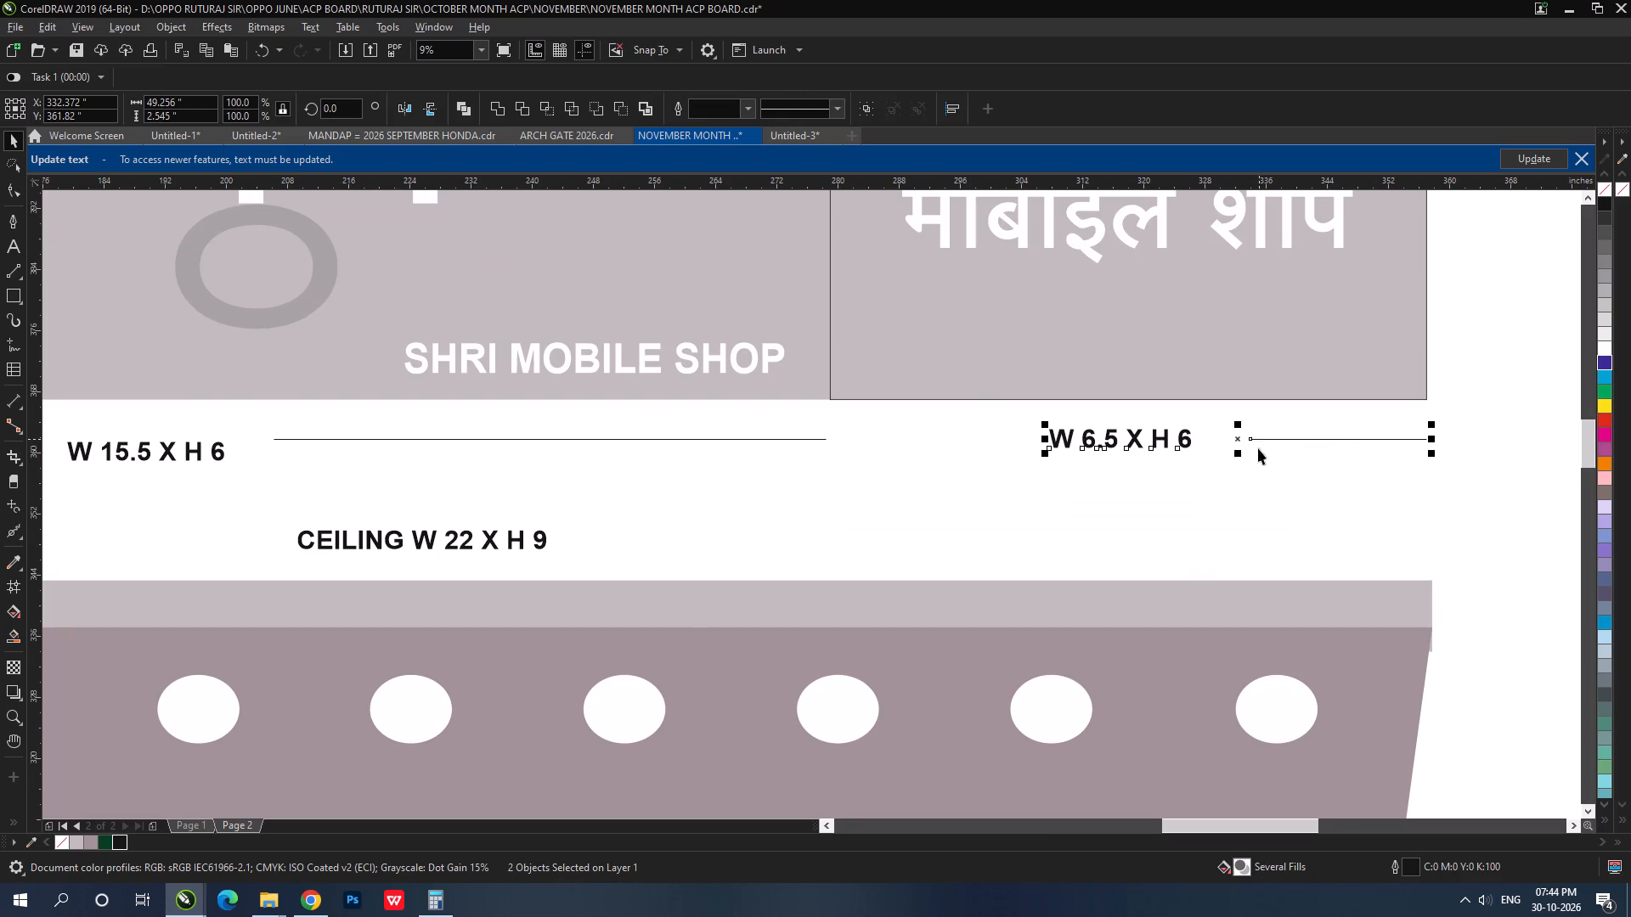
click(1252, 479)
Copy the short dimension line to the other side of the W 6.5 X H 6 label, aligned to the side panel's left edge.
click(1257, 438)
drag(1271, 442, 1015, 445)
shift+right_click(1015, 445)
shift+click(967, 364)
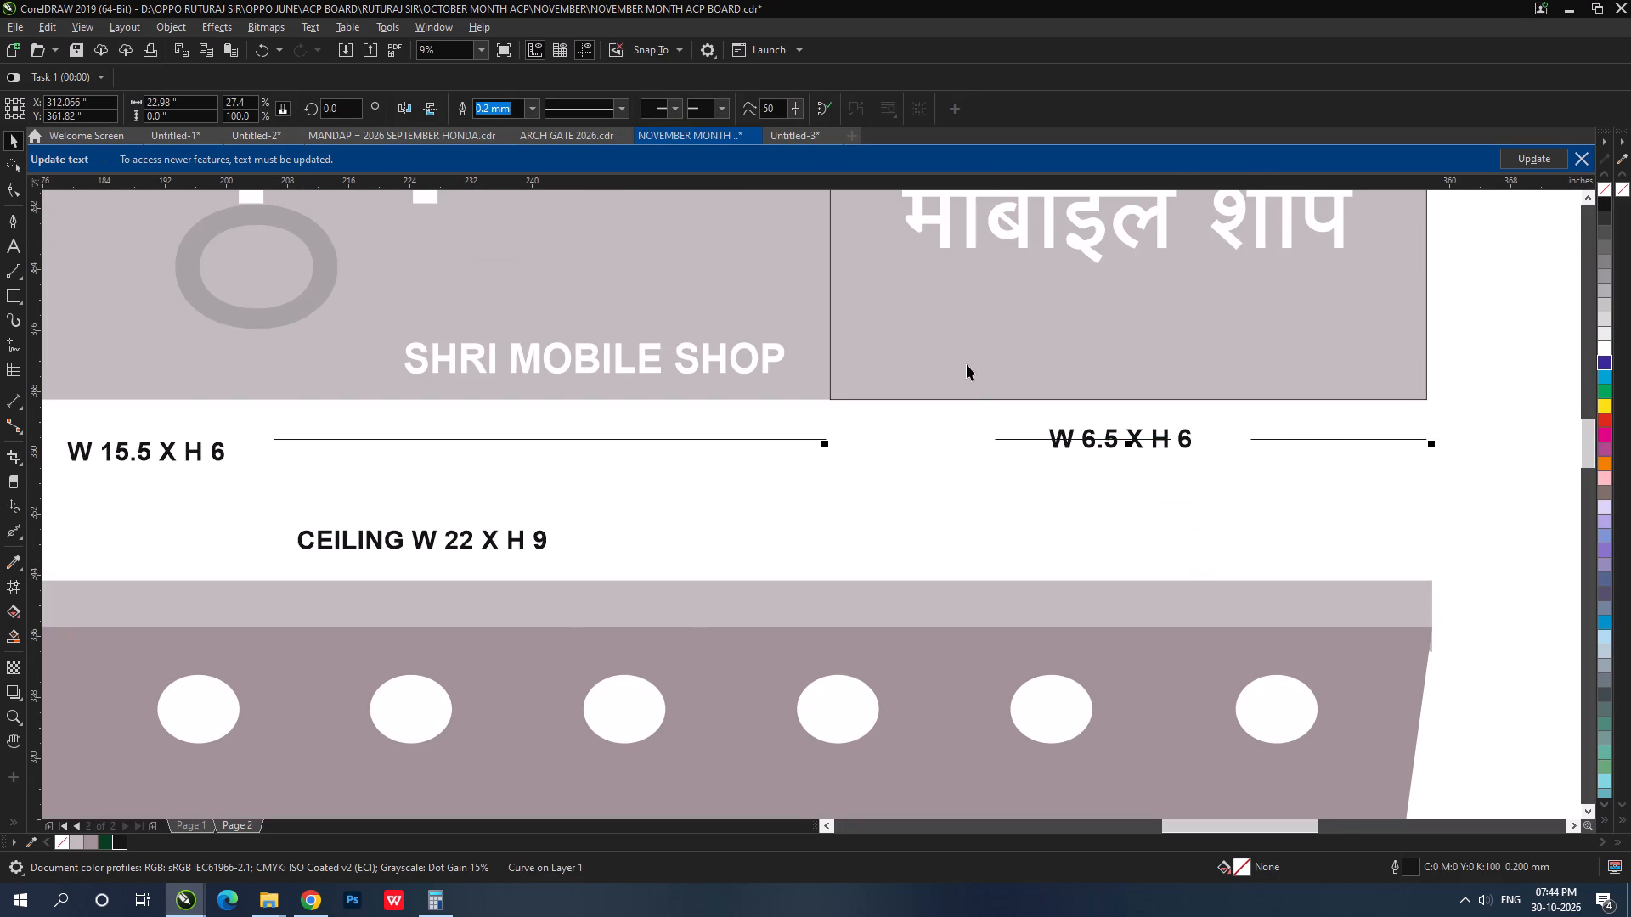
key(l)
click(931, 498)
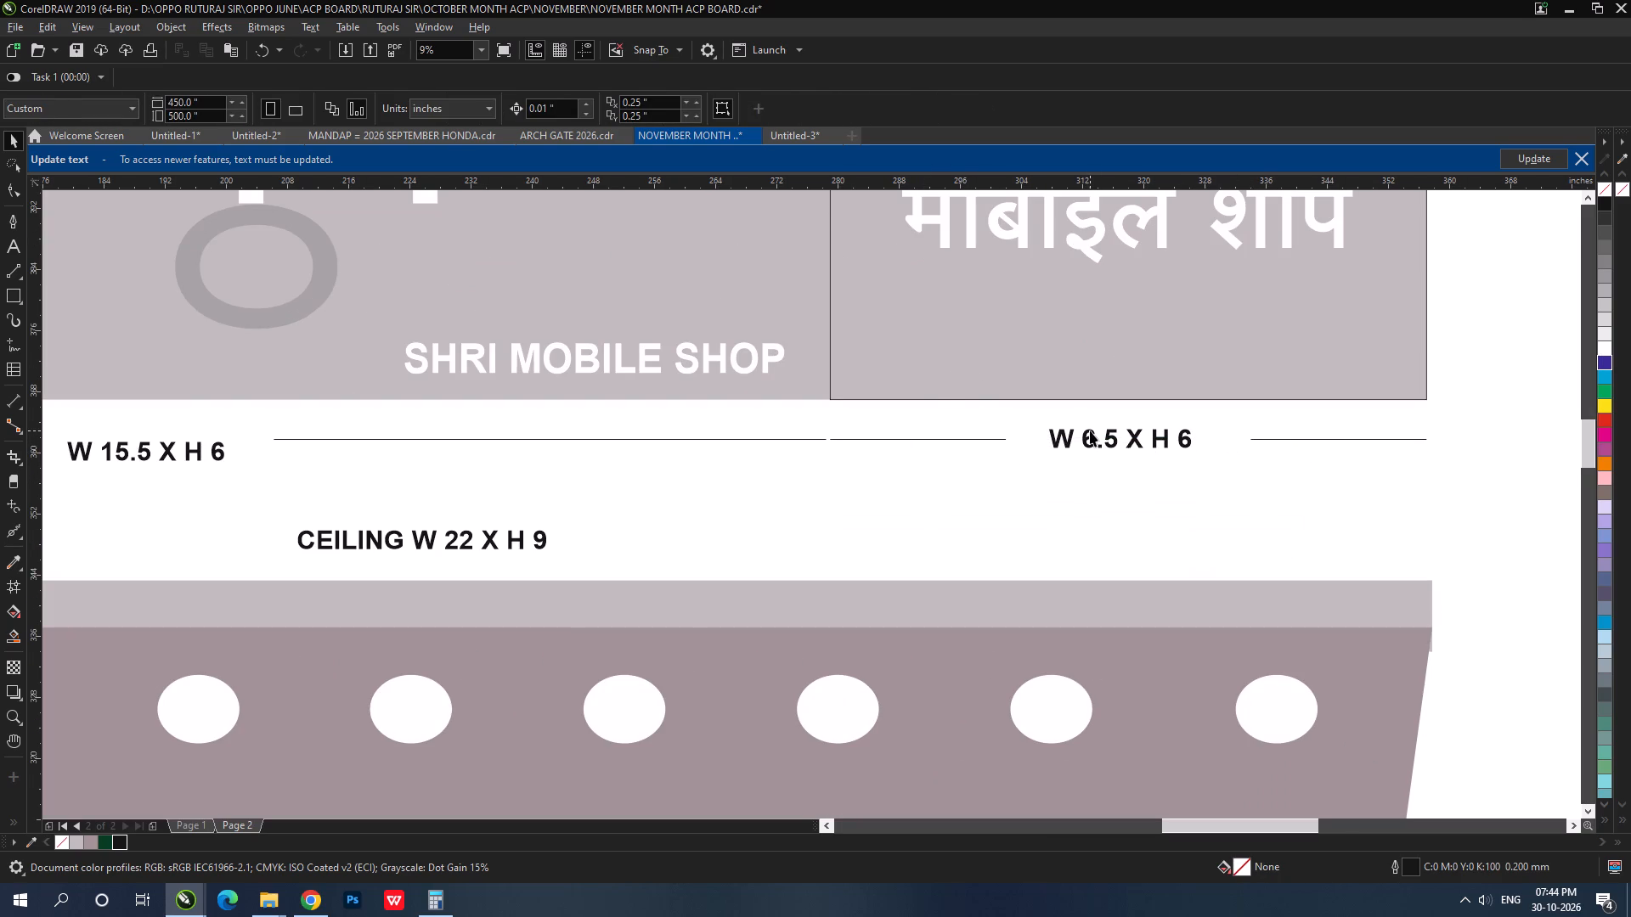
click(1090, 430)
click(1148, 504)
Select the W 6.5 X H 6 label together with the two dimension lines beside it.
scroll(1068, 475, down, 1)
click(1024, 489)
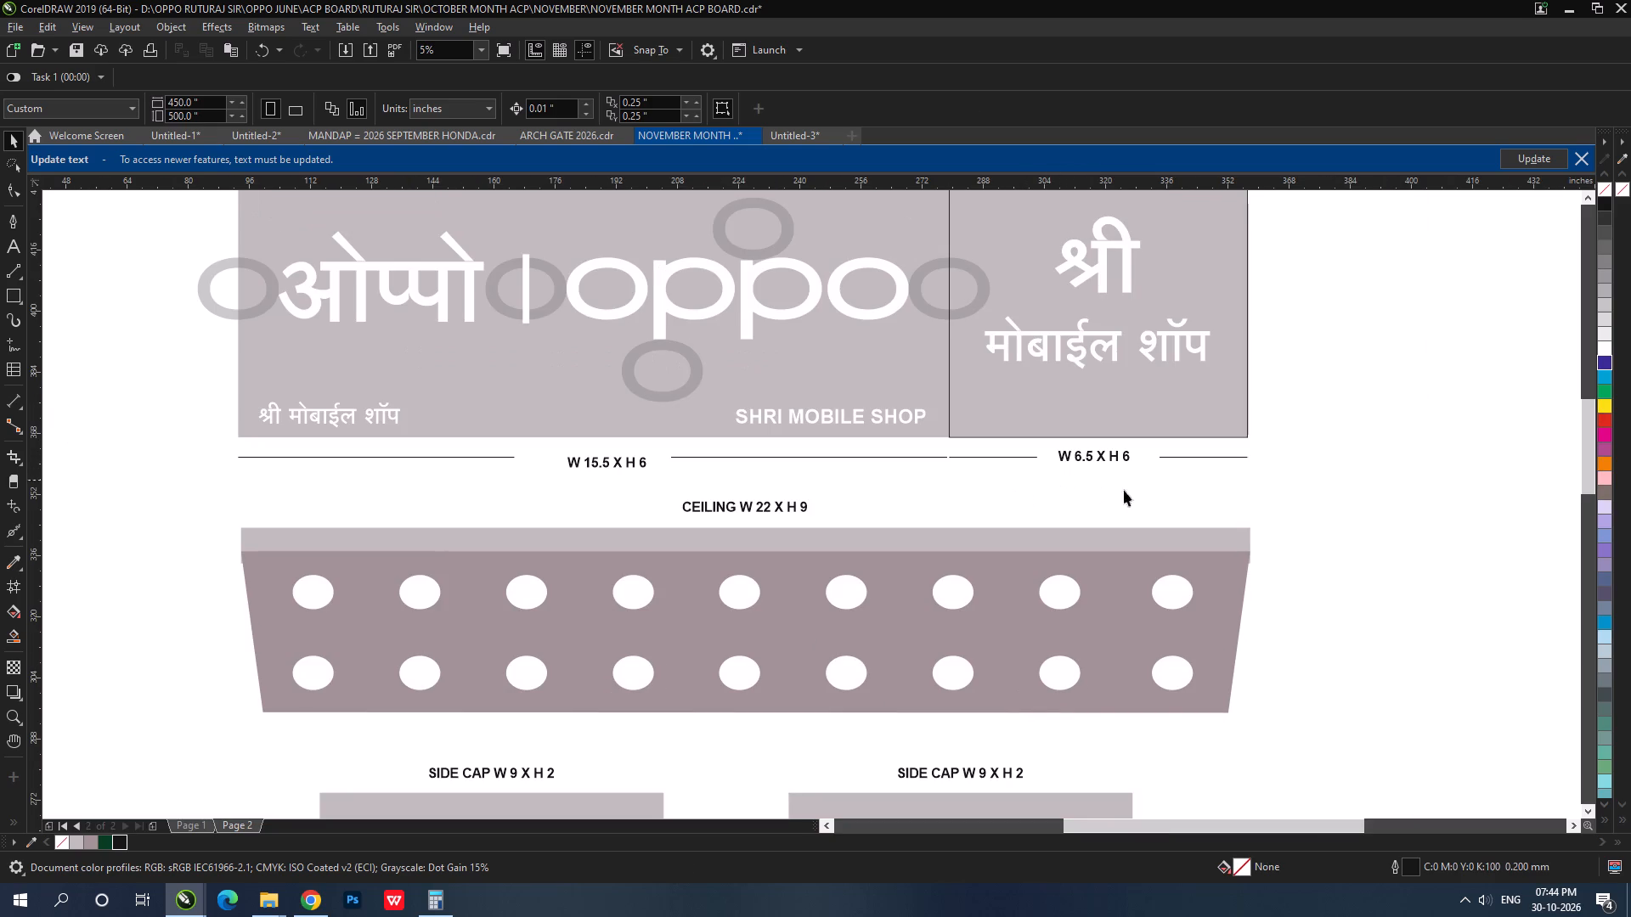
drag(1278, 498, 897, 437)
scroll(1098, 457, up, 1)
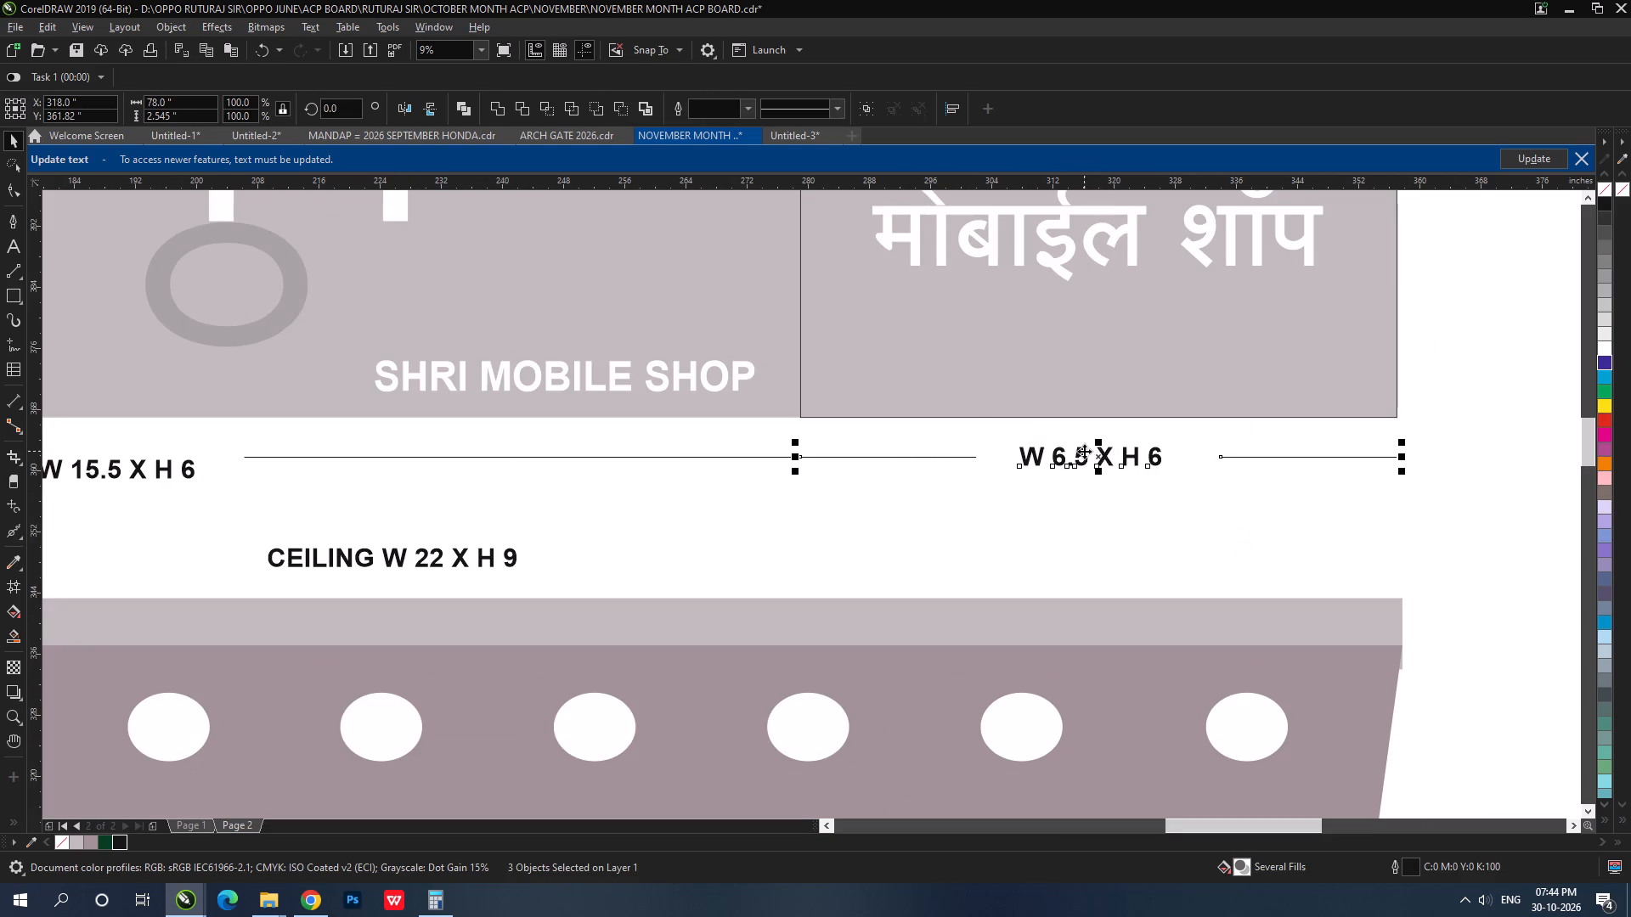
Move the W 6.5 X H 6 label and its two dimension lines slightly up, closer to the side panel's bottom edge.
drag(1084, 451, 1087, 441)
click(1102, 508)
click(823, 446)
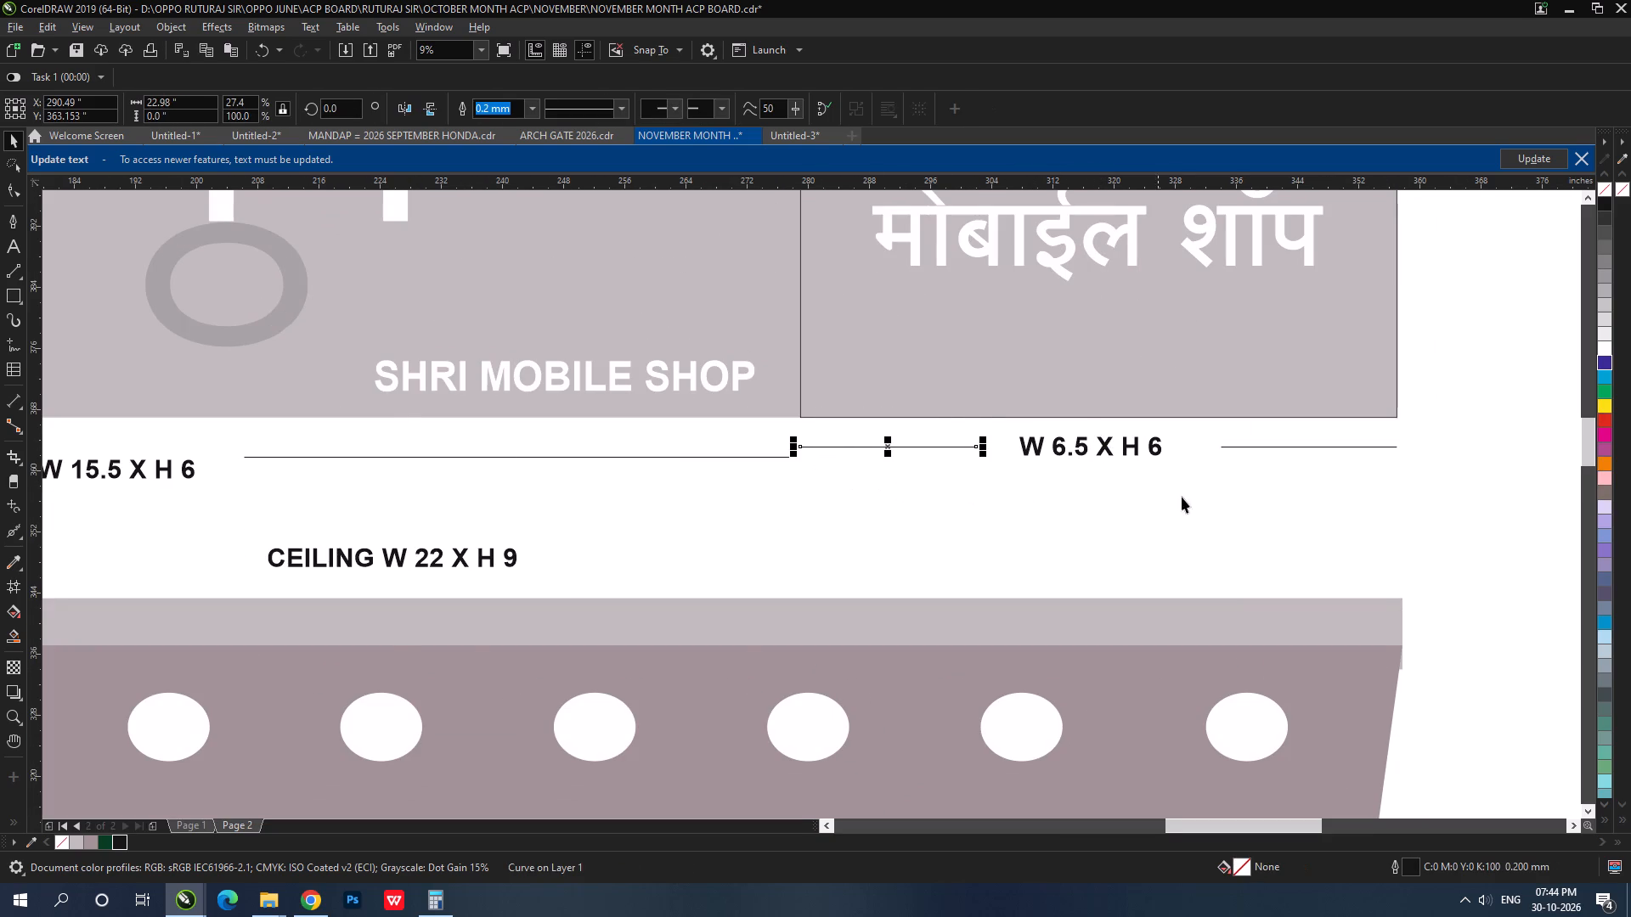
scroll(1182, 497, down, 1)
click(1180, 508)
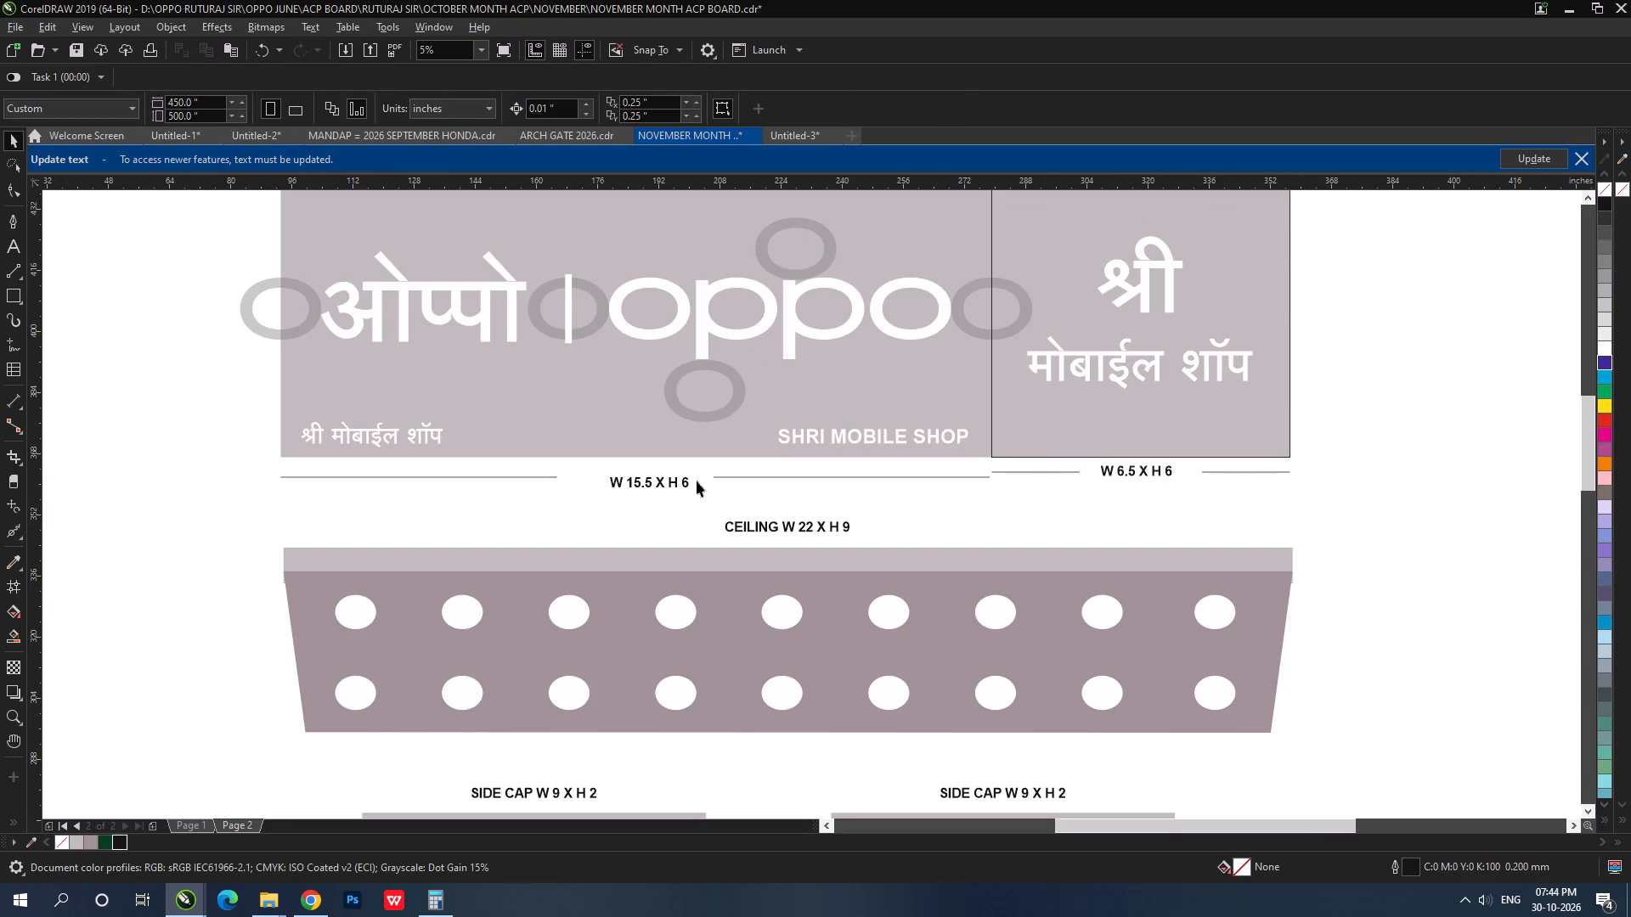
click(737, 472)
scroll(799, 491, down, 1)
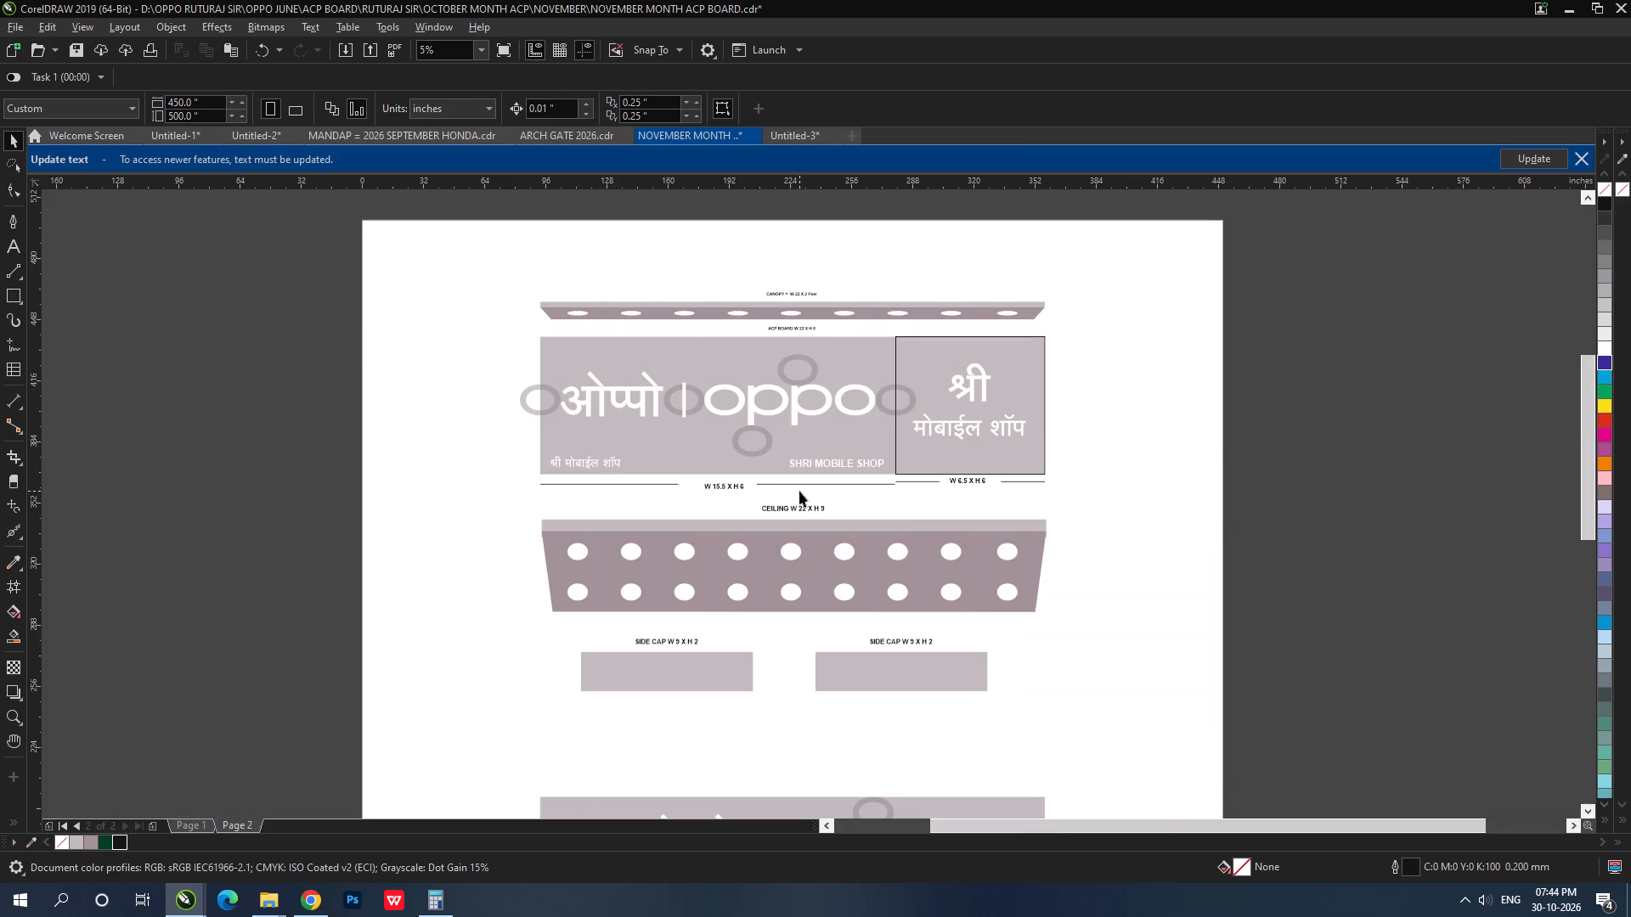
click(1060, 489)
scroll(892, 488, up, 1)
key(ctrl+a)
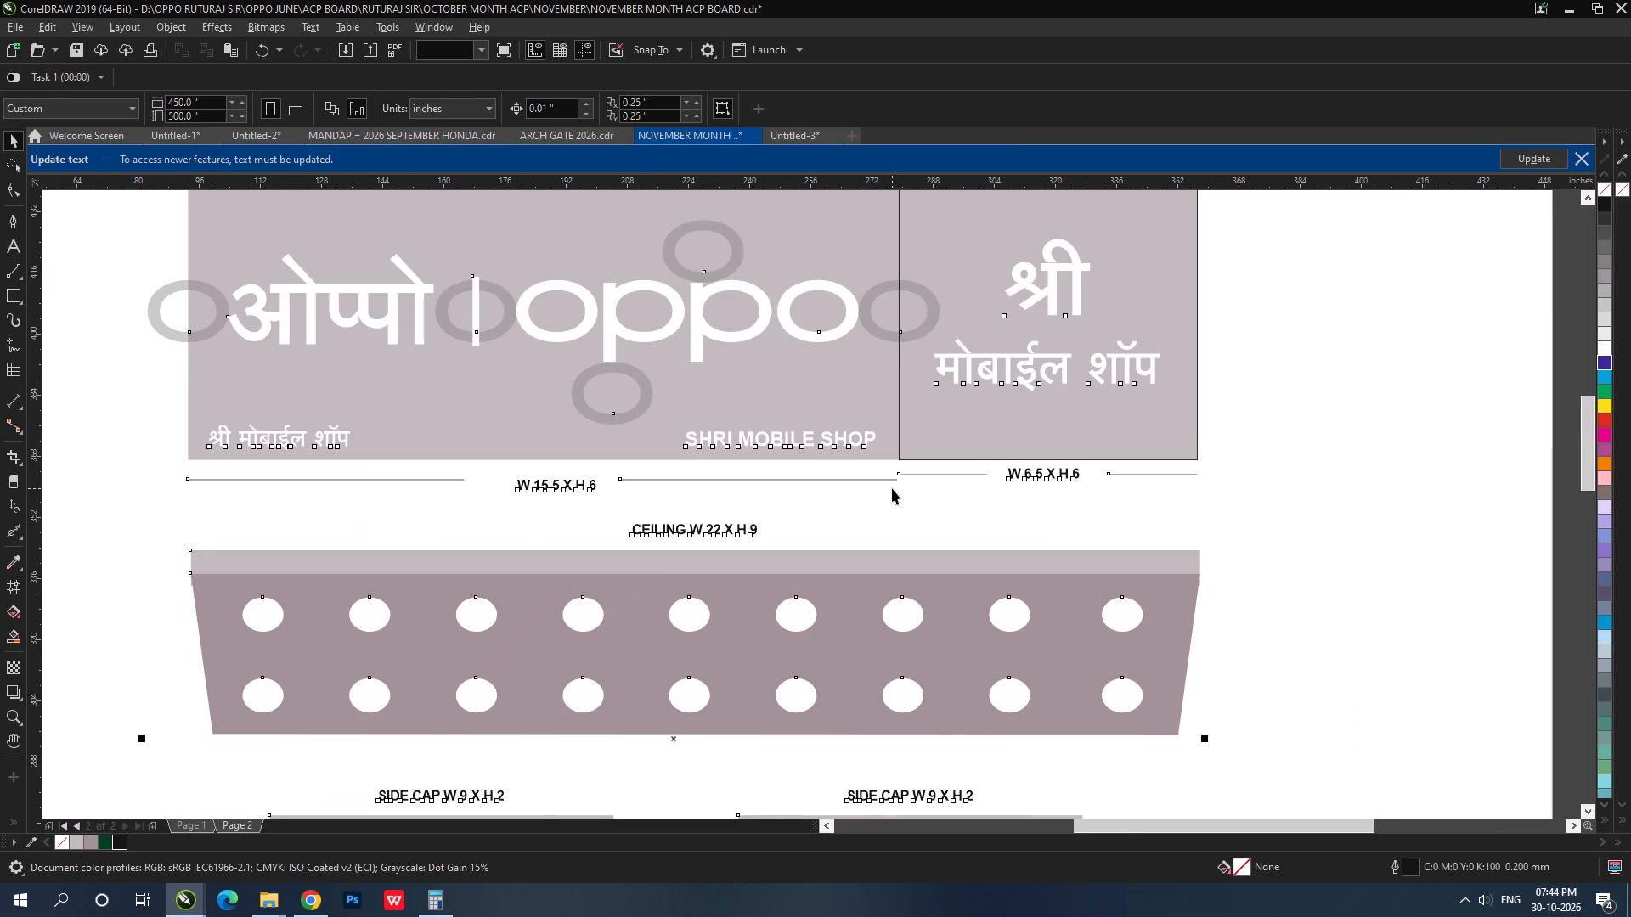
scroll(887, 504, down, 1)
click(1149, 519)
Frame the canopy, ACP board and ceiling drawings with their size labels in a full-screen preview and capture a screenshot.
drag(483, 282, 951, 584)
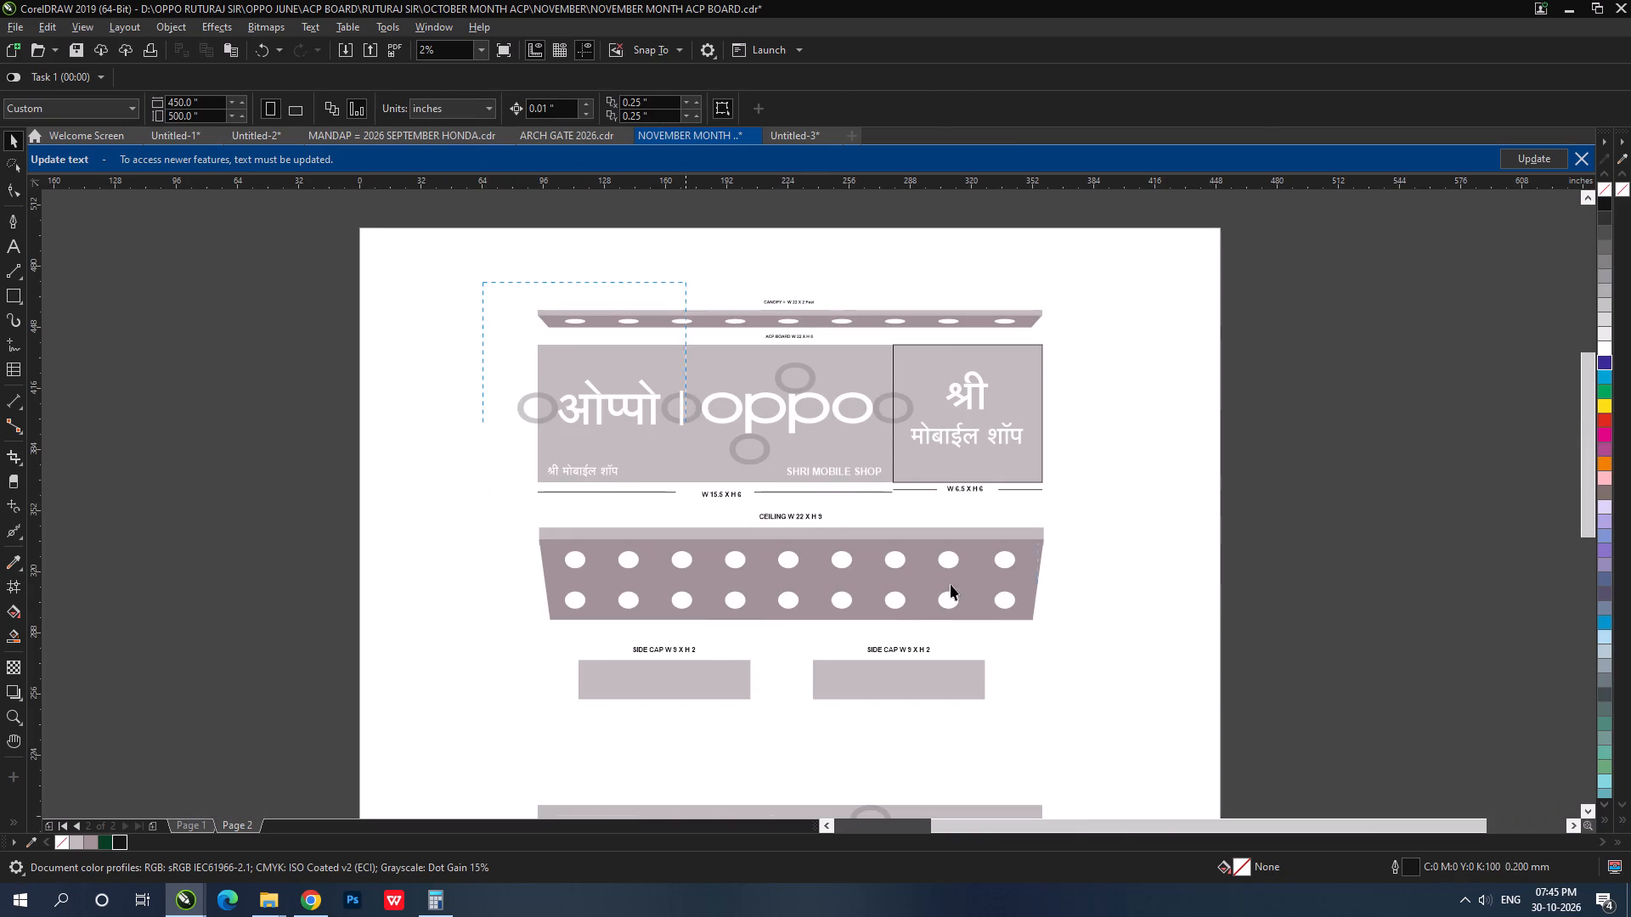
drag(951, 584, 1165, 633)
key(shift+F2)
key(F9)
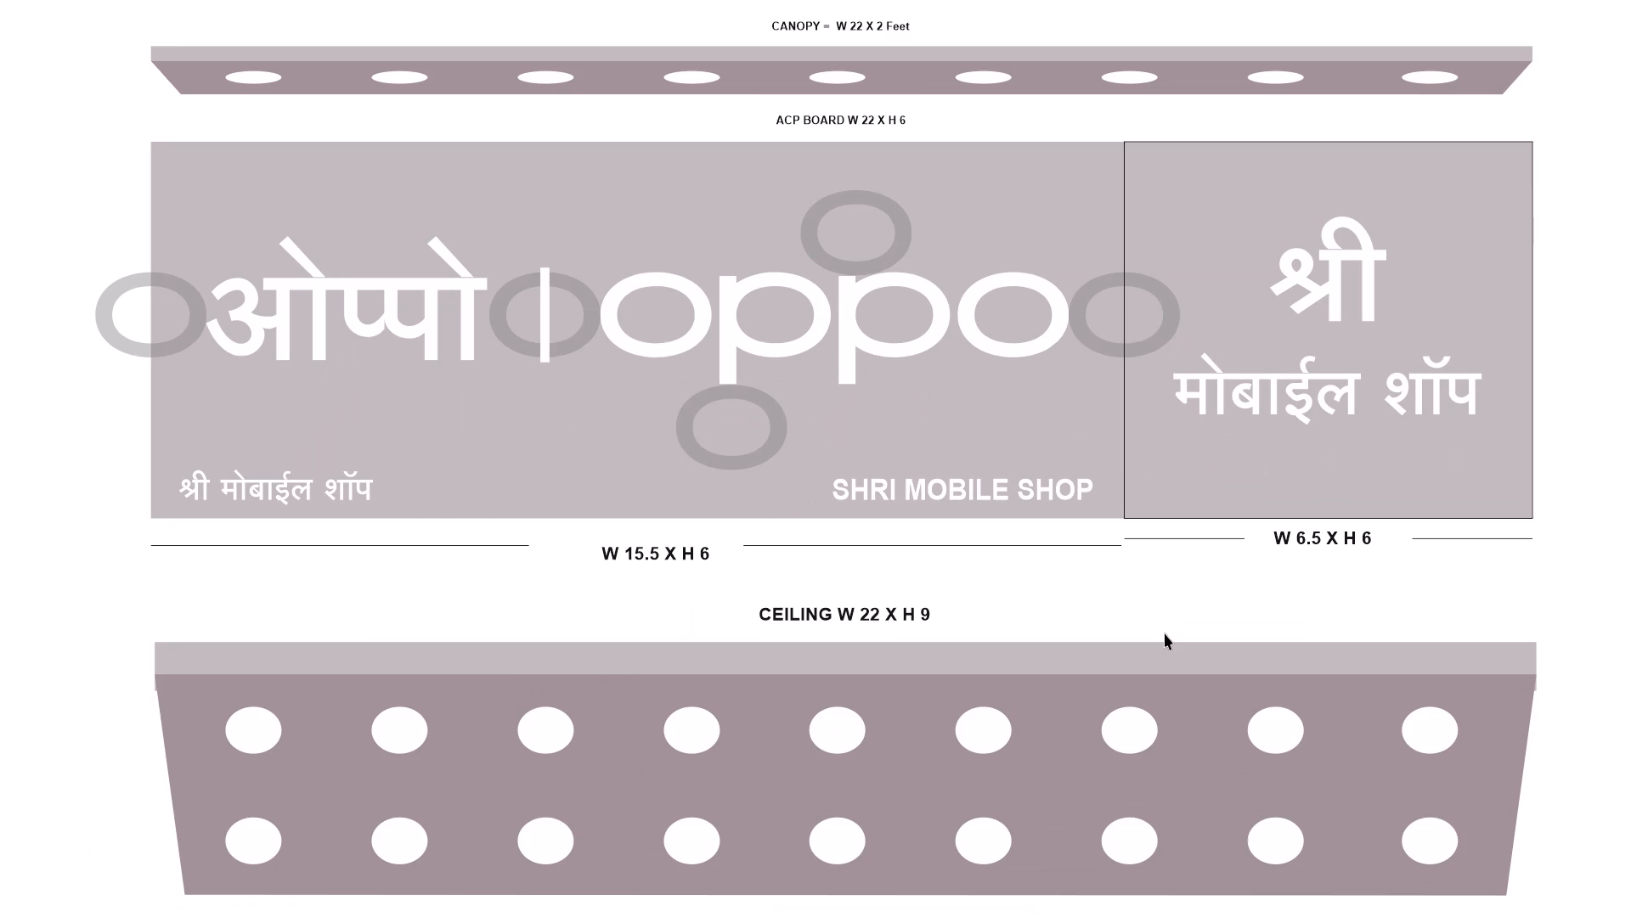
key(Print)
key(Print)
key(Print)
key(Print)
key(Print)
key(Print)
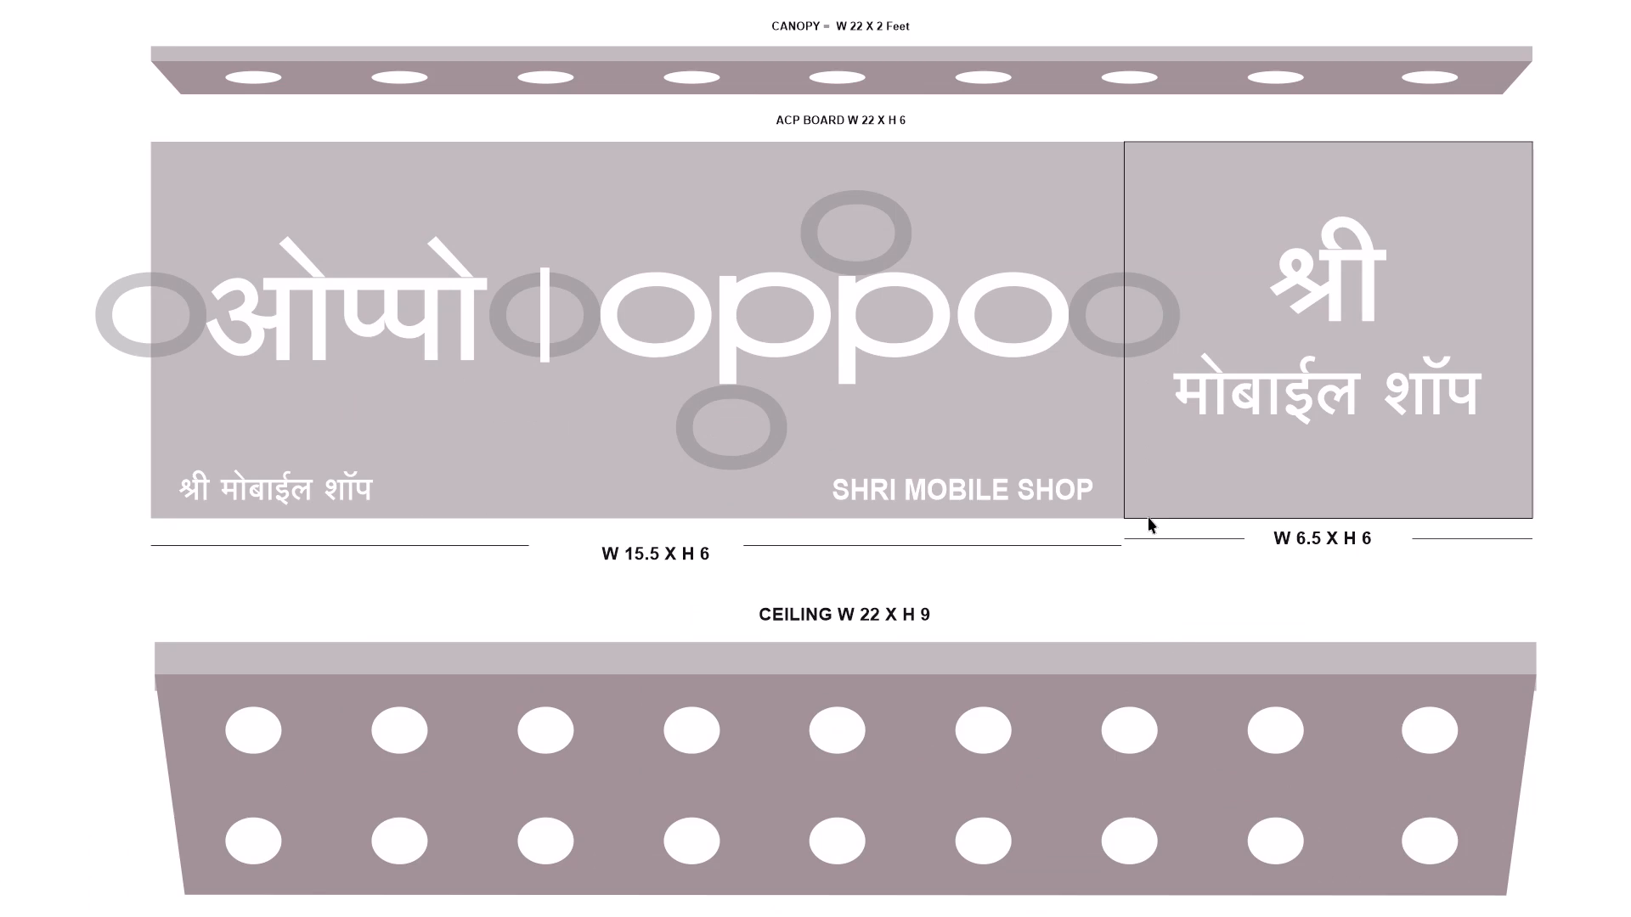